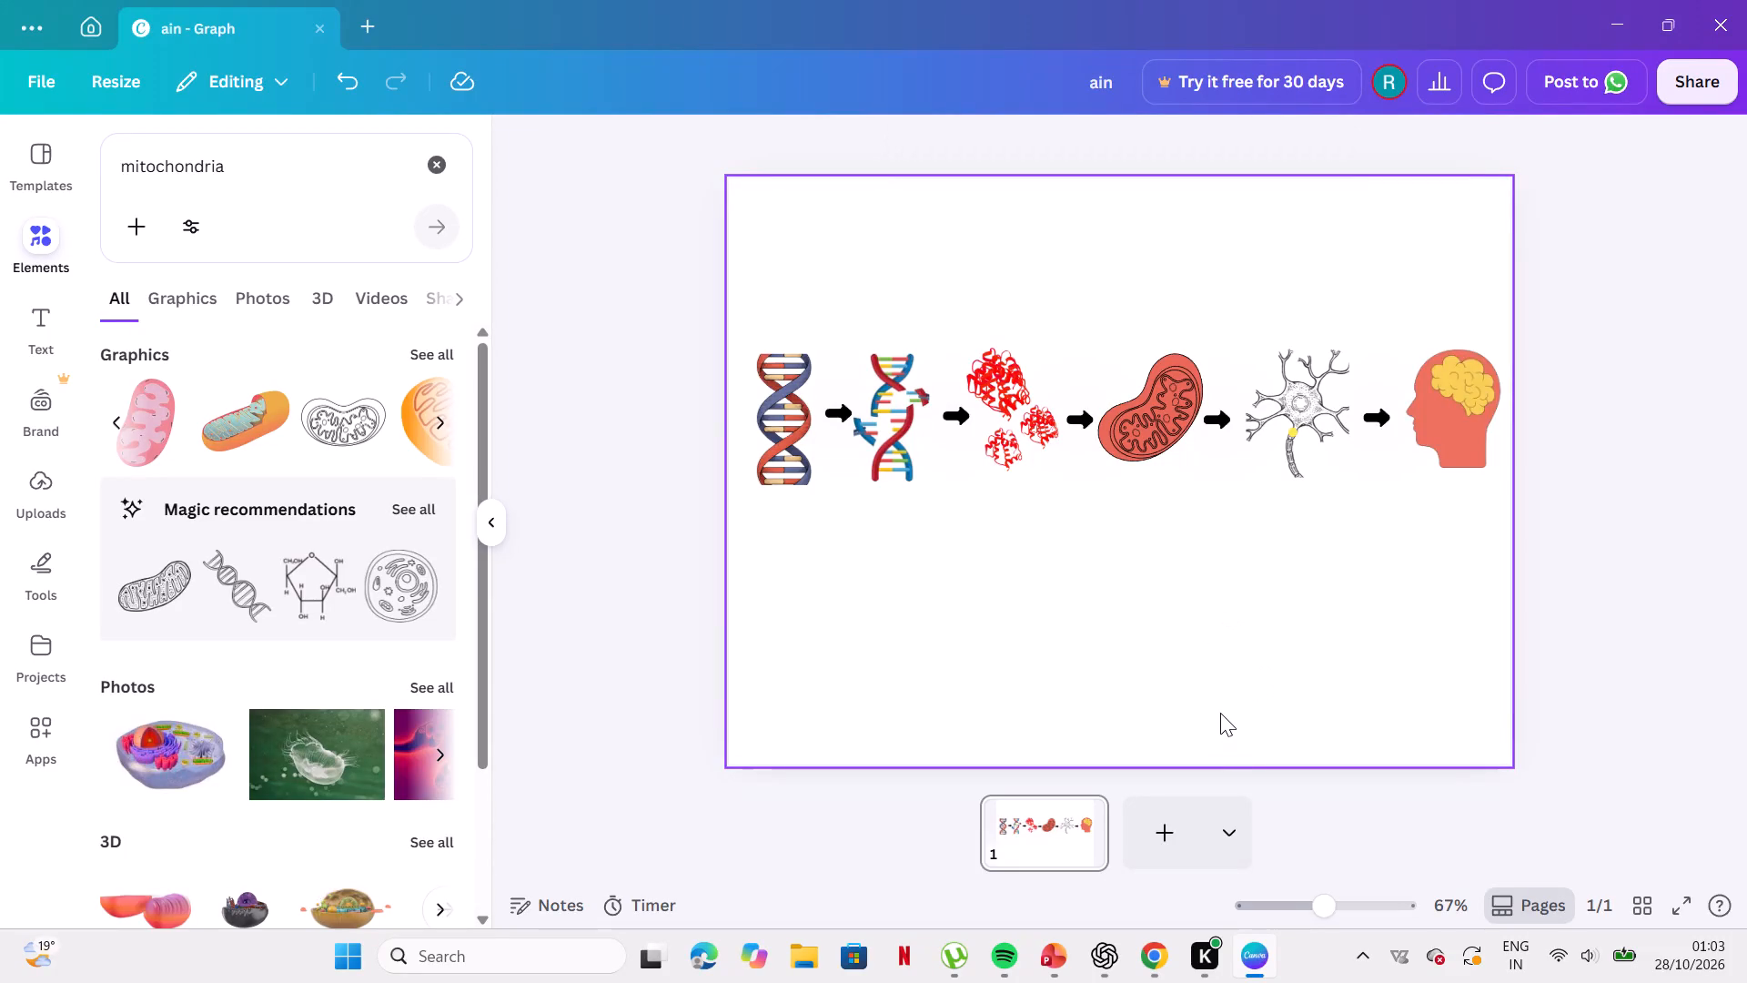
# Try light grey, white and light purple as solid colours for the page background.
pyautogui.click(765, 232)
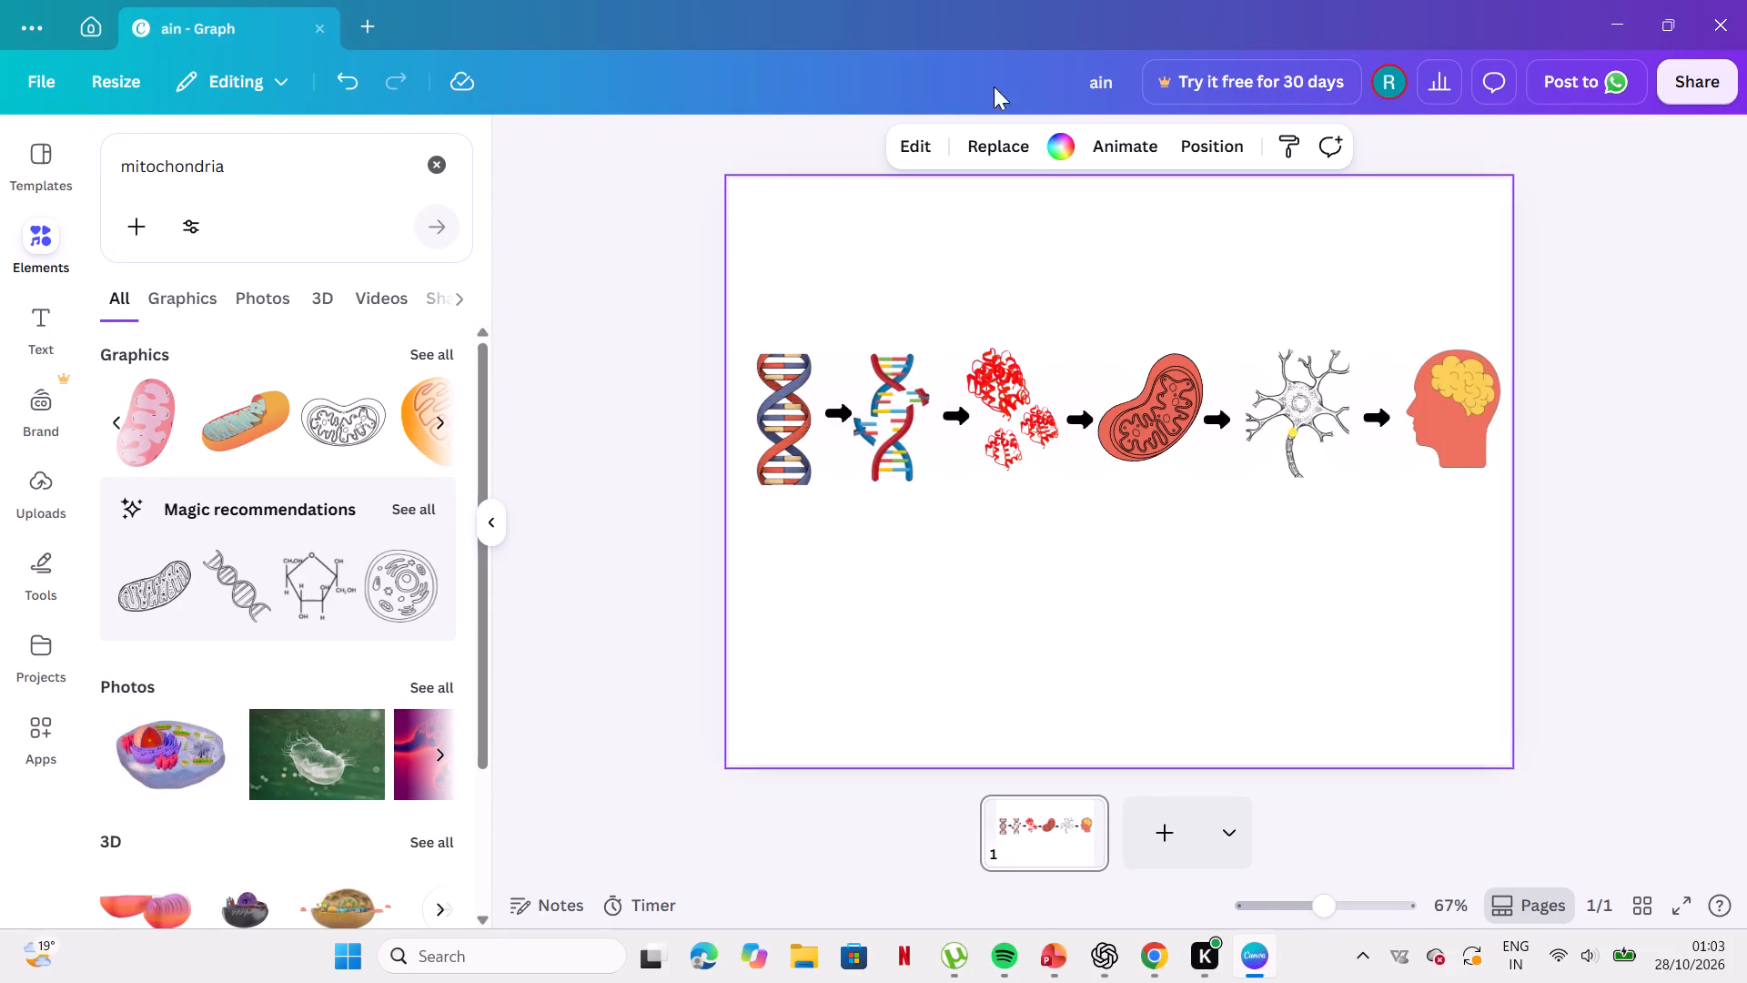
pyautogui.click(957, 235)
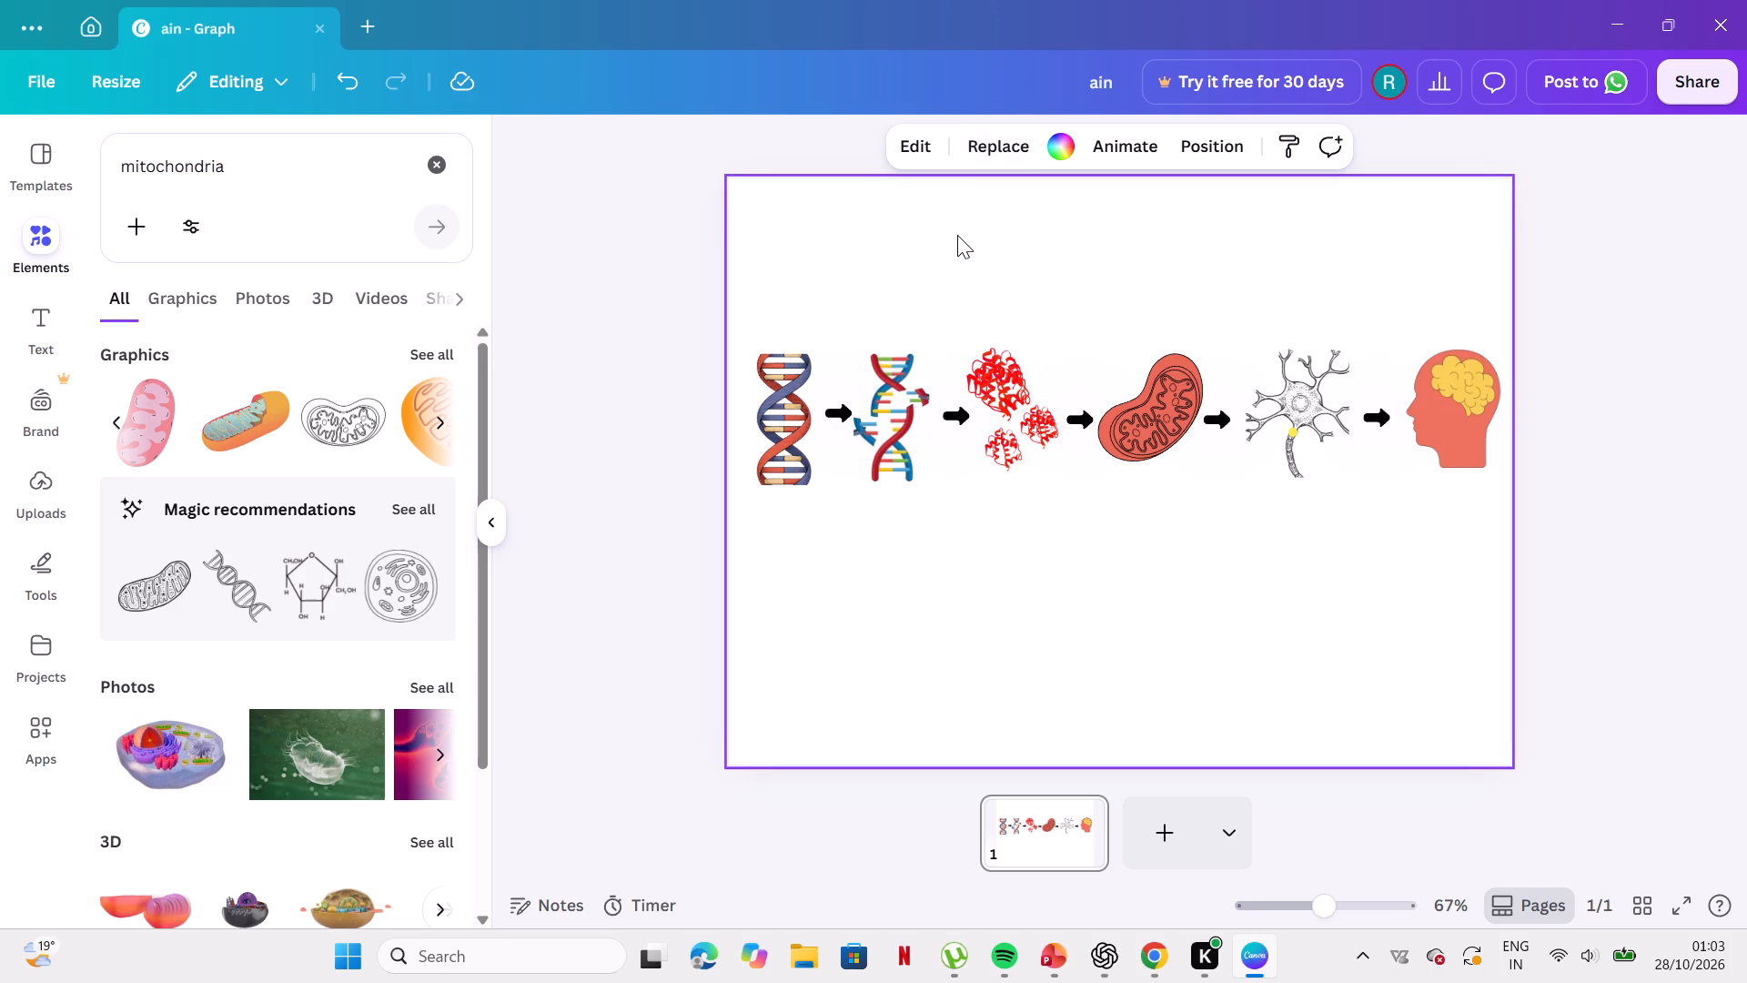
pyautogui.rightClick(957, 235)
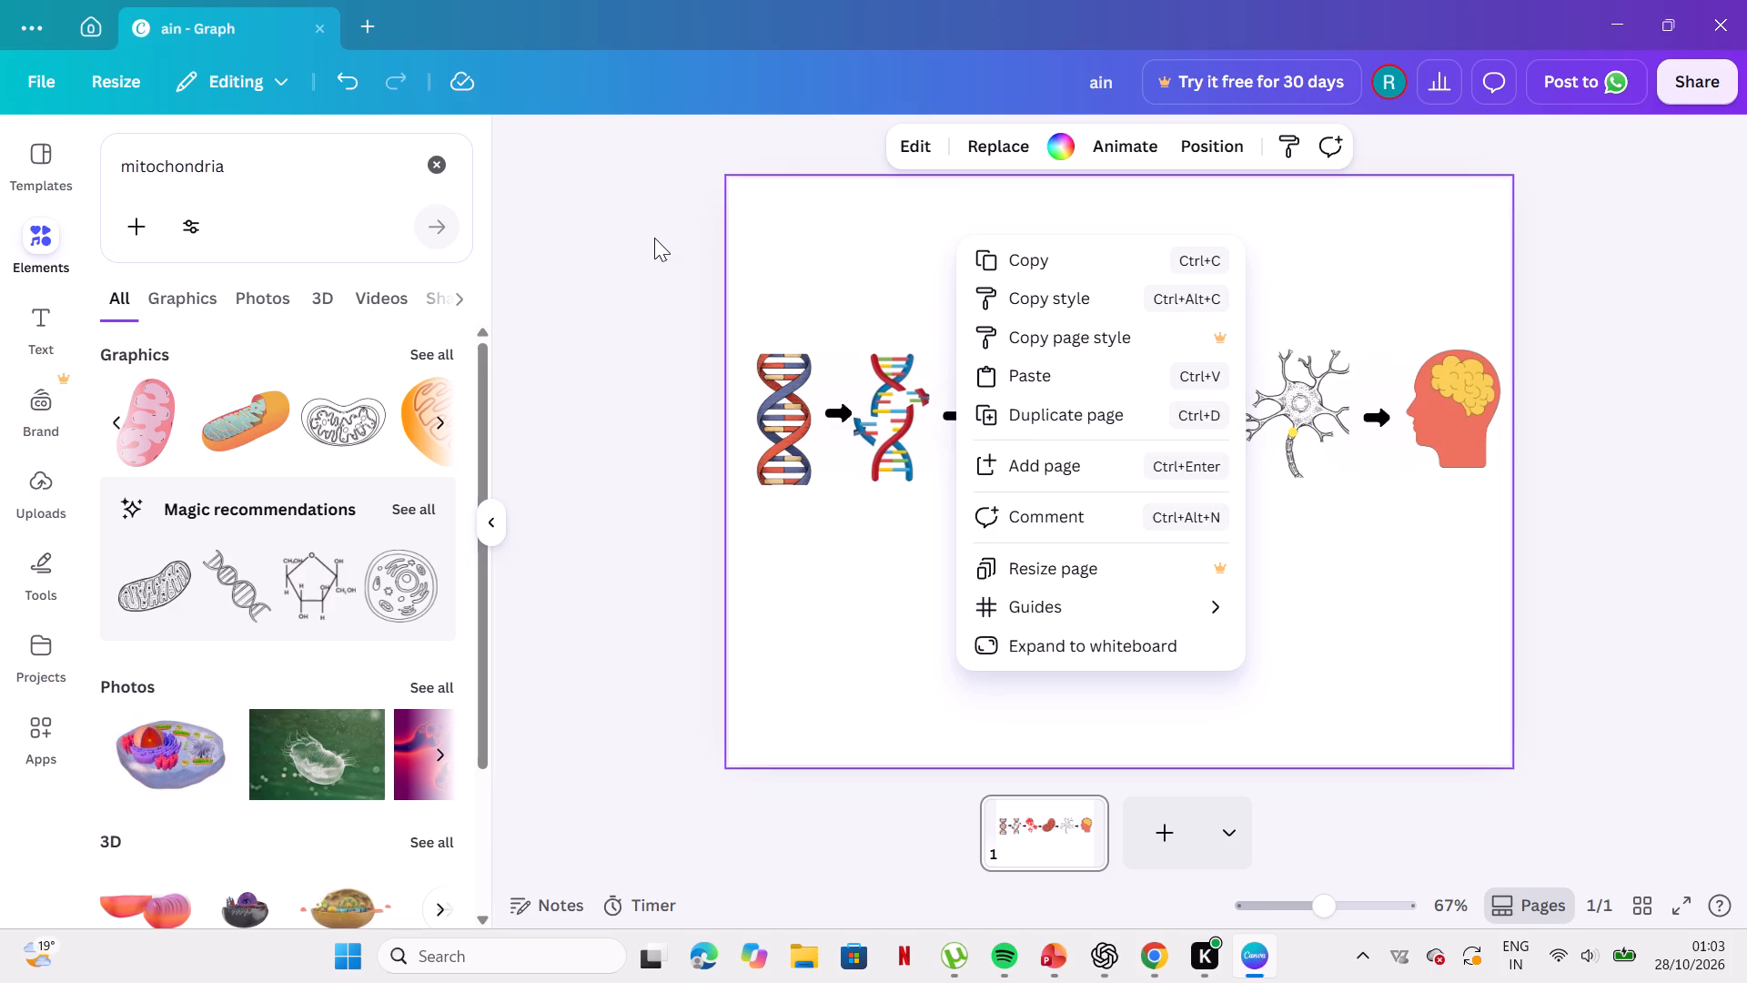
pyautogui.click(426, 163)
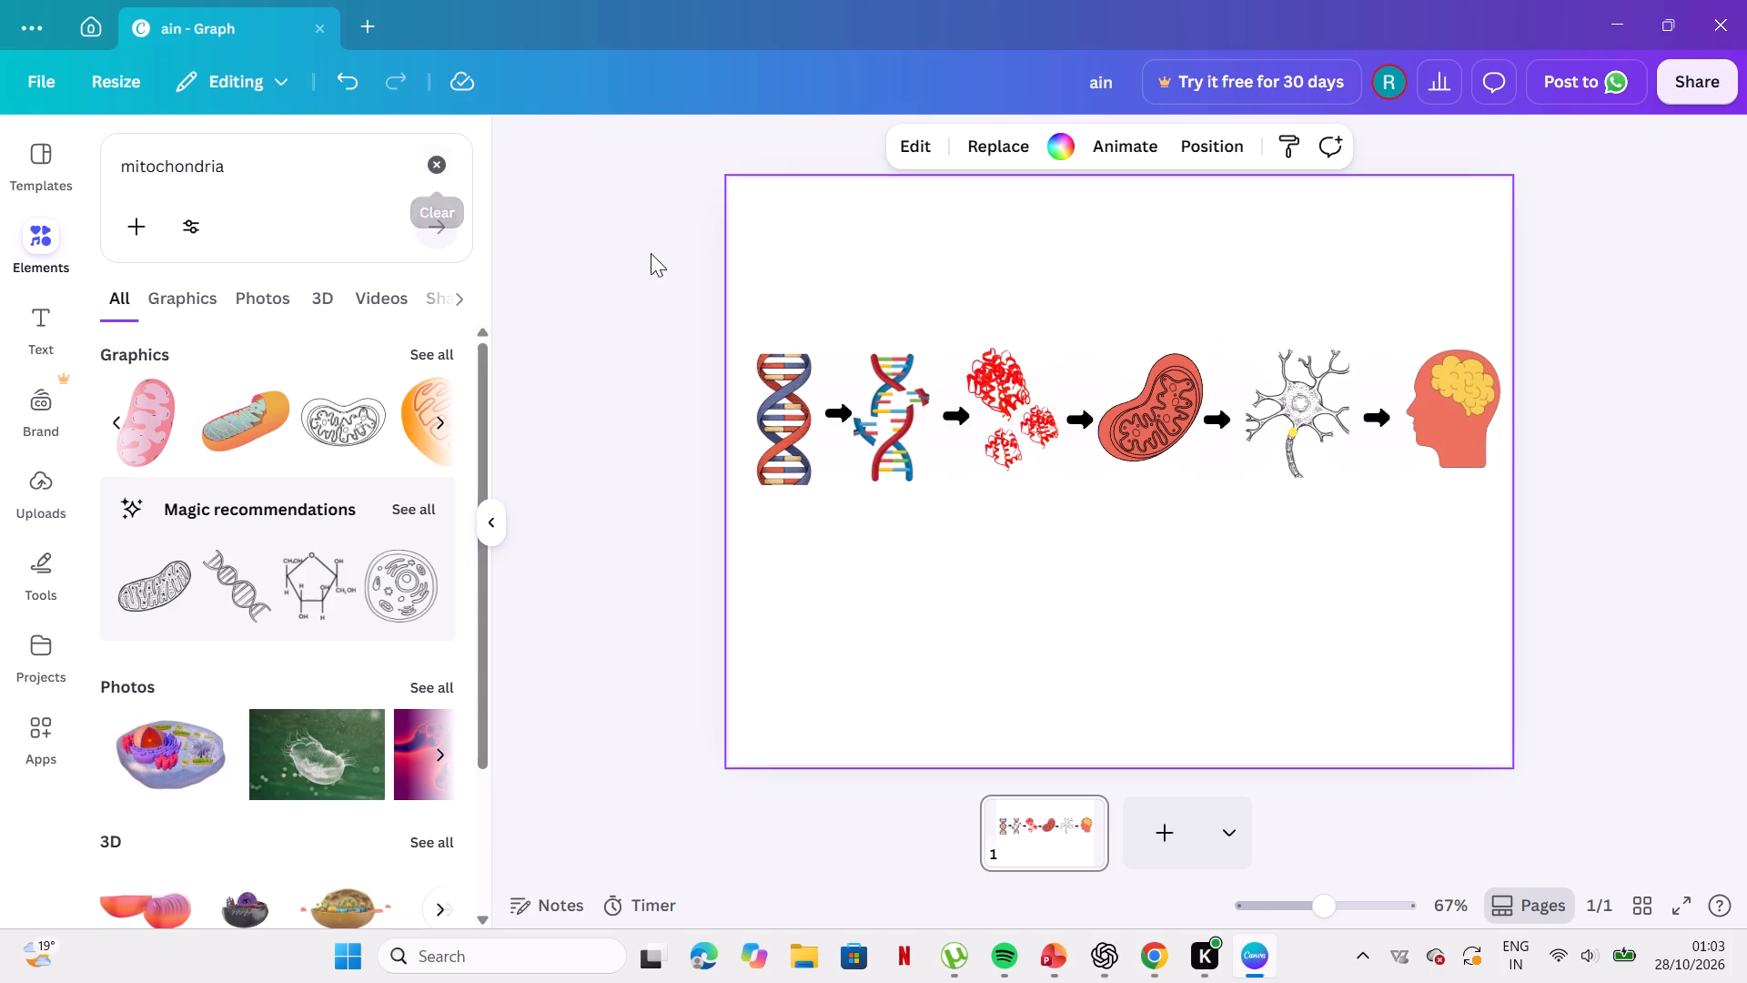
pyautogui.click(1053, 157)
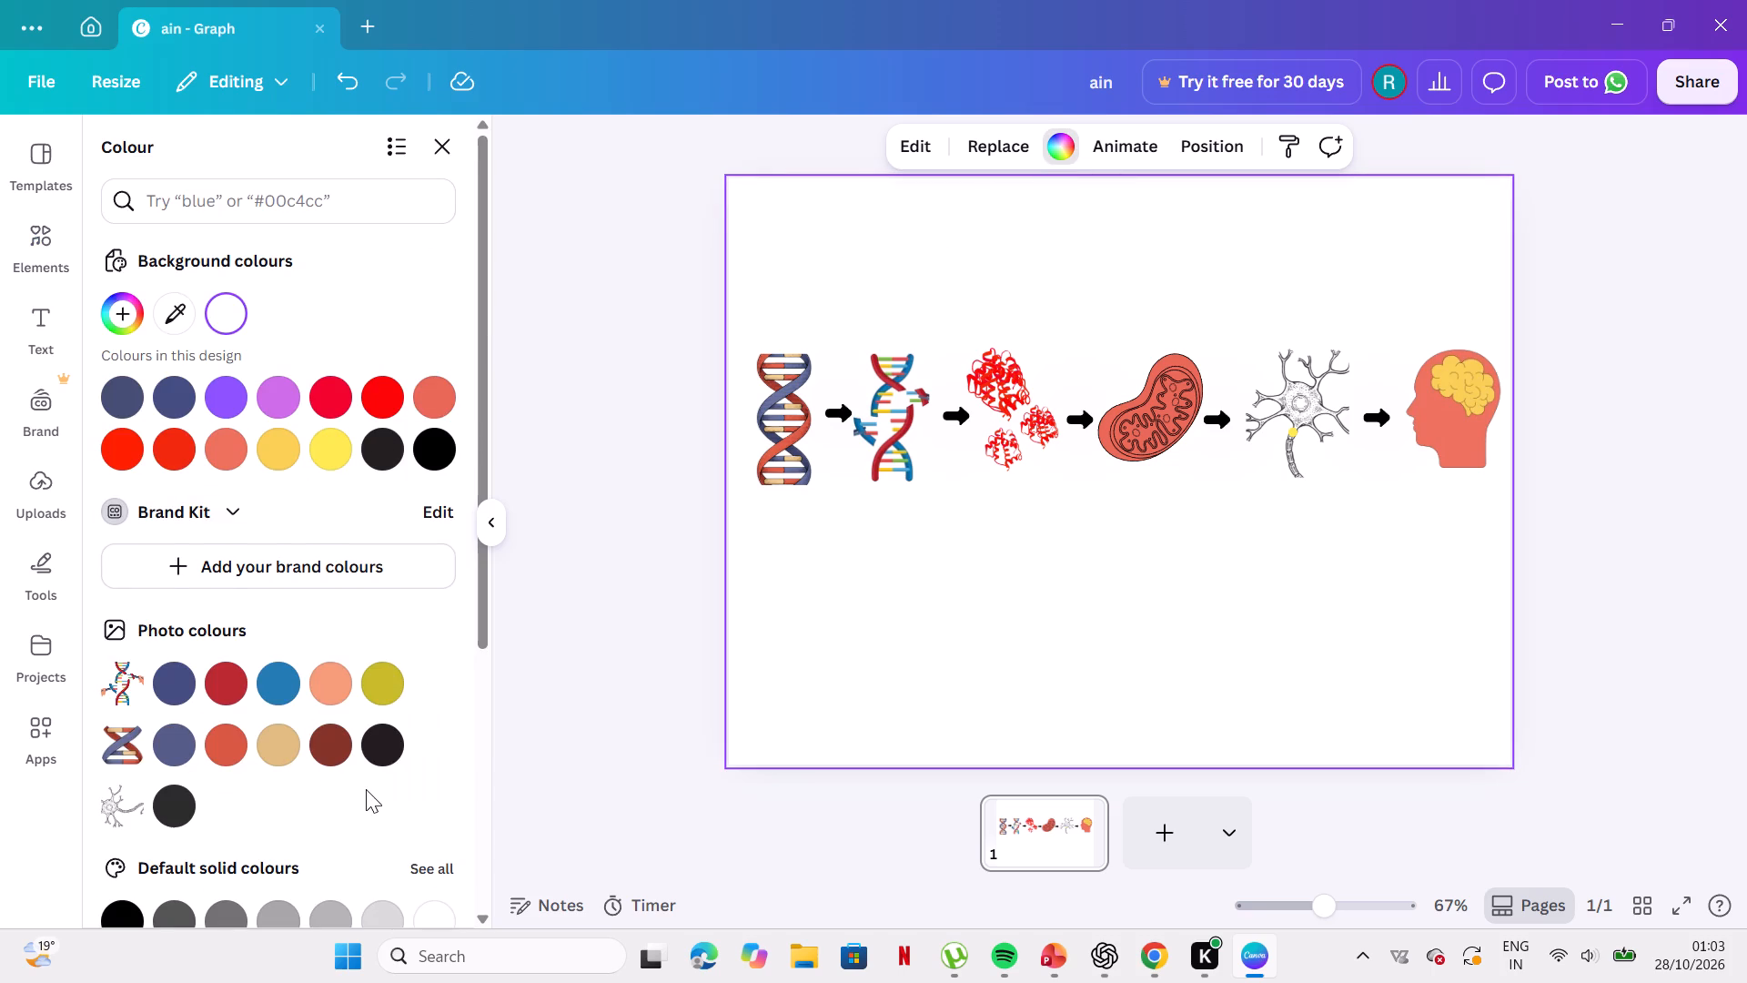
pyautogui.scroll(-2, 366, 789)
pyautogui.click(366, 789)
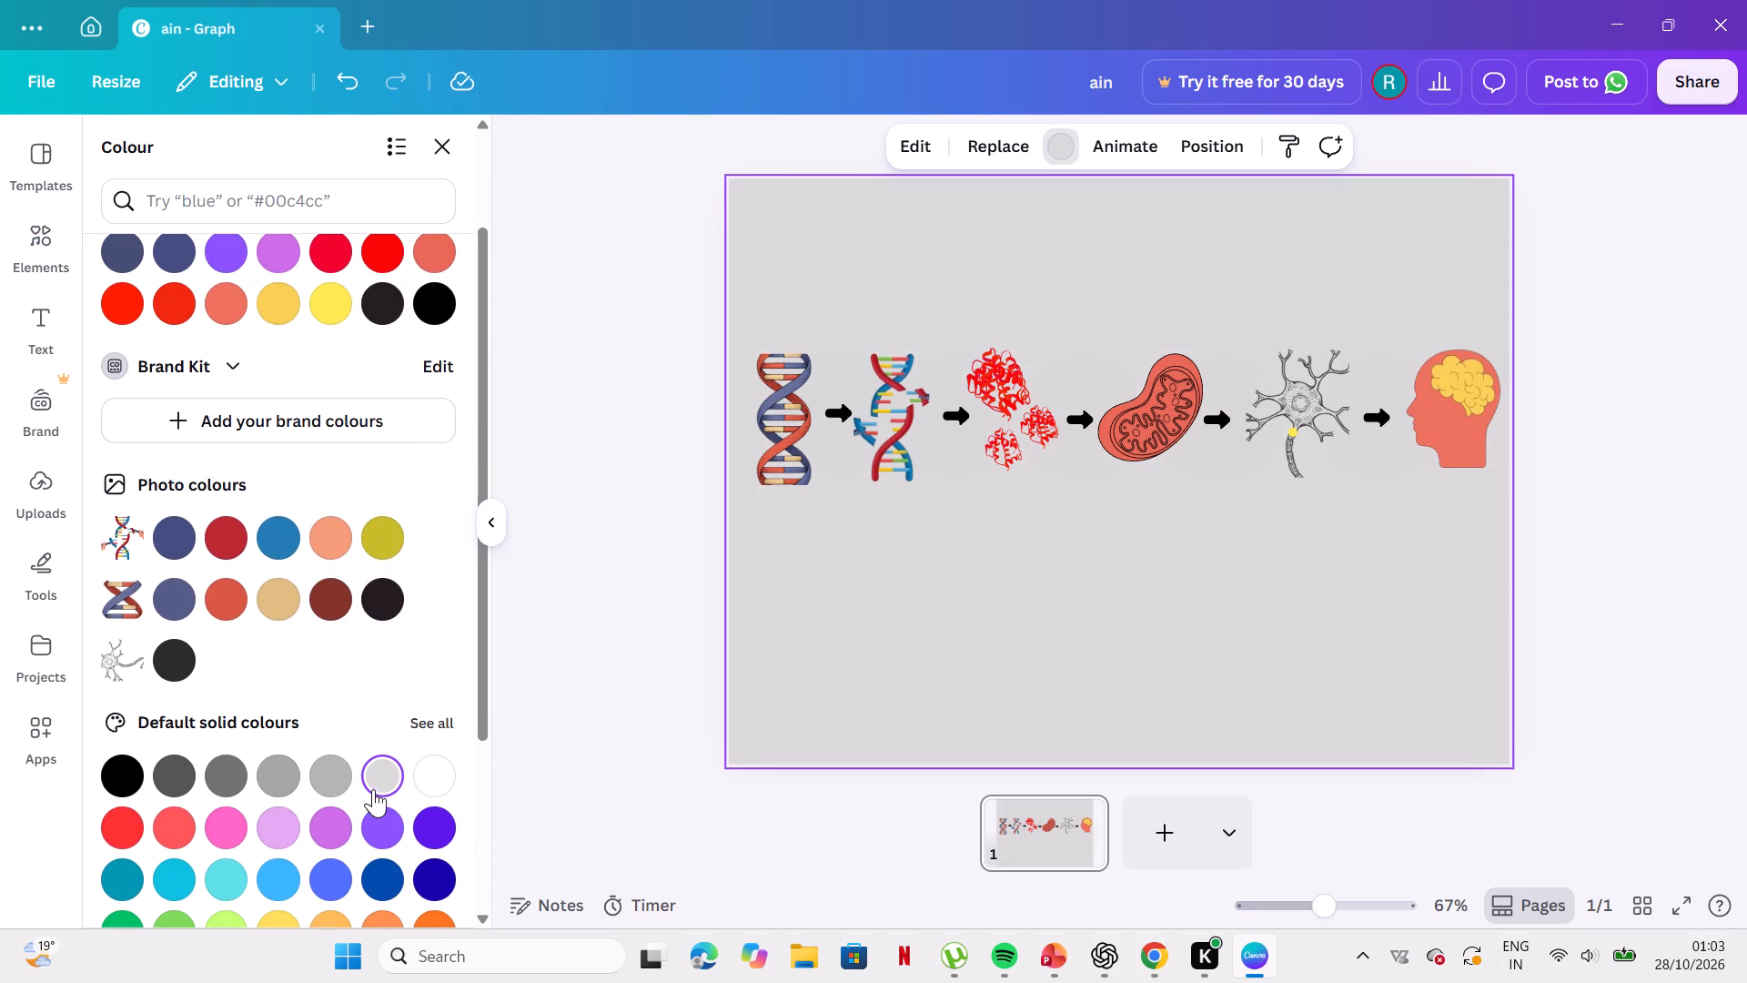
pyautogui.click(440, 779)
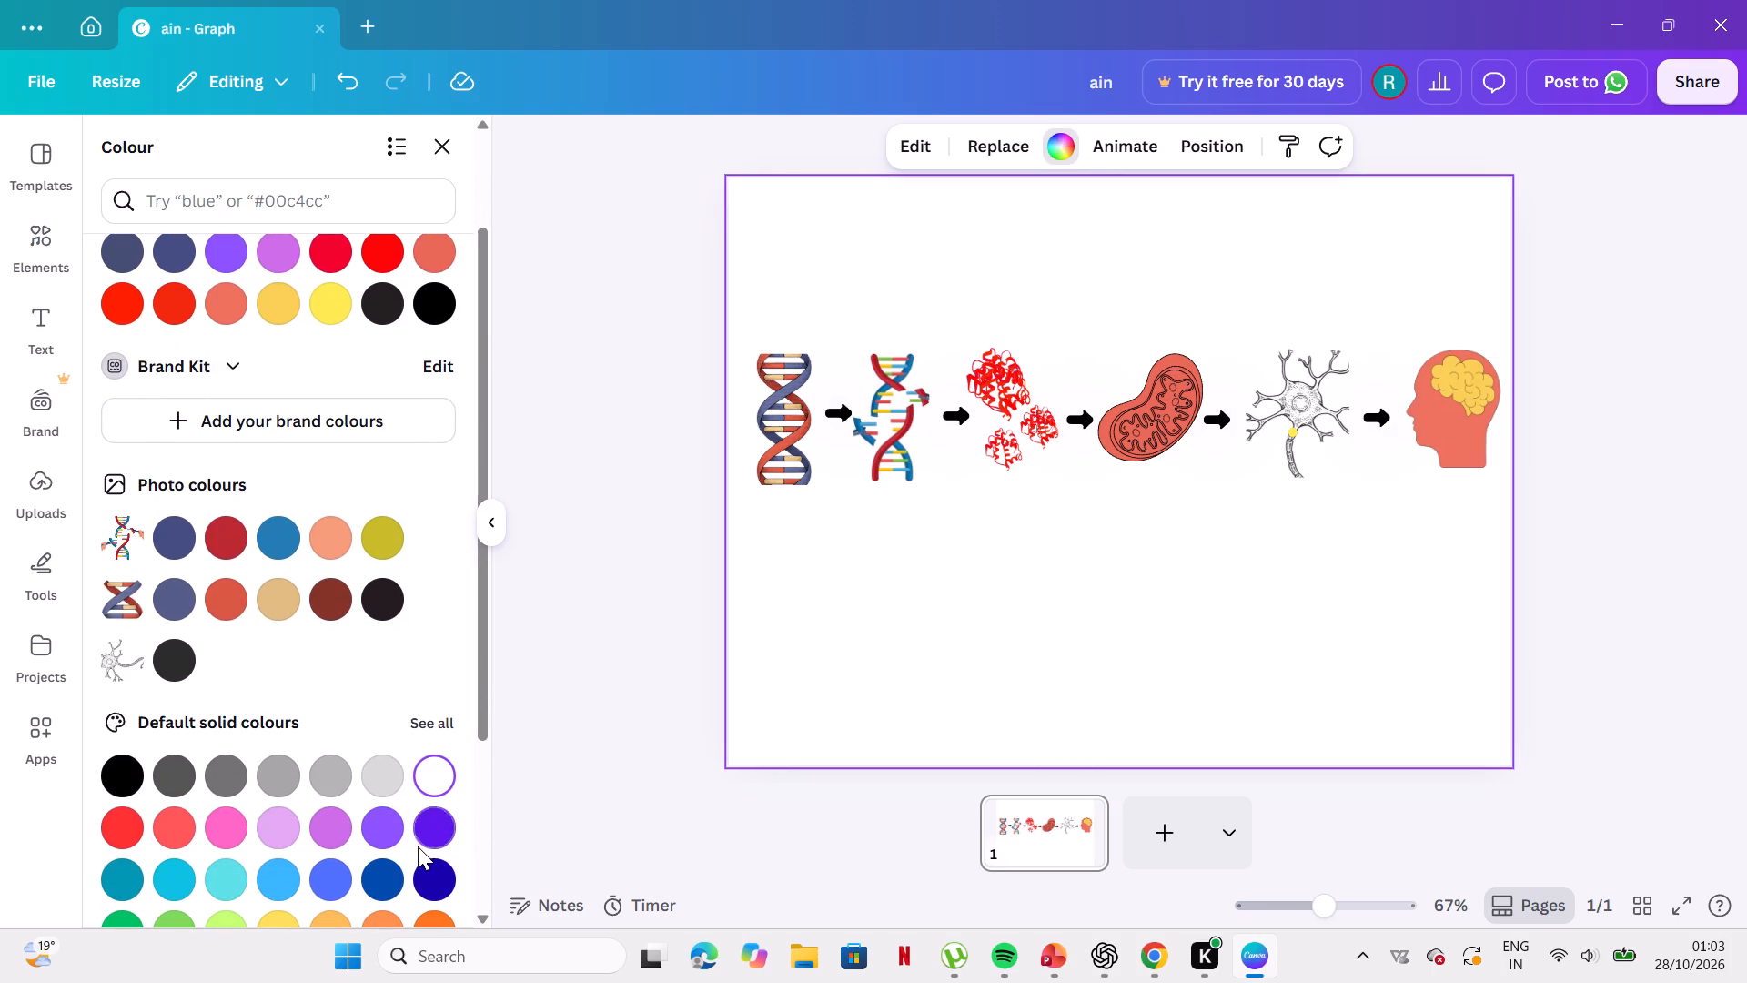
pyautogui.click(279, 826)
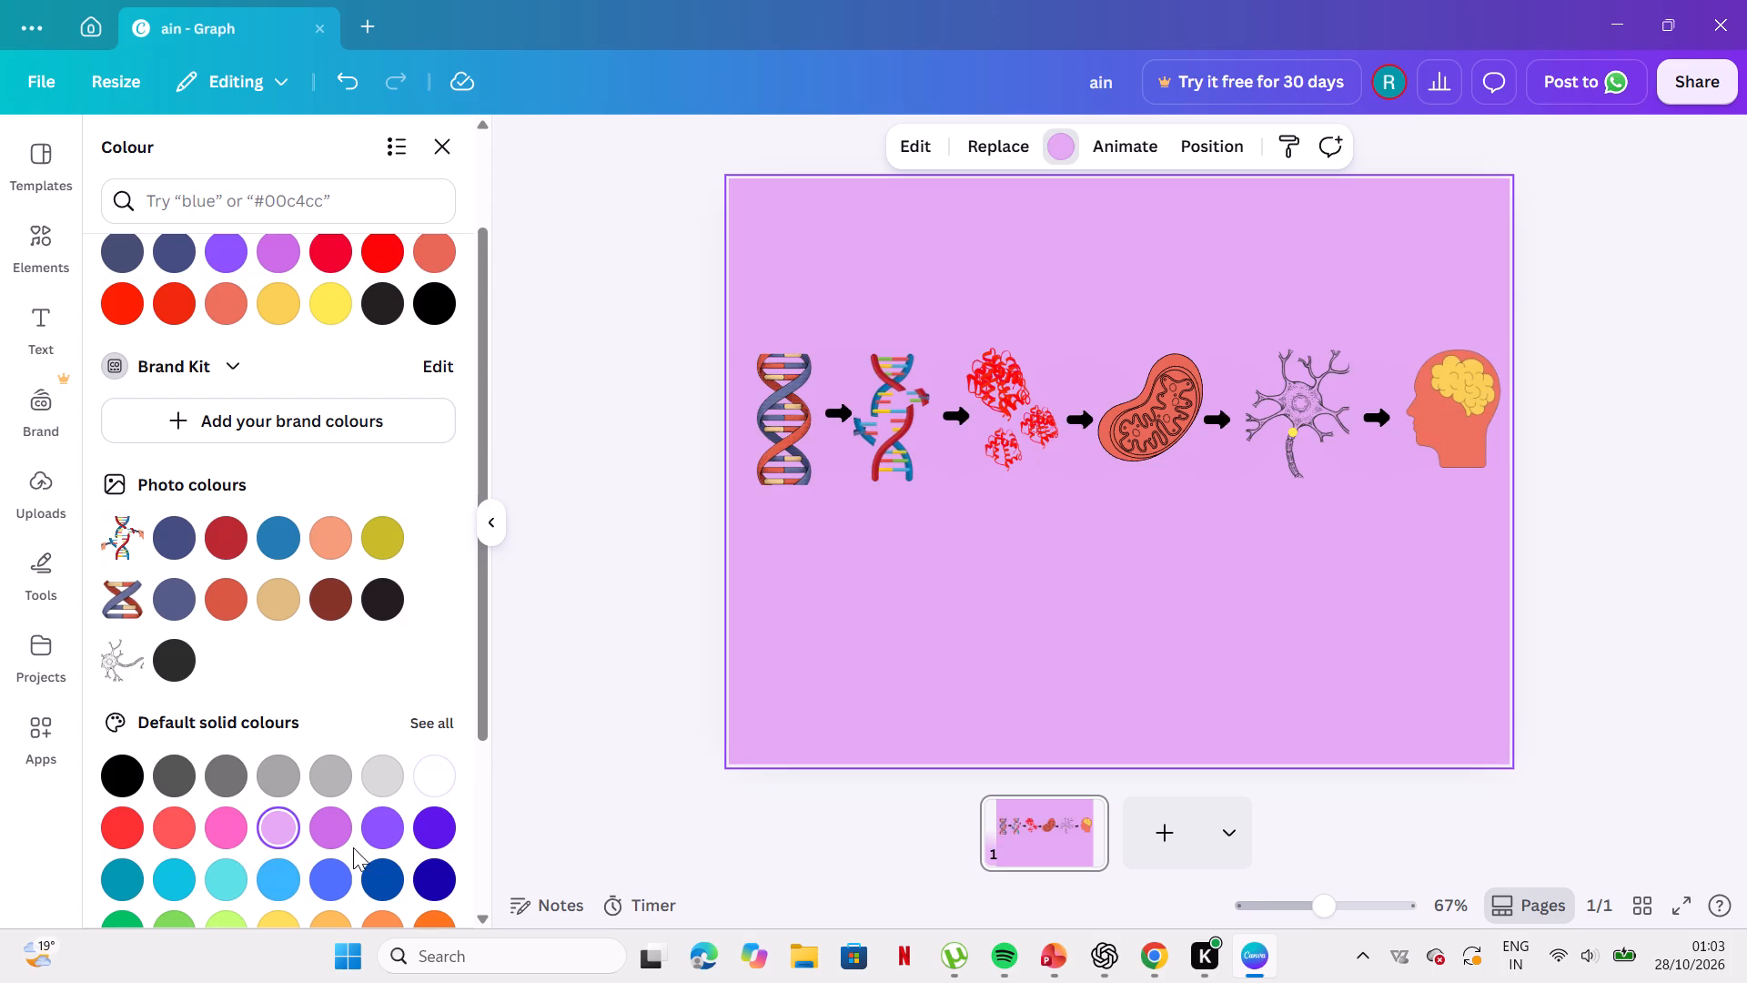
# Fill the page background with the pale yellow-to-pink default gradient and switch it to the radial style.
pyautogui.scroll(-4, 353, 847)
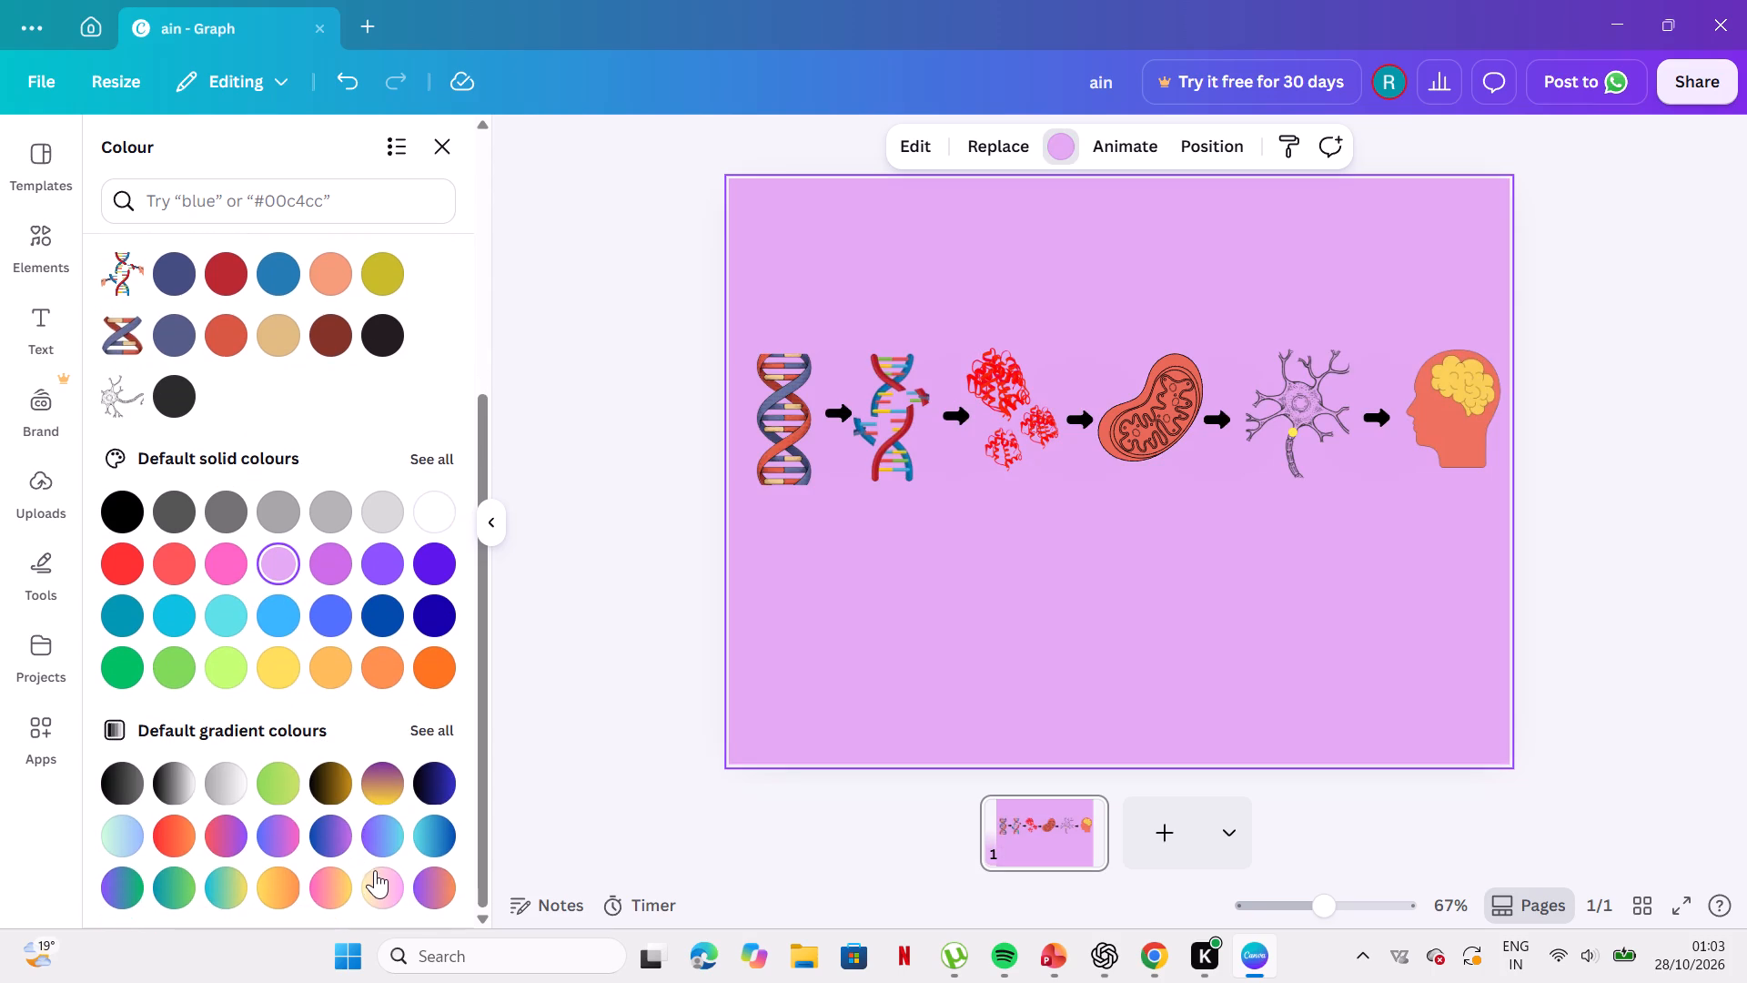
pyautogui.click(375, 872)
pyautogui.click(426, 889)
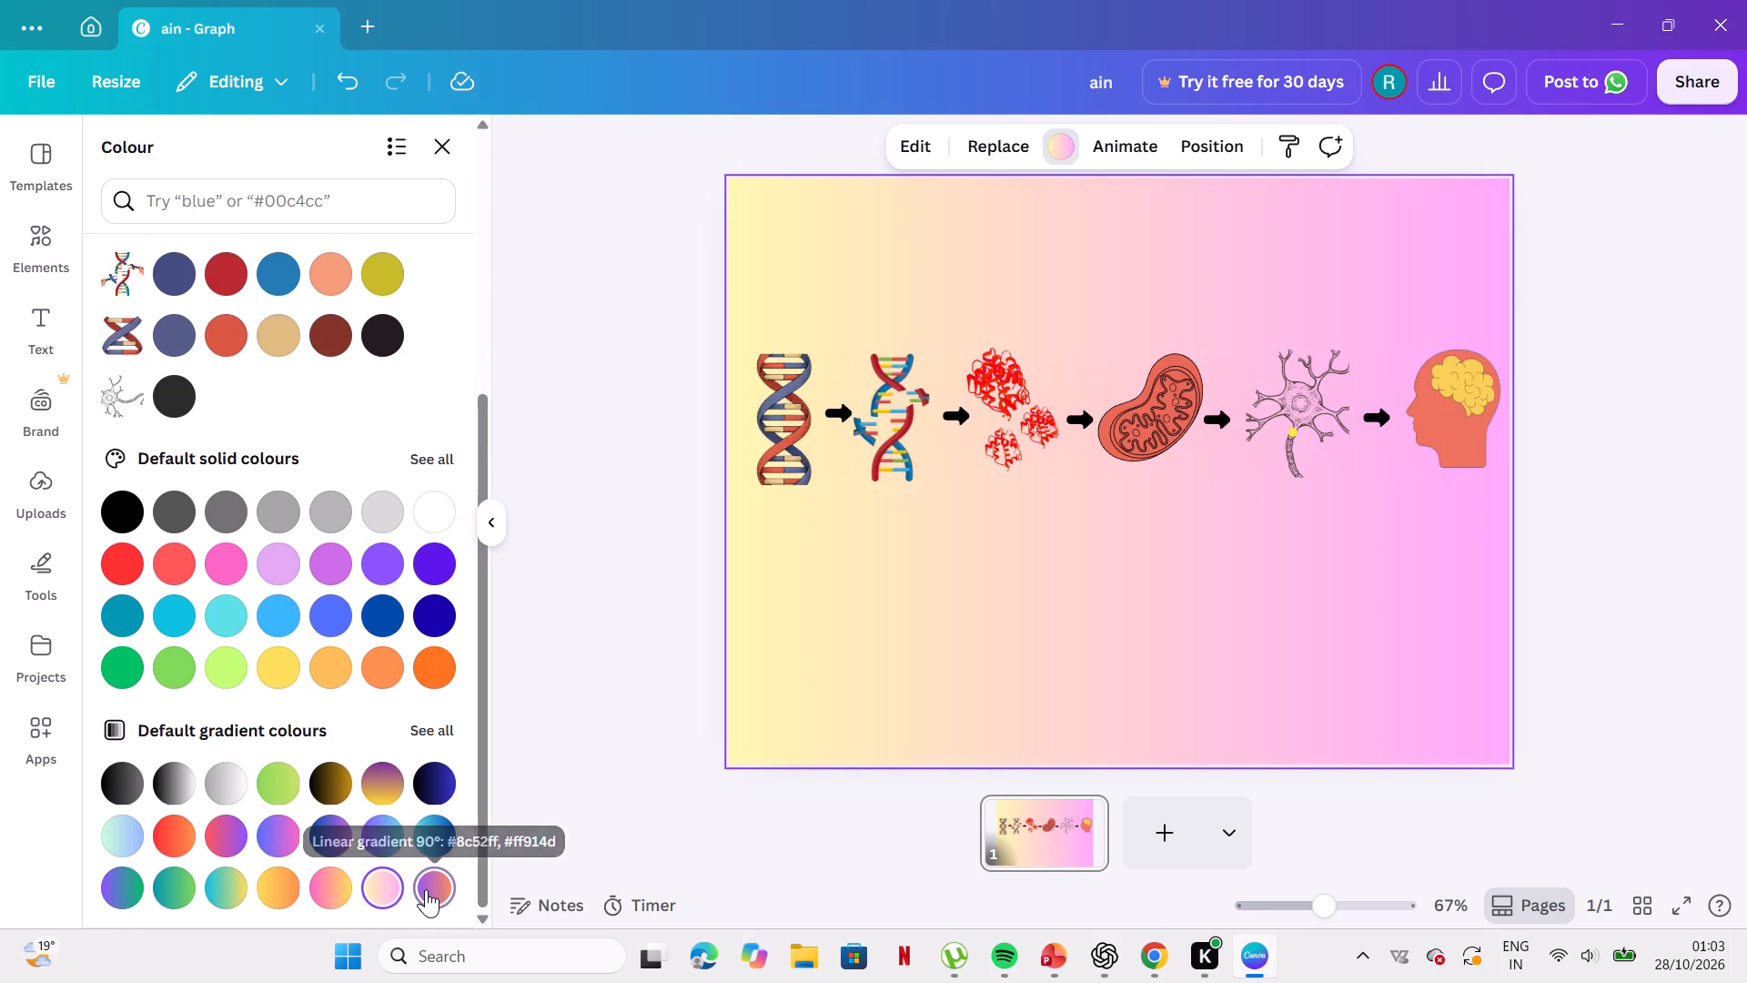
pyautogui.click(374, 889)
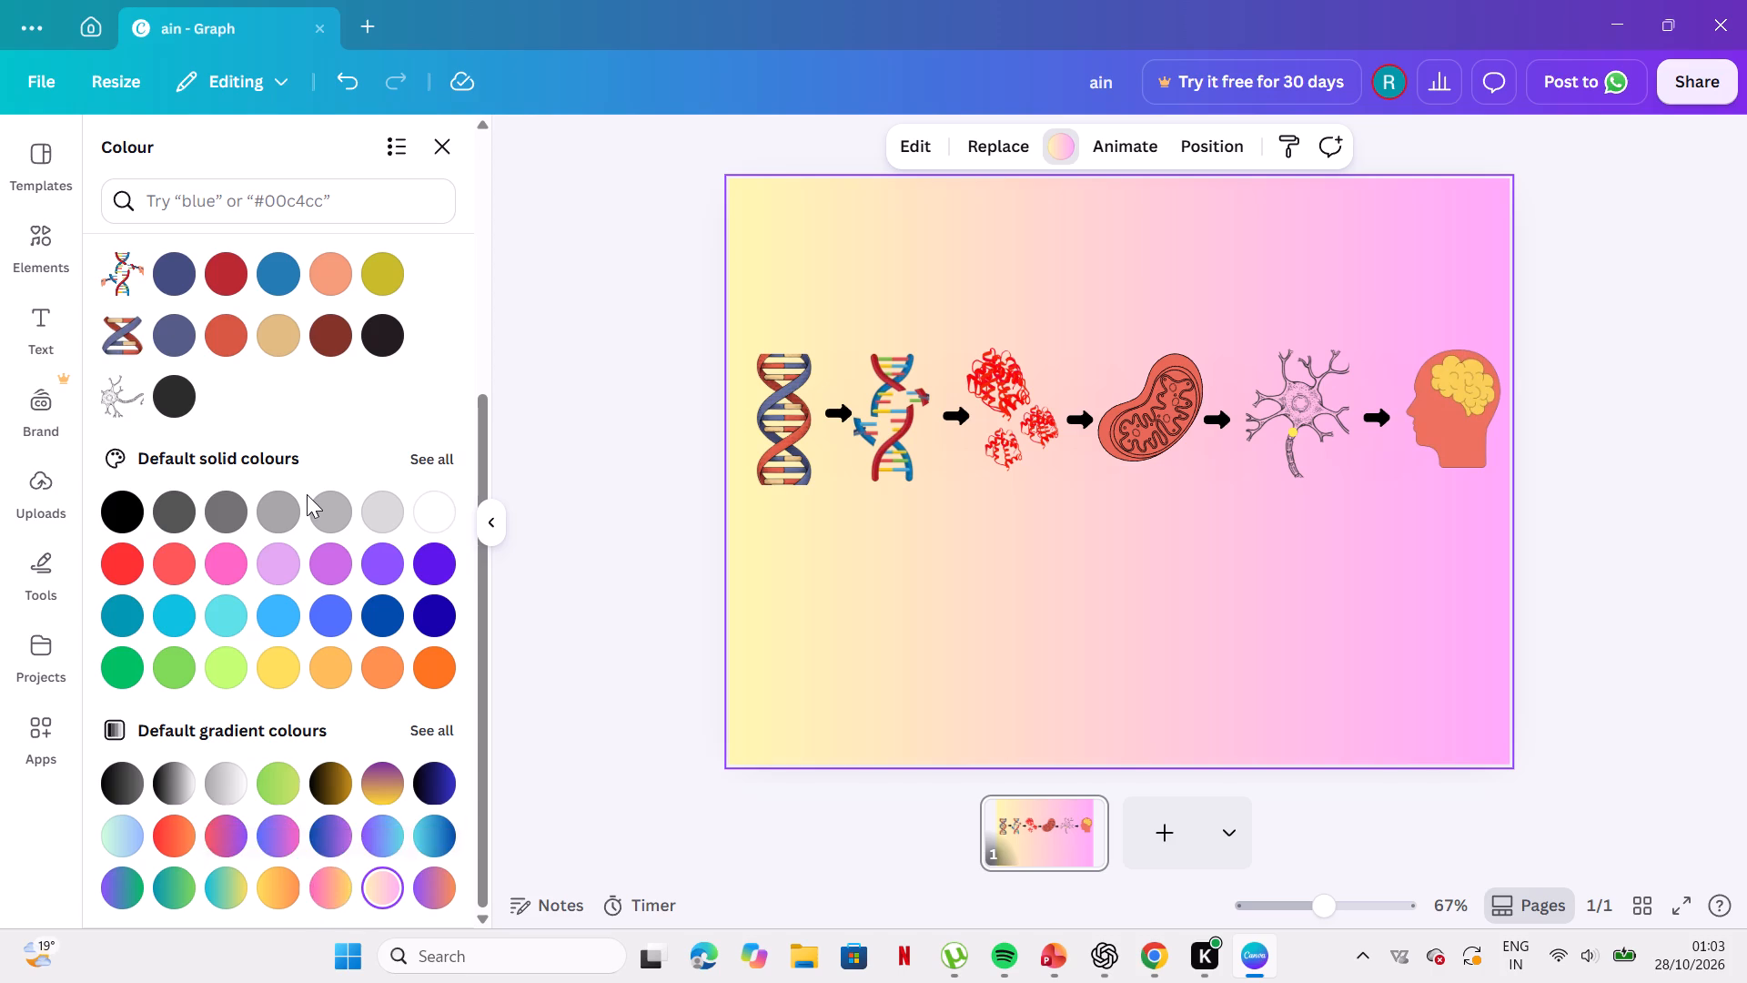
pyautogui.scroll(4, 307, 494)
pyautogui.click(236, 313)
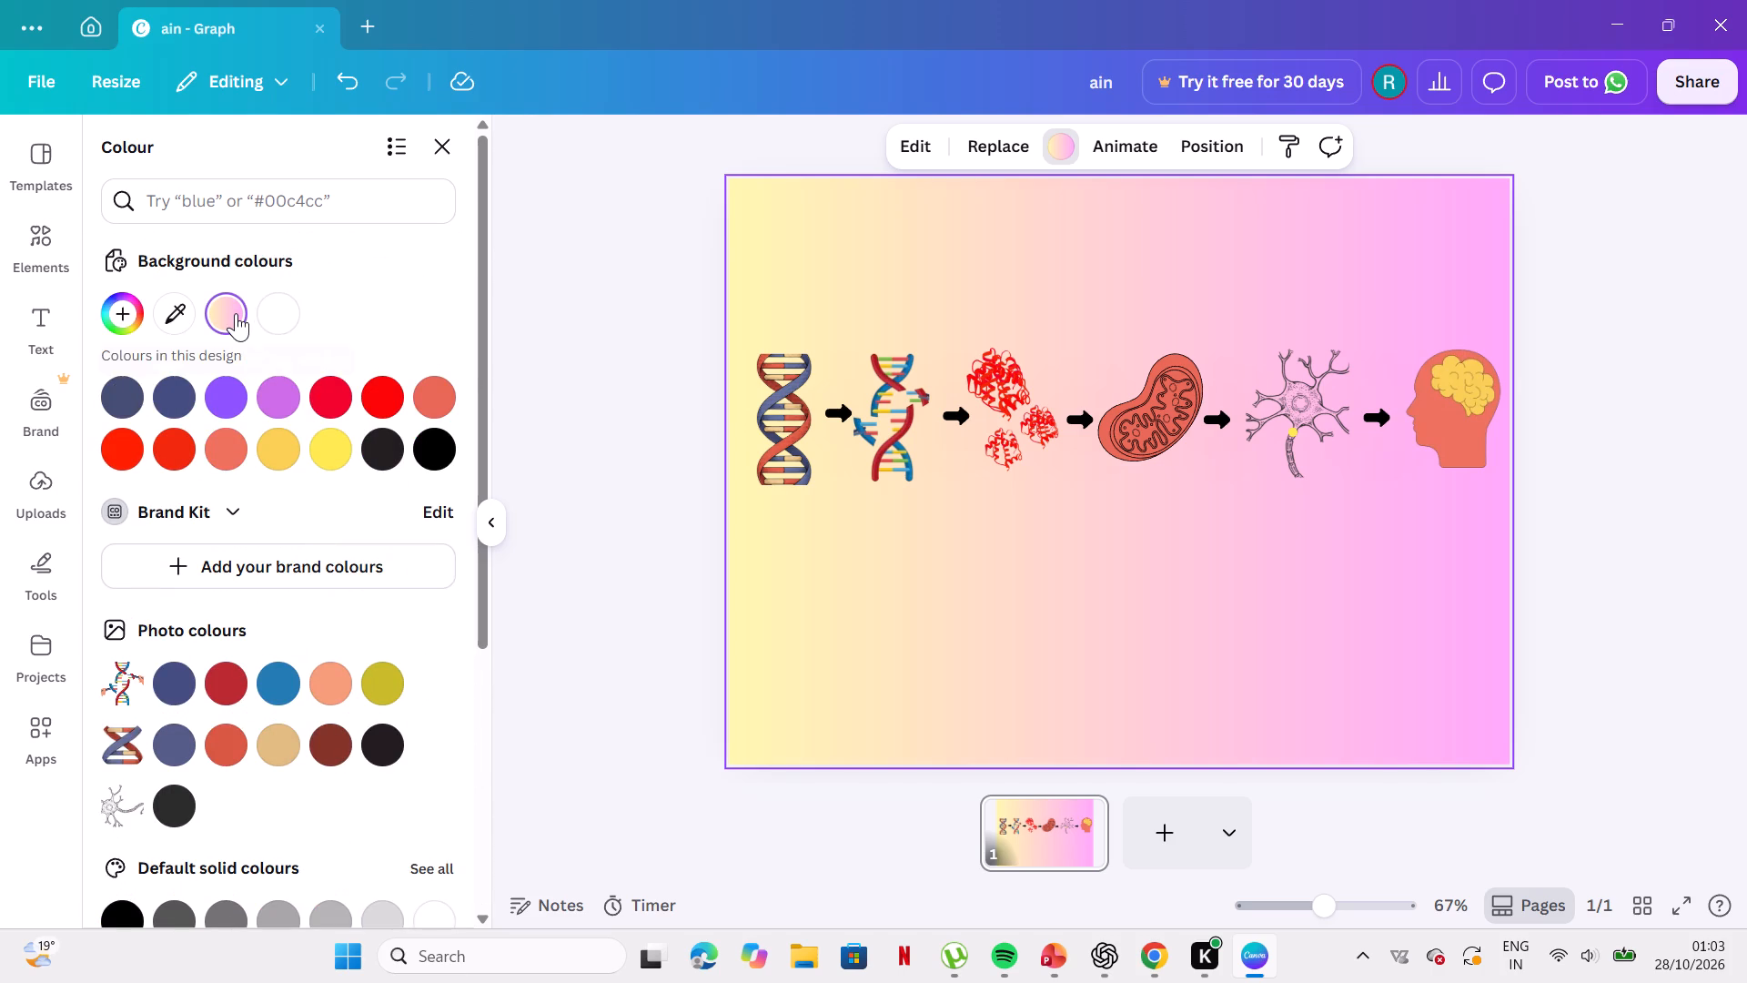
pyautogui.click(236, 313)
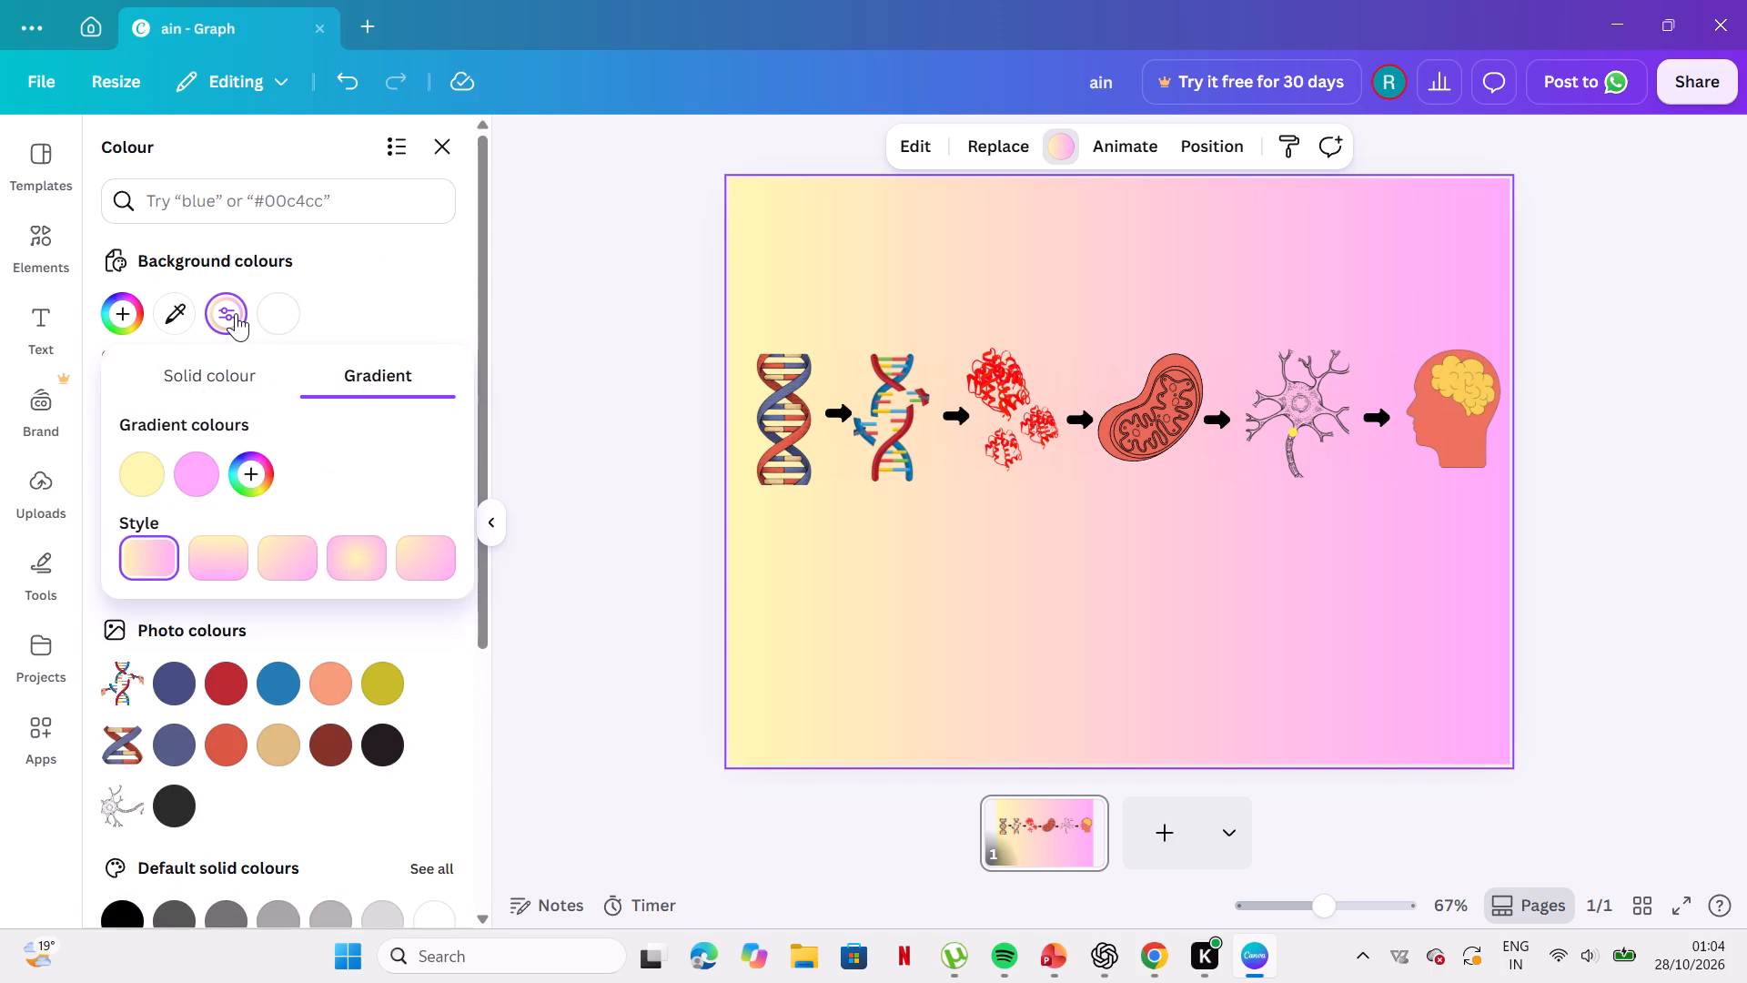
pyautogui.click(360, 552)
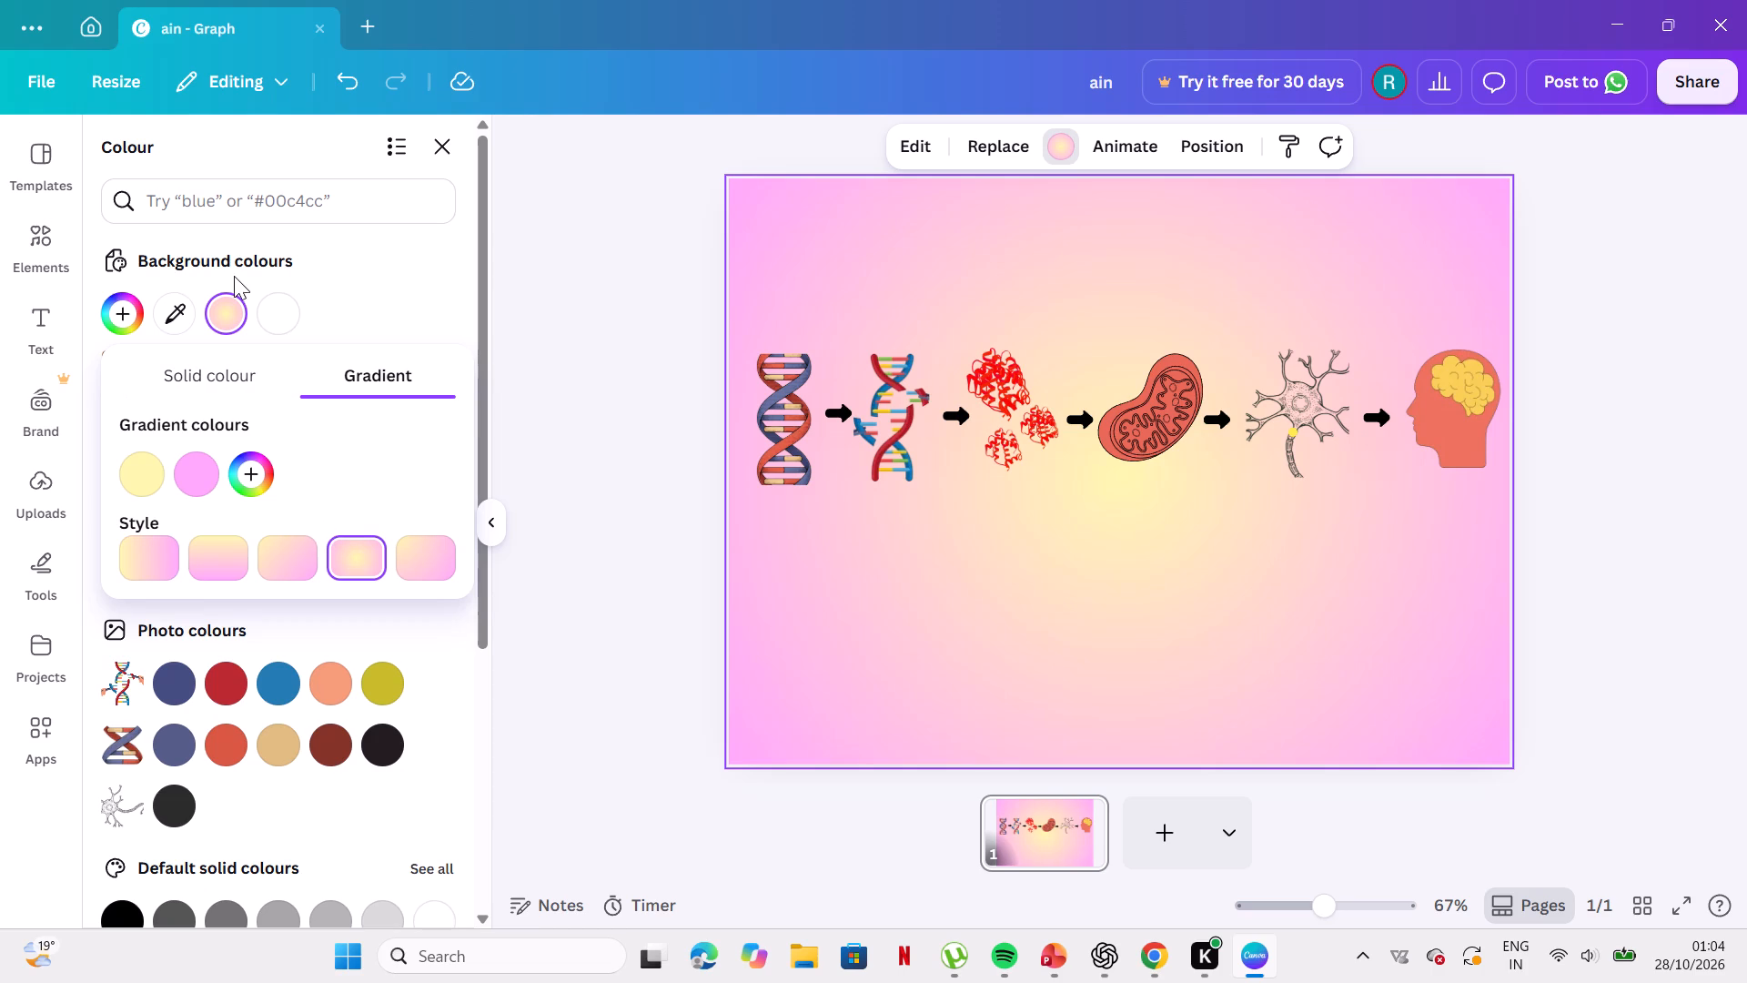
# Add a third colour to the background gradient and adjust it to a muted mauve, #B883B5.
pyautogui.click(126, 315)
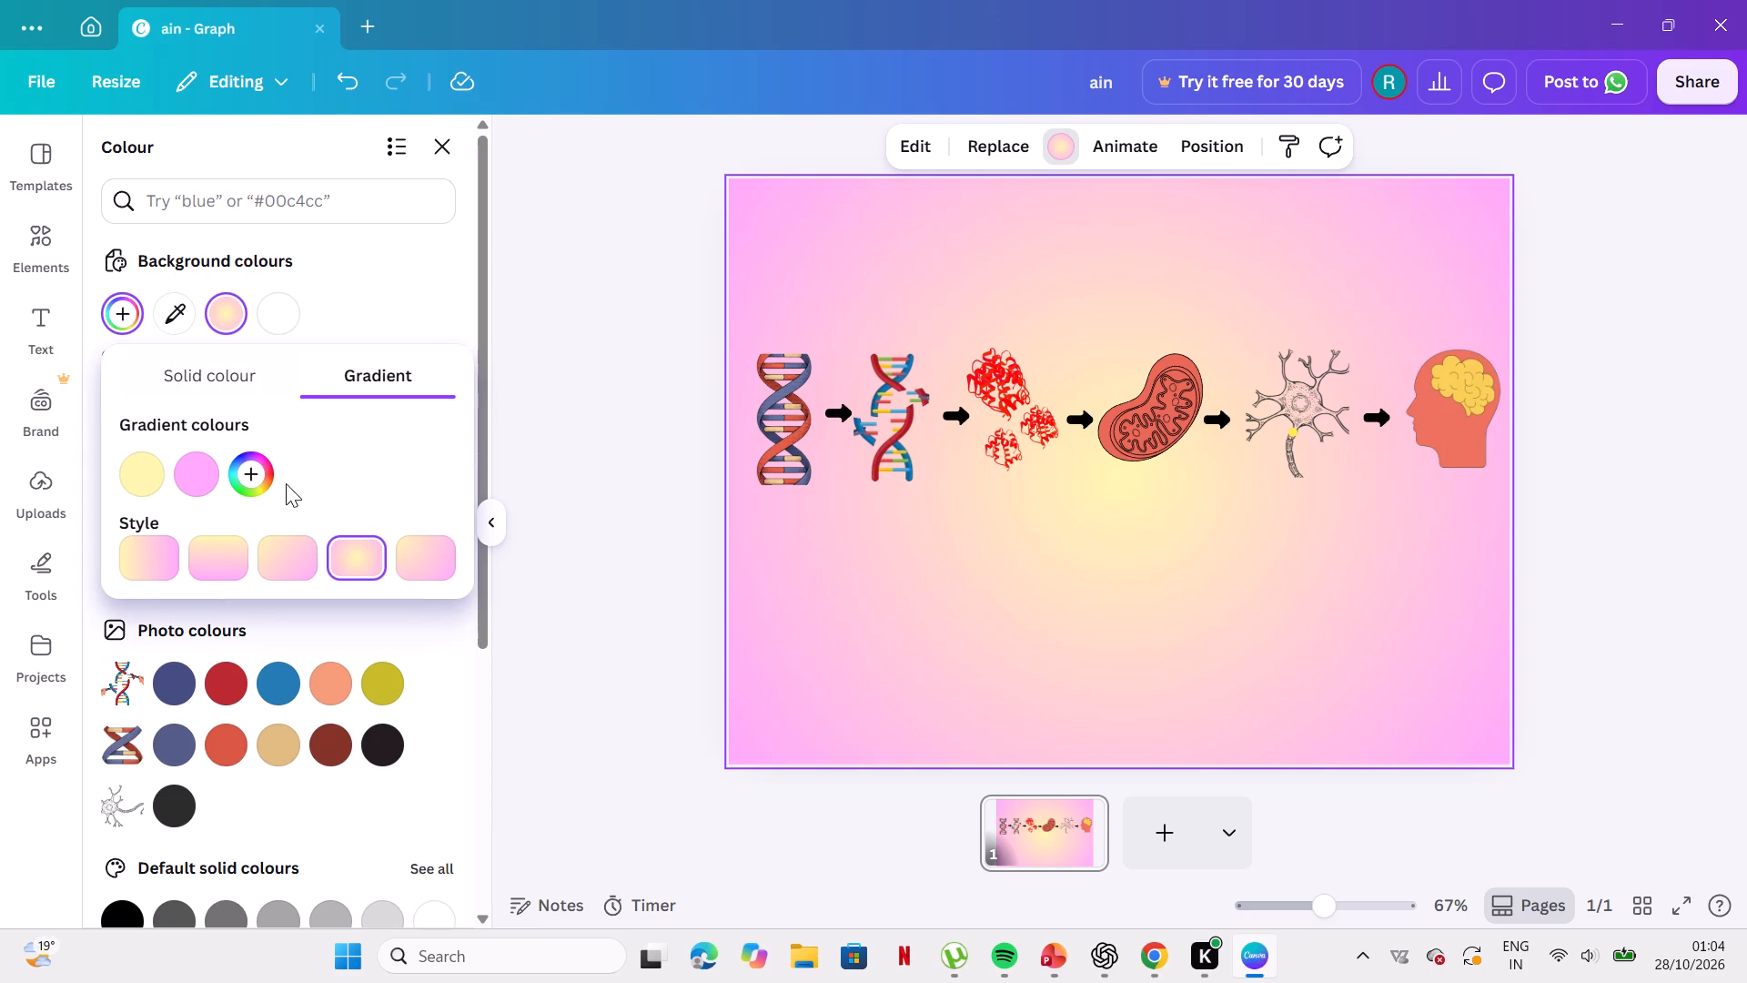
pyautogui.click(253, 480)
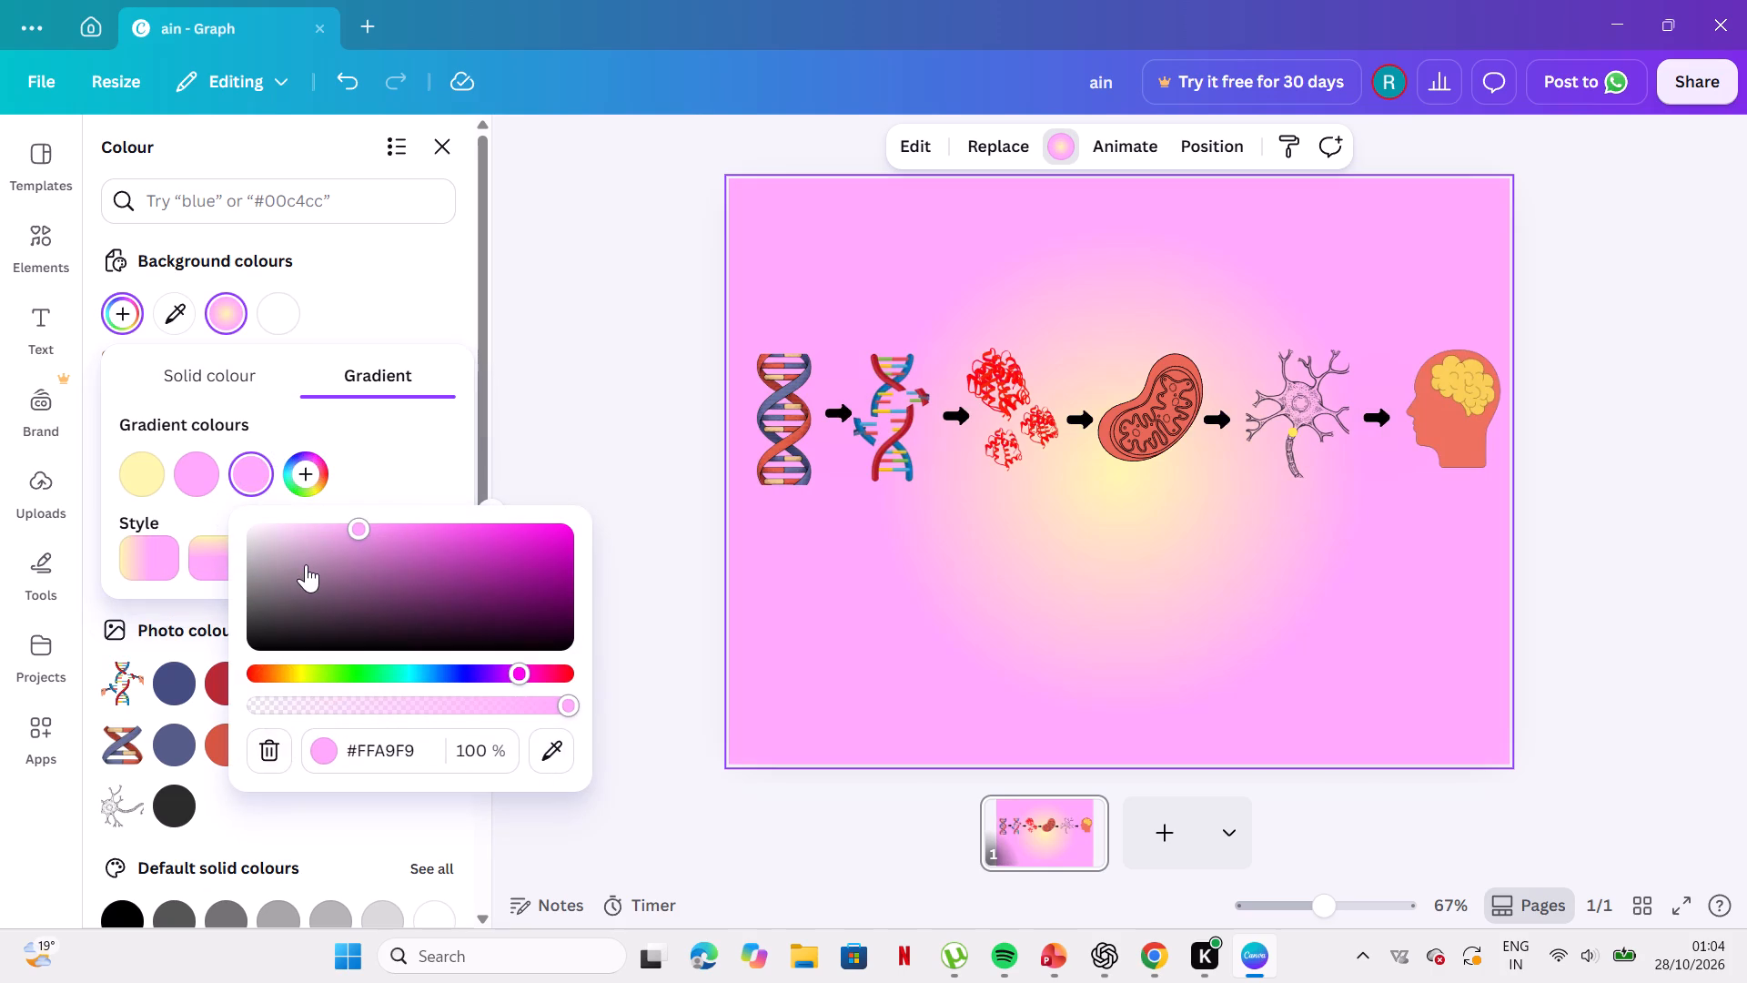
pyautogui.click(306, 537)
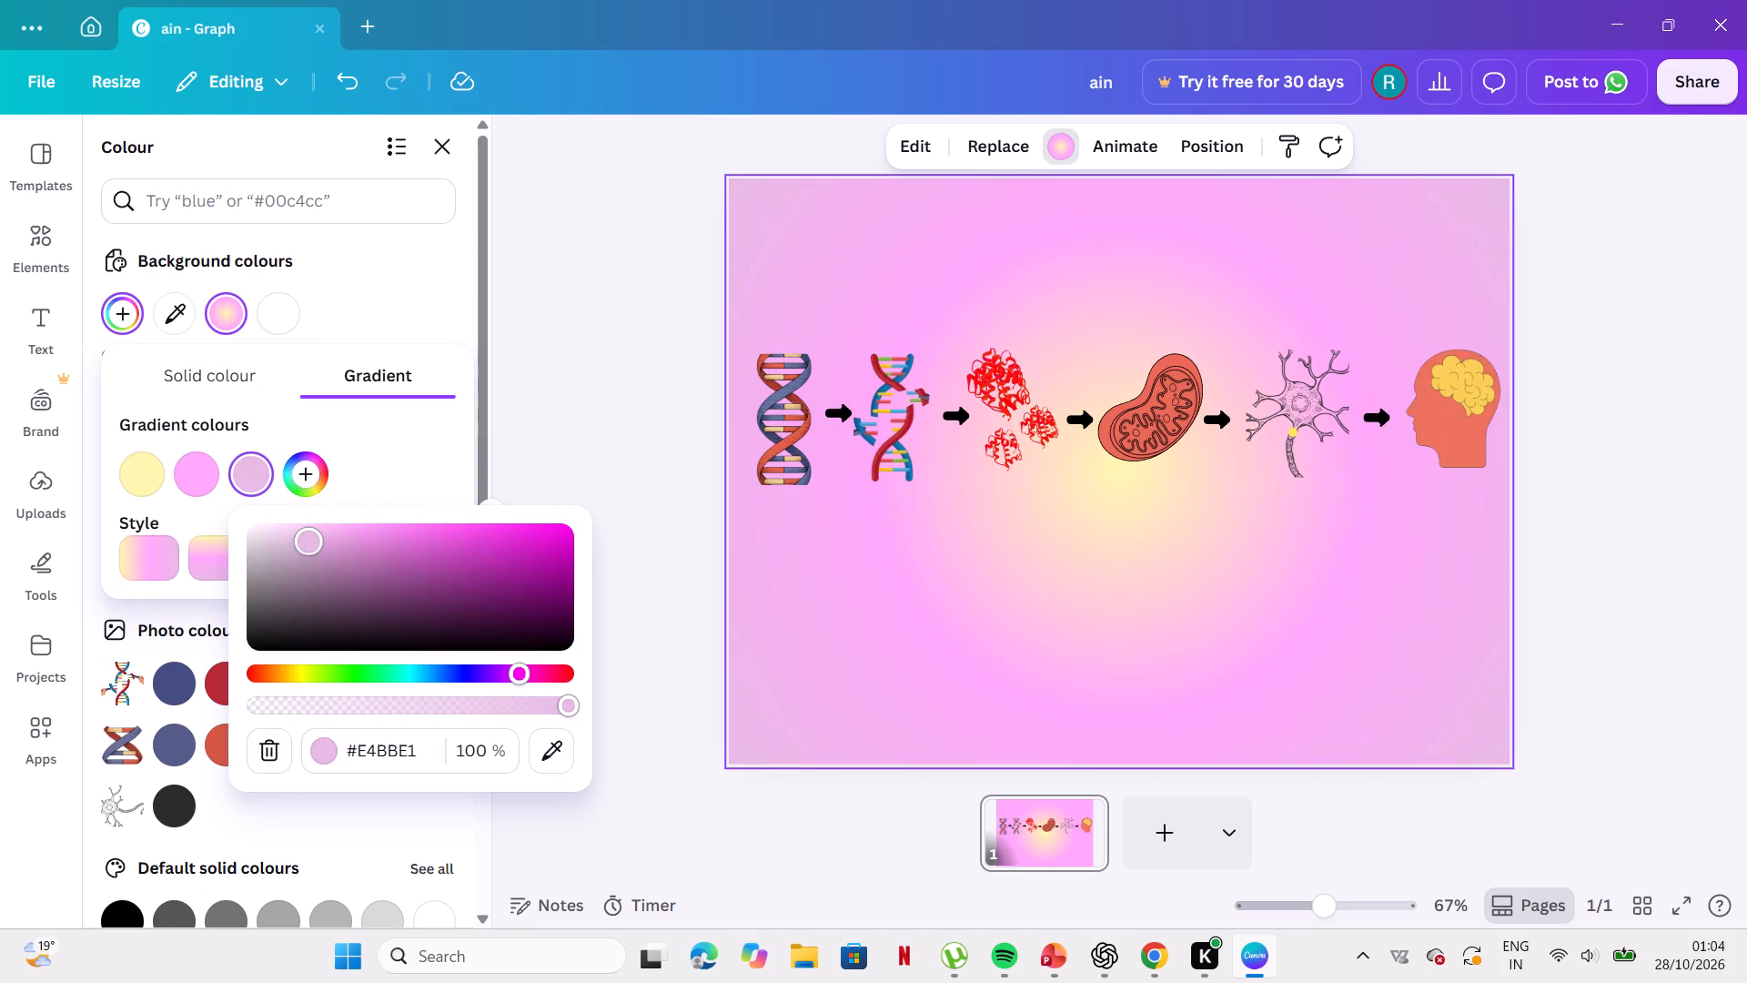
pyautogui.moveTo(310, 537); pyautogui.dragTo(294, 654)
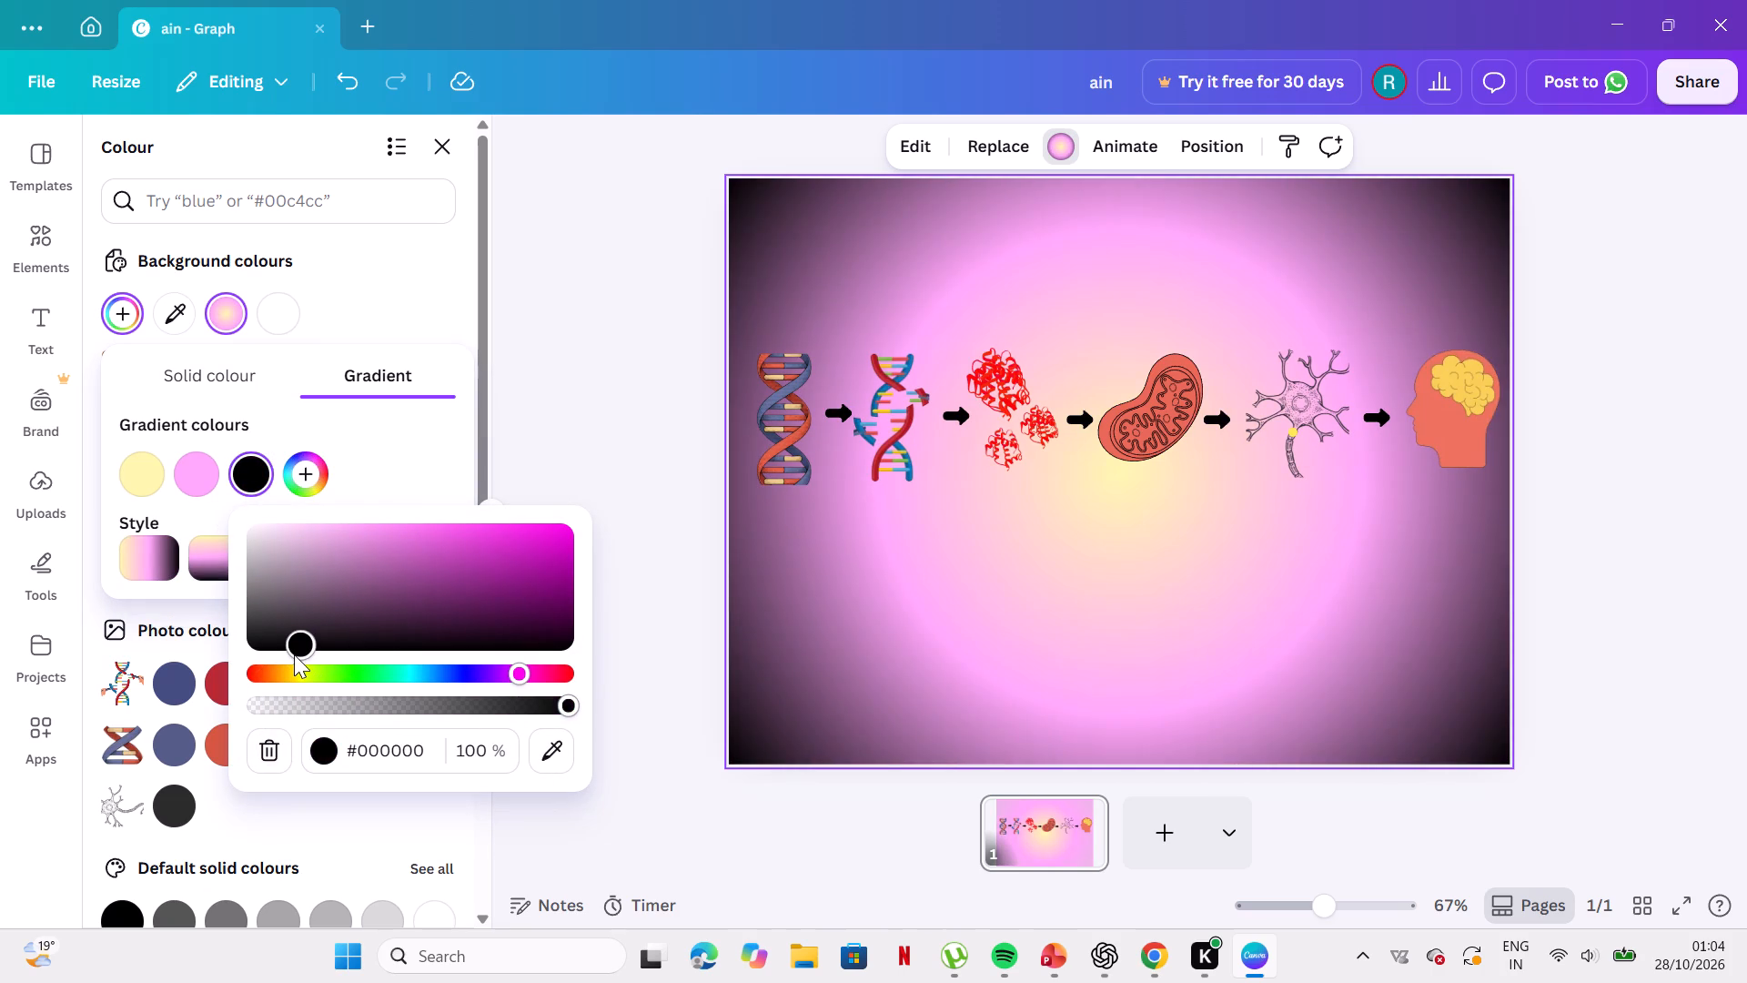
pyautogui.moveTo(294, 654); pyautogui.dragTo(522, 513)
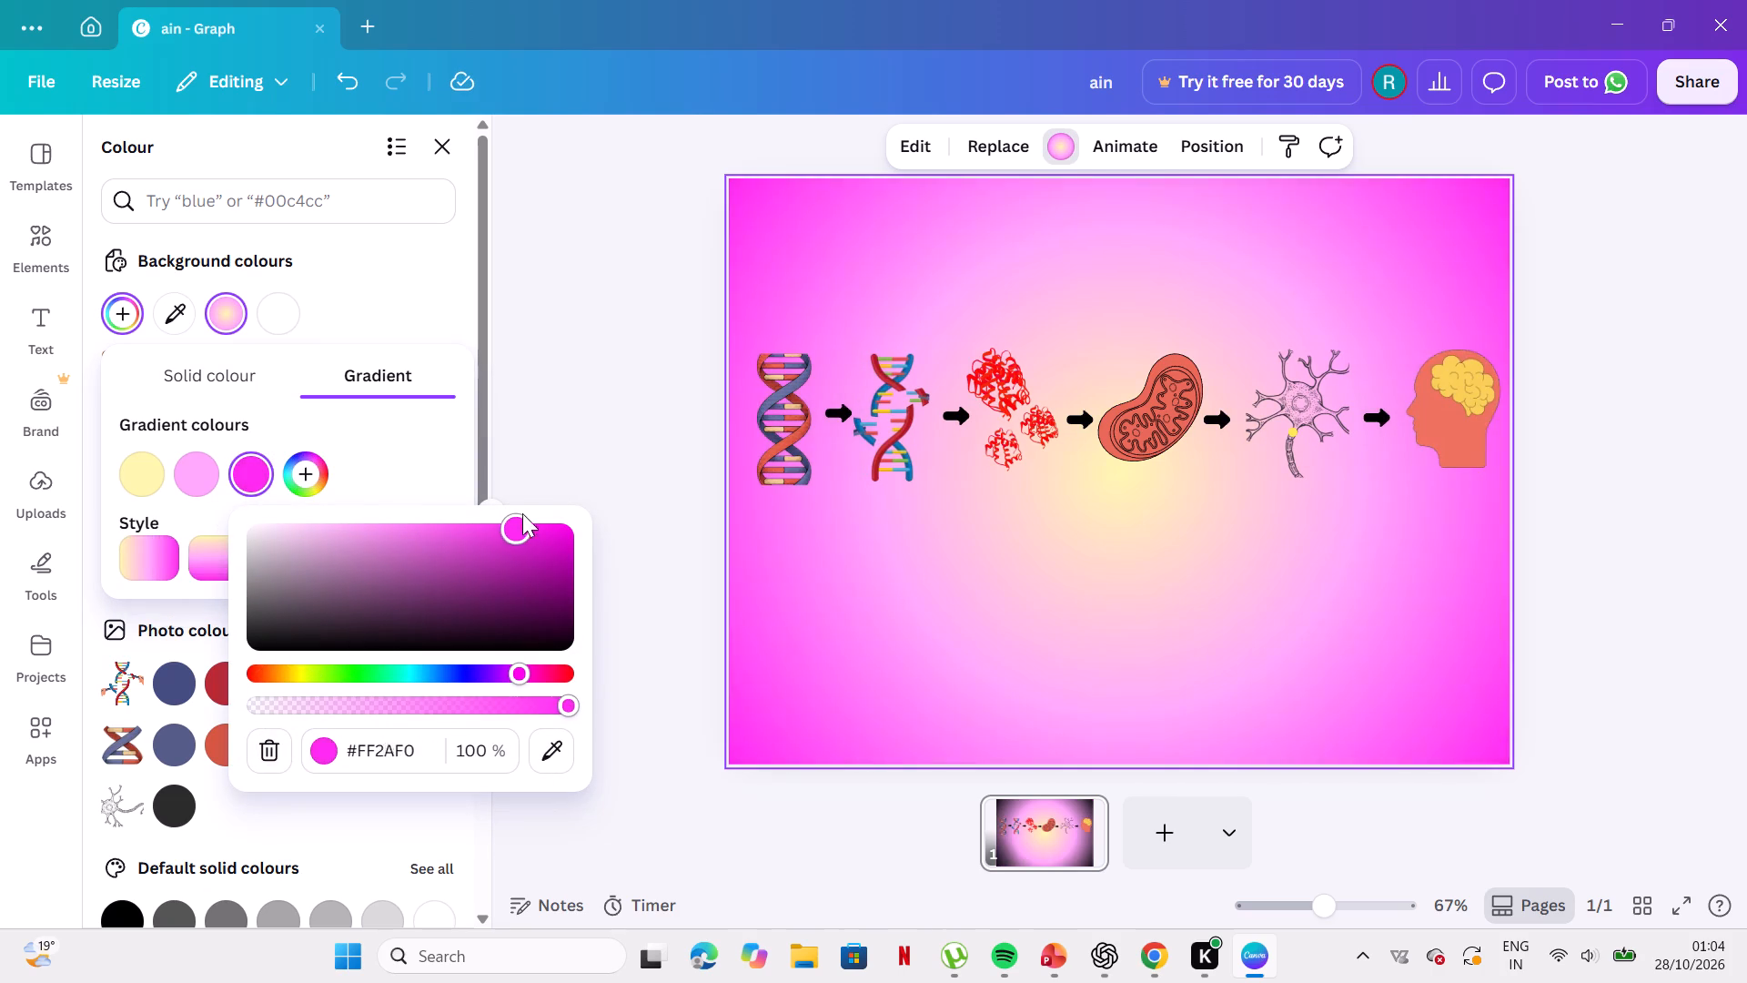
pyautogui.moveTo(522, 513); pyautogui.dragTo(525, 598)
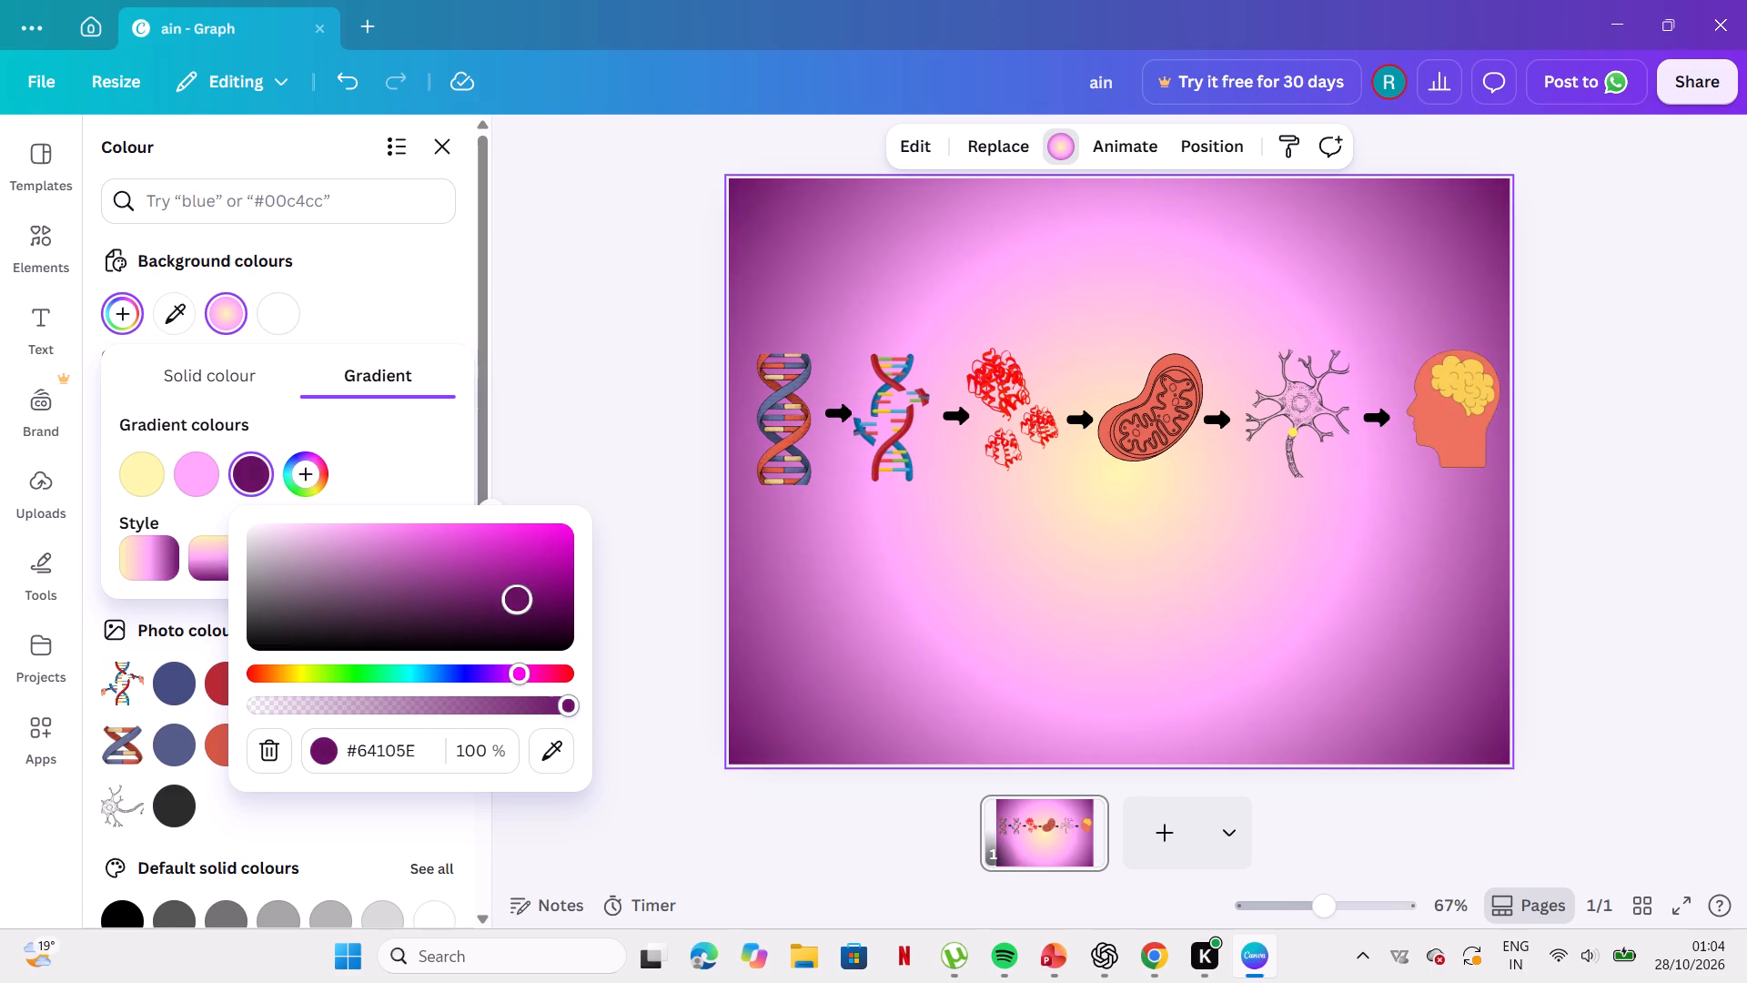
pyautogui.moveTo(525, 598); pyautogui.dragTo(222, 610)
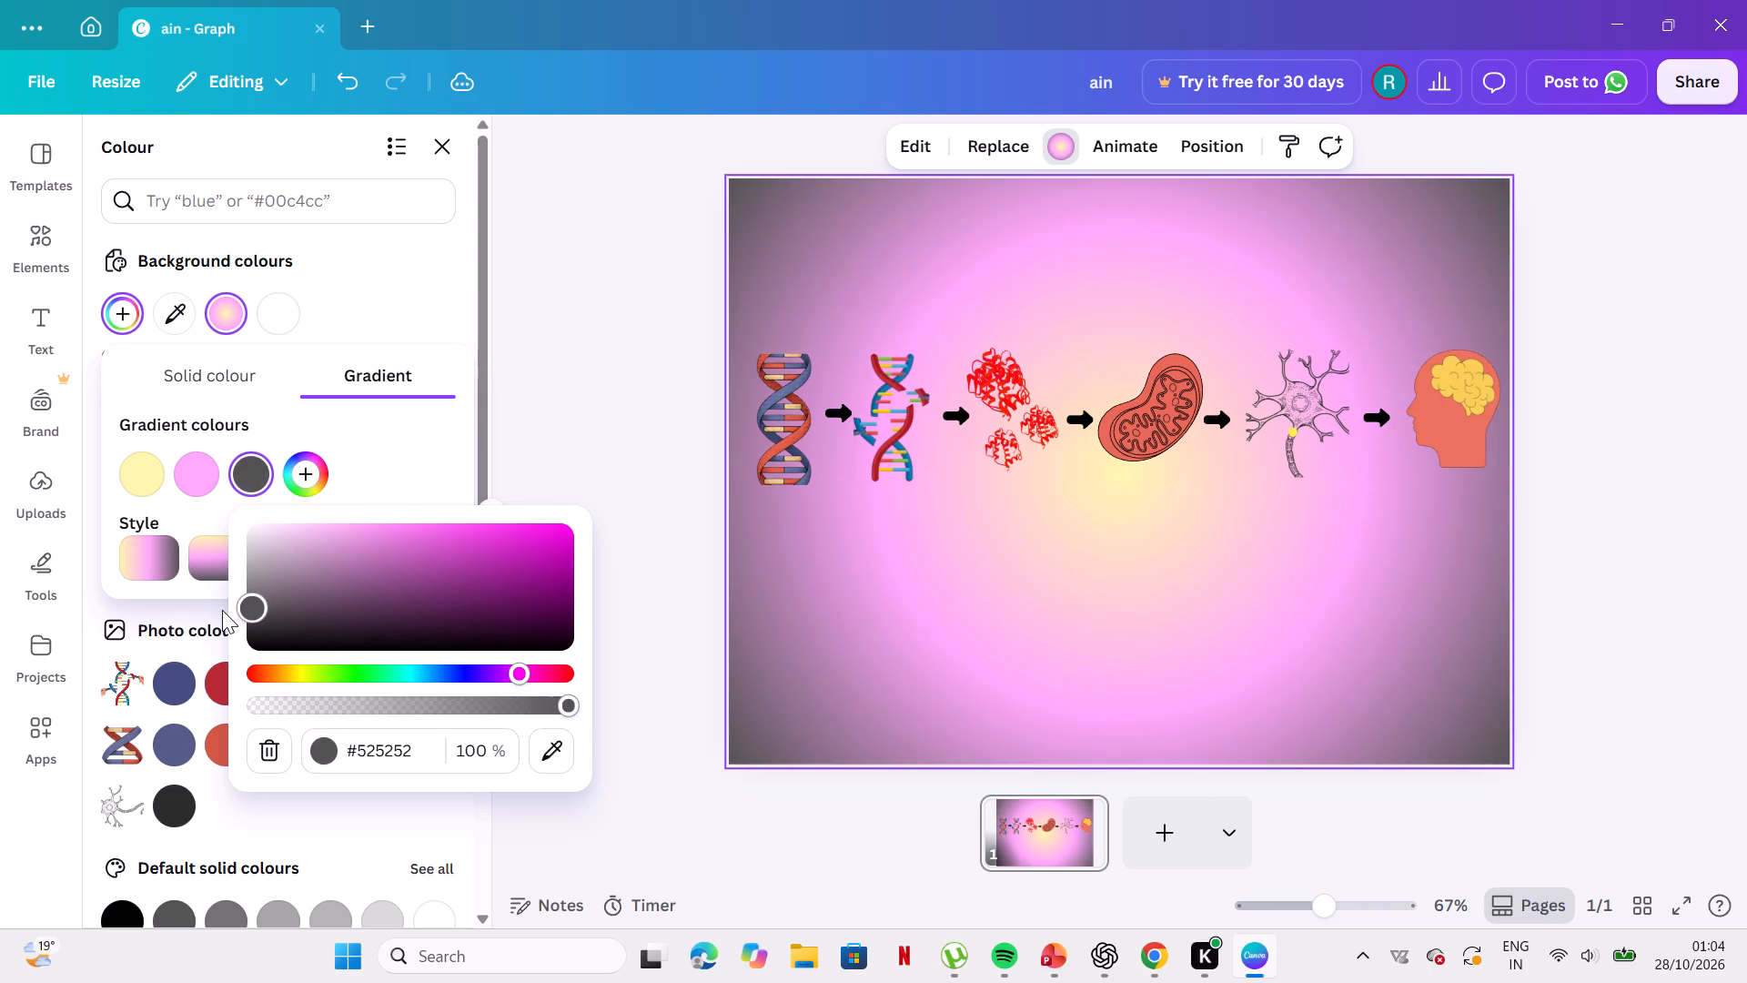
pyautogui.moveTo(222, 610); pyautogui.dragTo(364, 549)
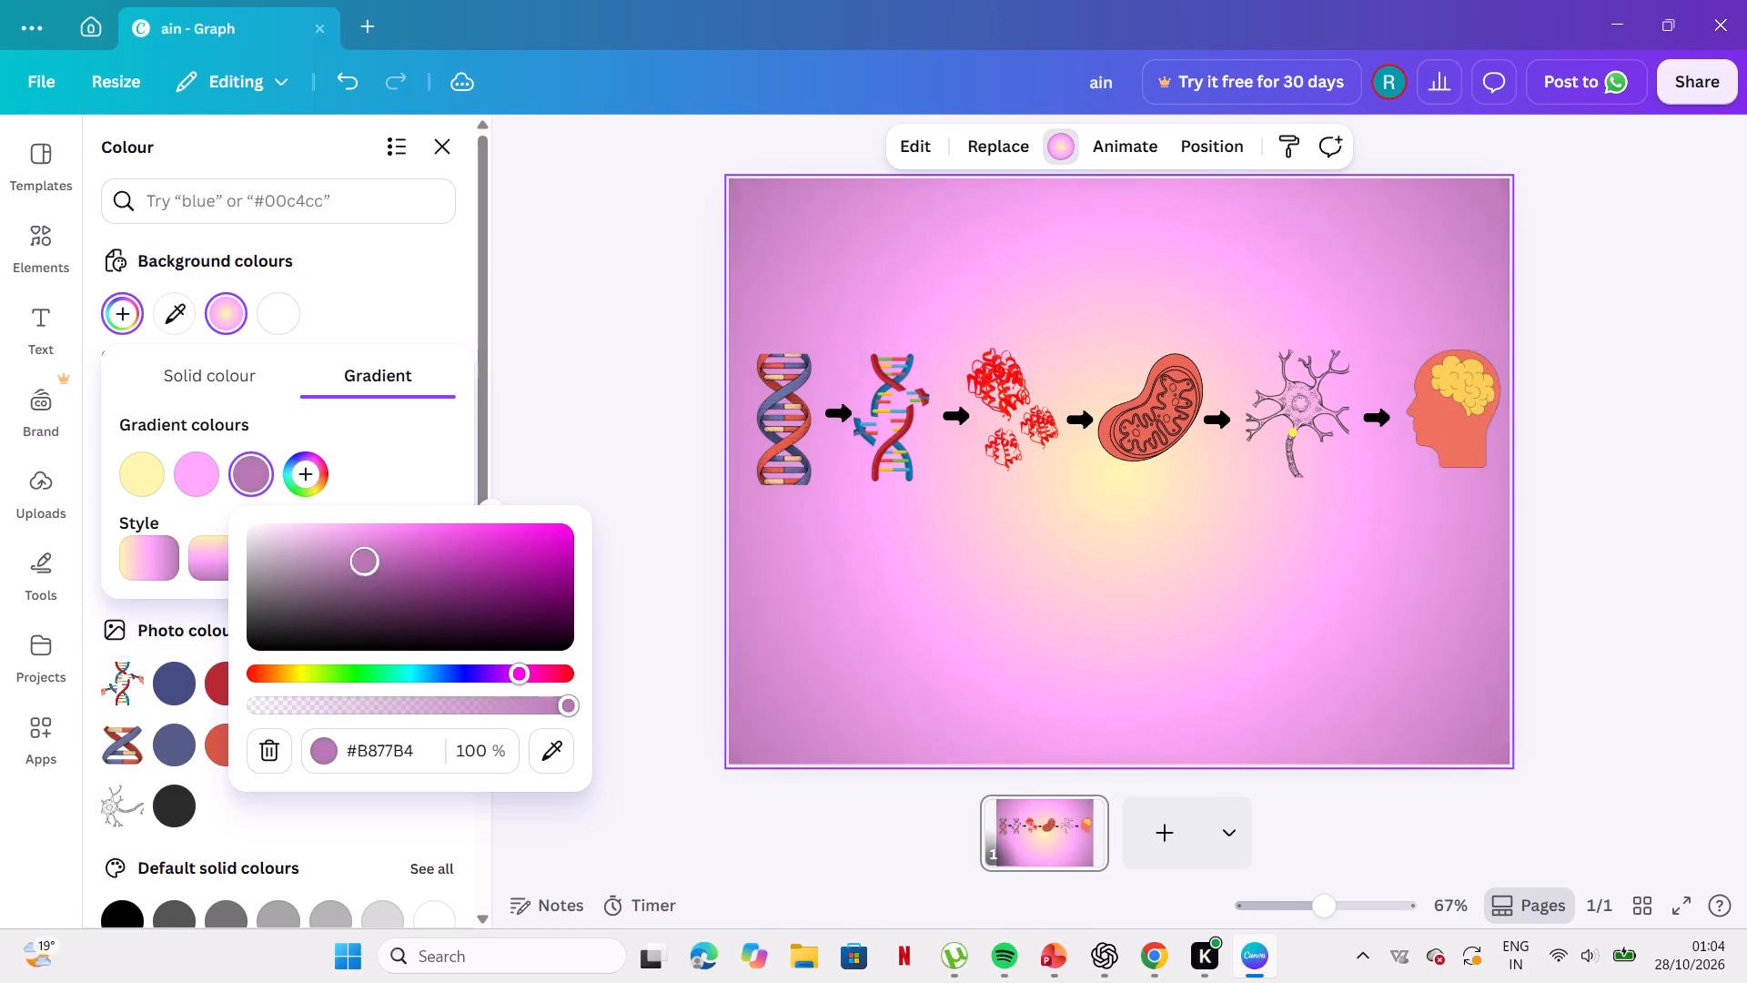
pyautogui.moveTo(364, 549); pyautogui.dragTo(343, 558)
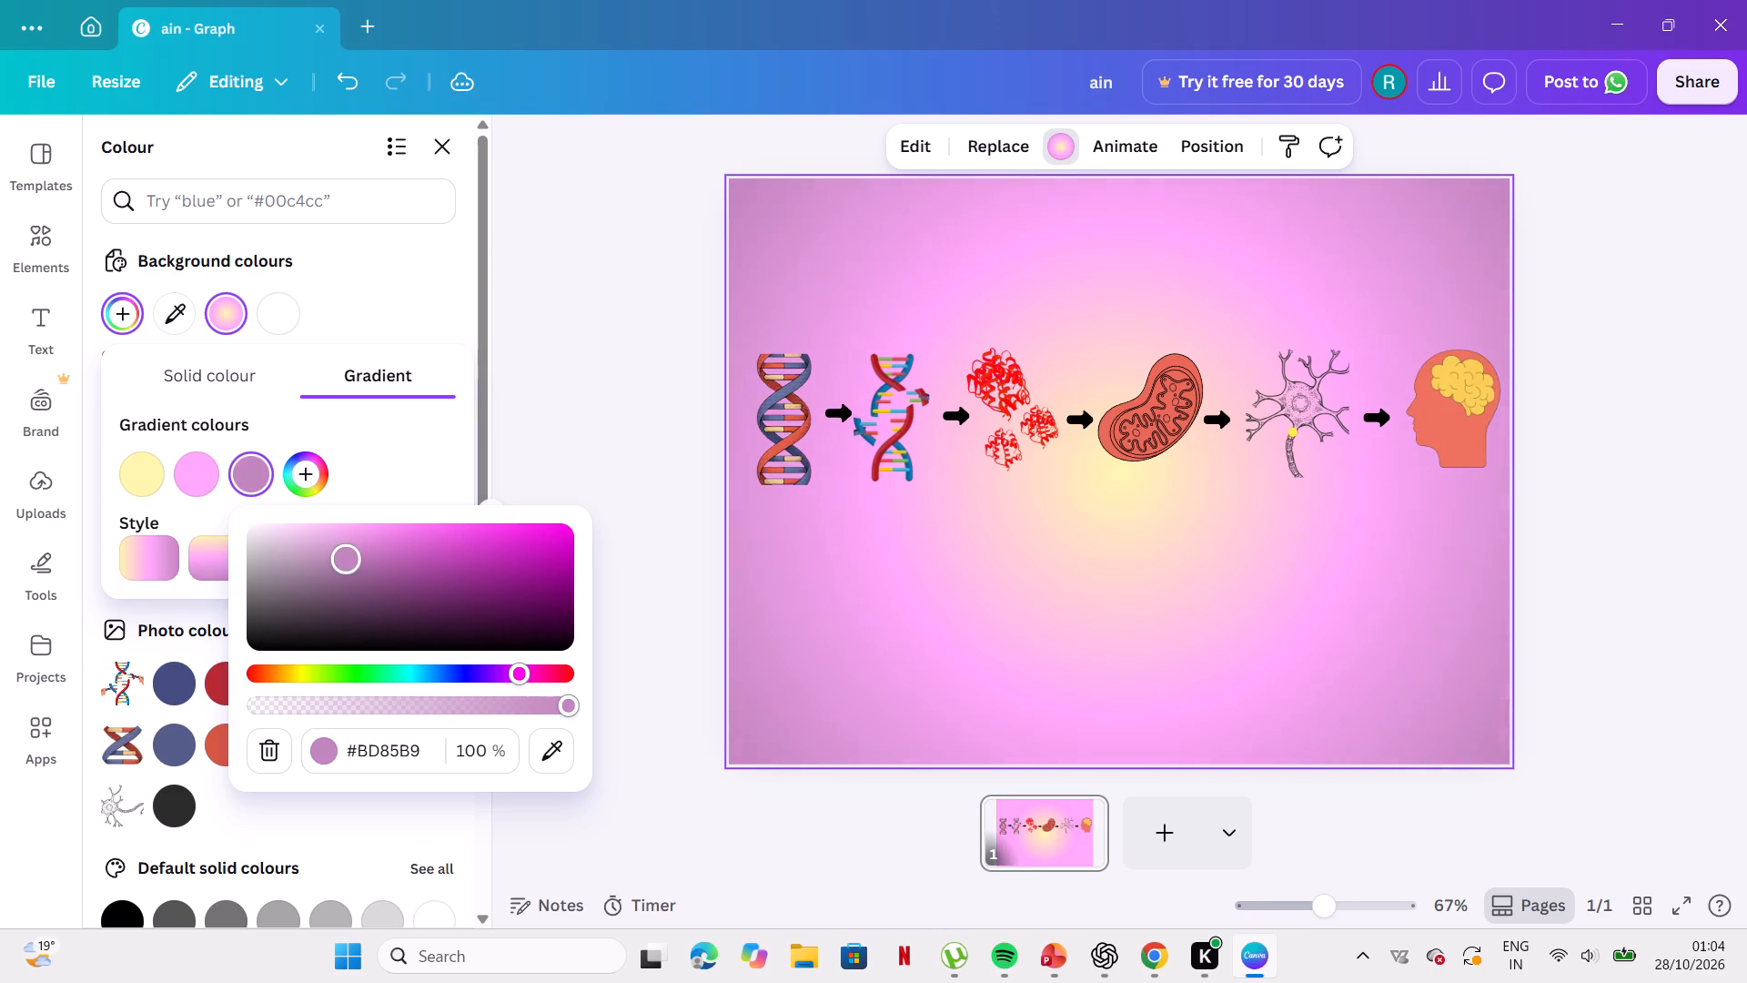
pyautogui.moveTo(343, 558); pyautogui.dragTo(343, 559)
# Lower the opacity of the gradient's mauve third colour to about 73%.
pyautogui.click(350, 694)
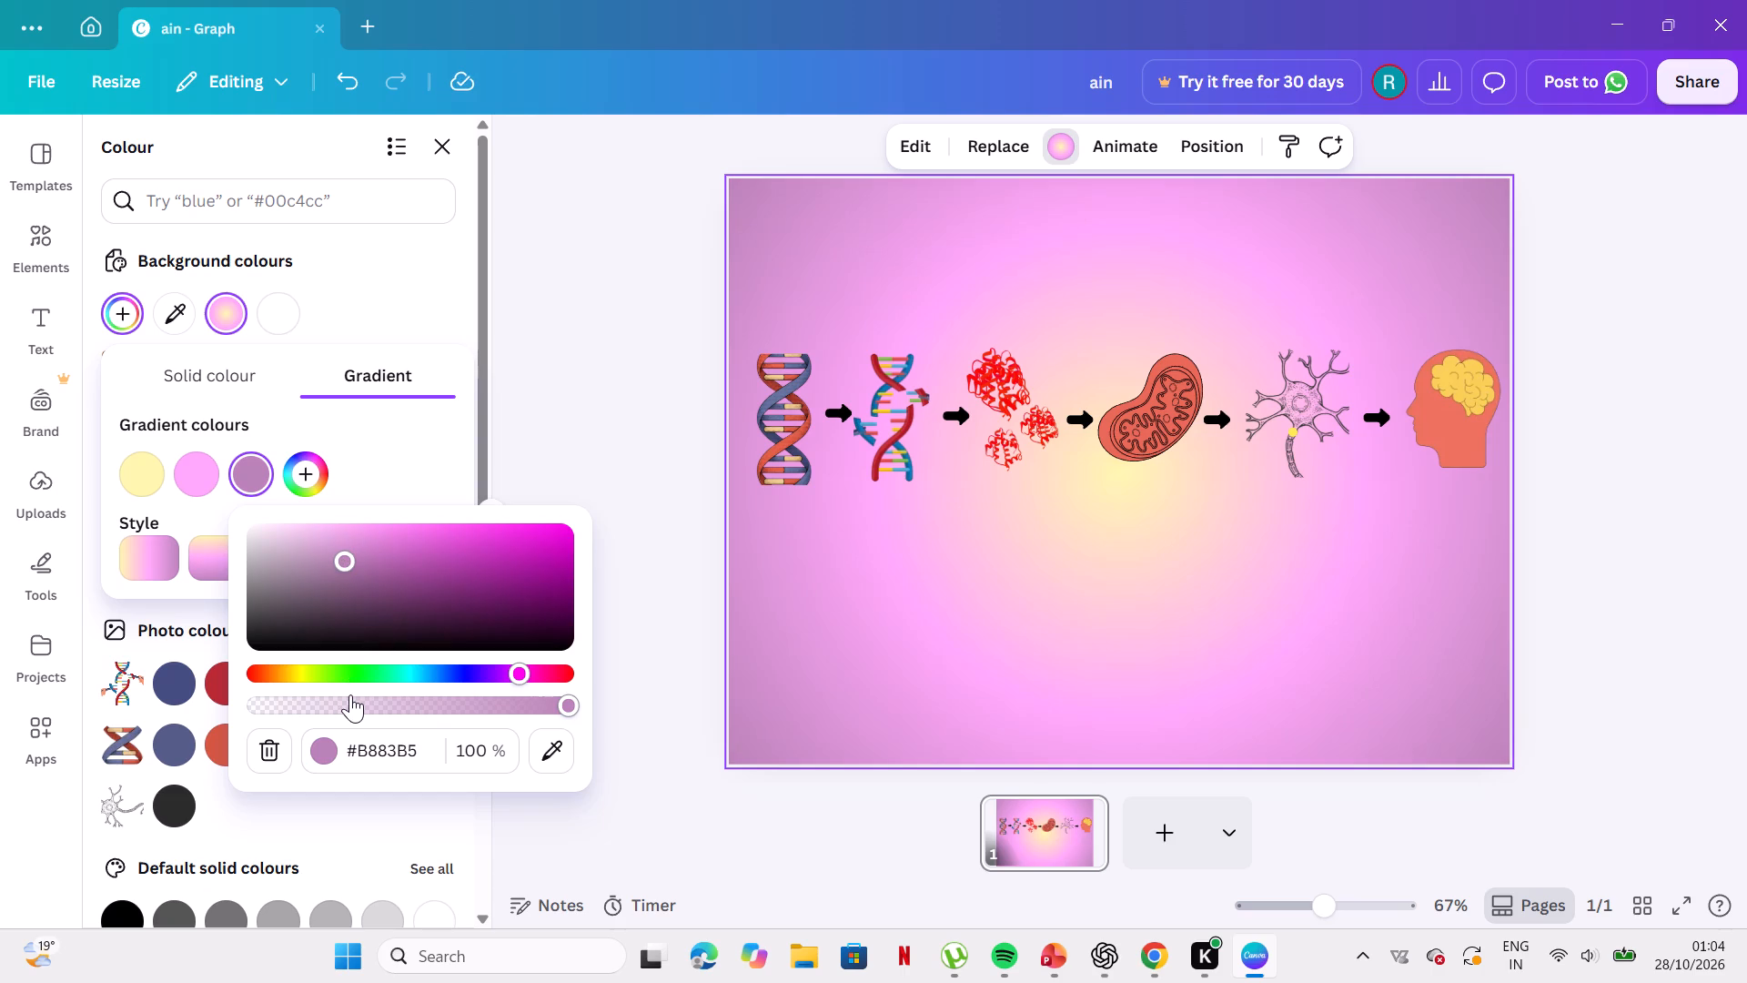
pyautogui.moveTo(566, 703); pyautogui.dragTo(455, 729)
pyautogui.moveTo(455, 729); pyautogui.dragTo(488, 745)
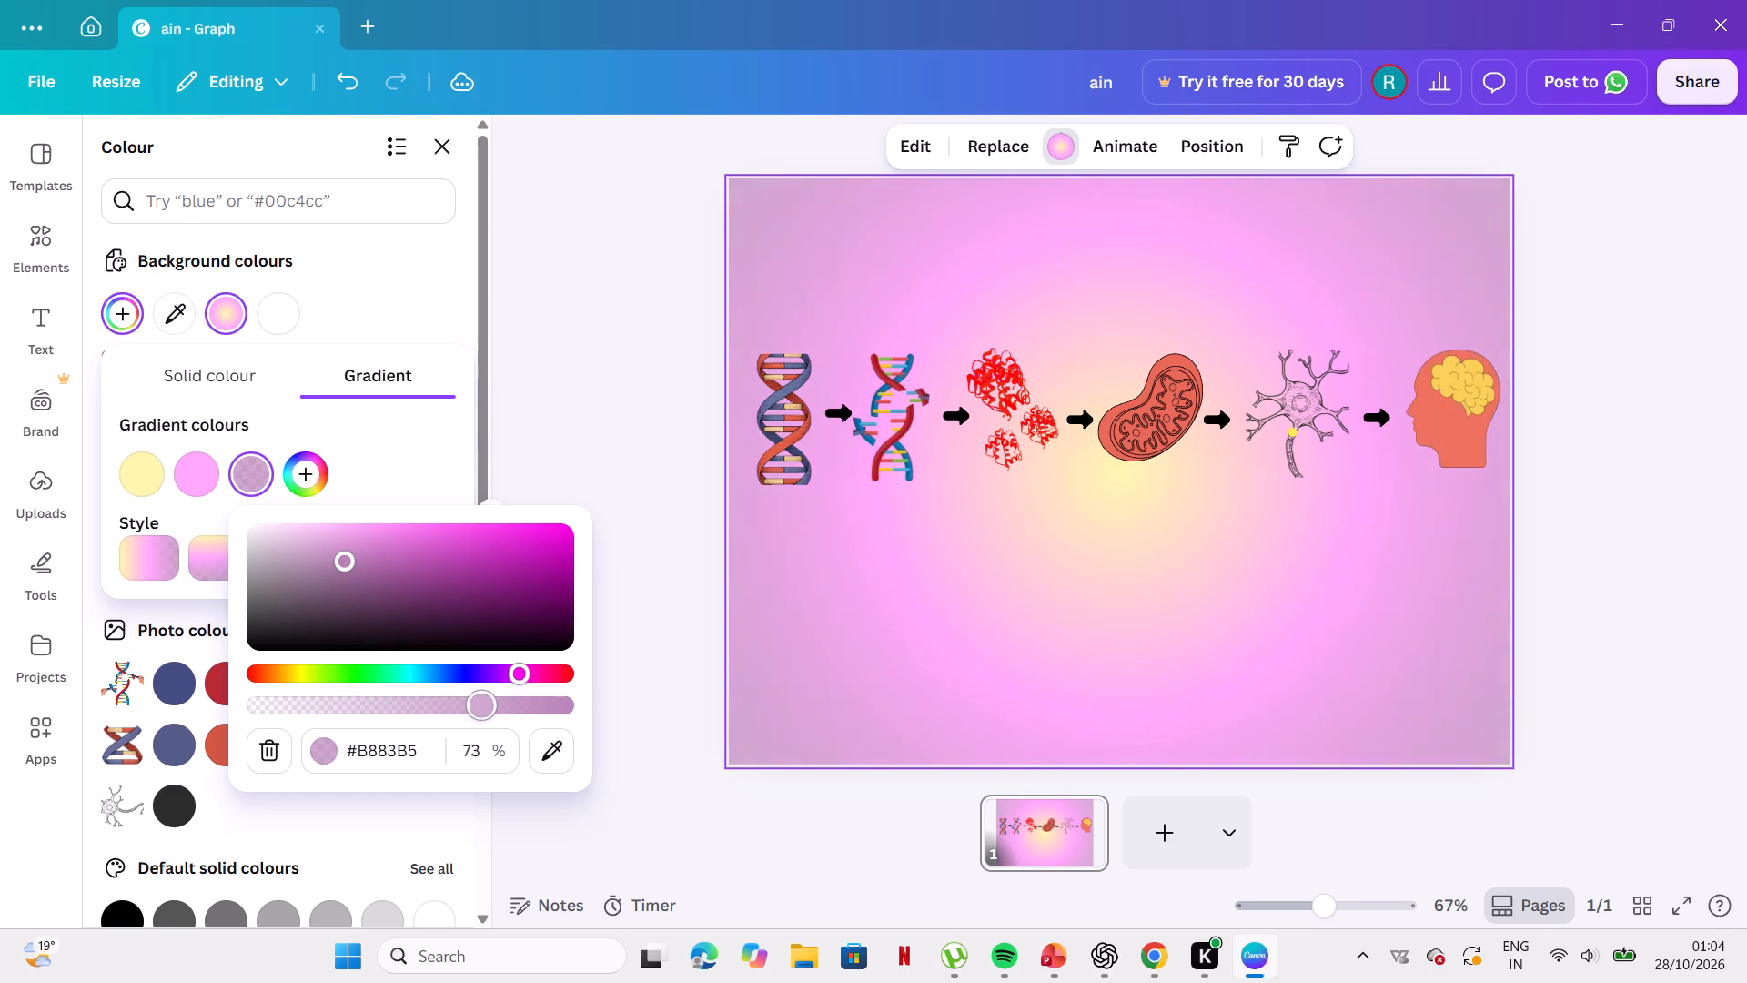
pyautogui.moveTo(488, 745); pyautogui.dragTo(490, 745)
pyautogui.click(755, 802)
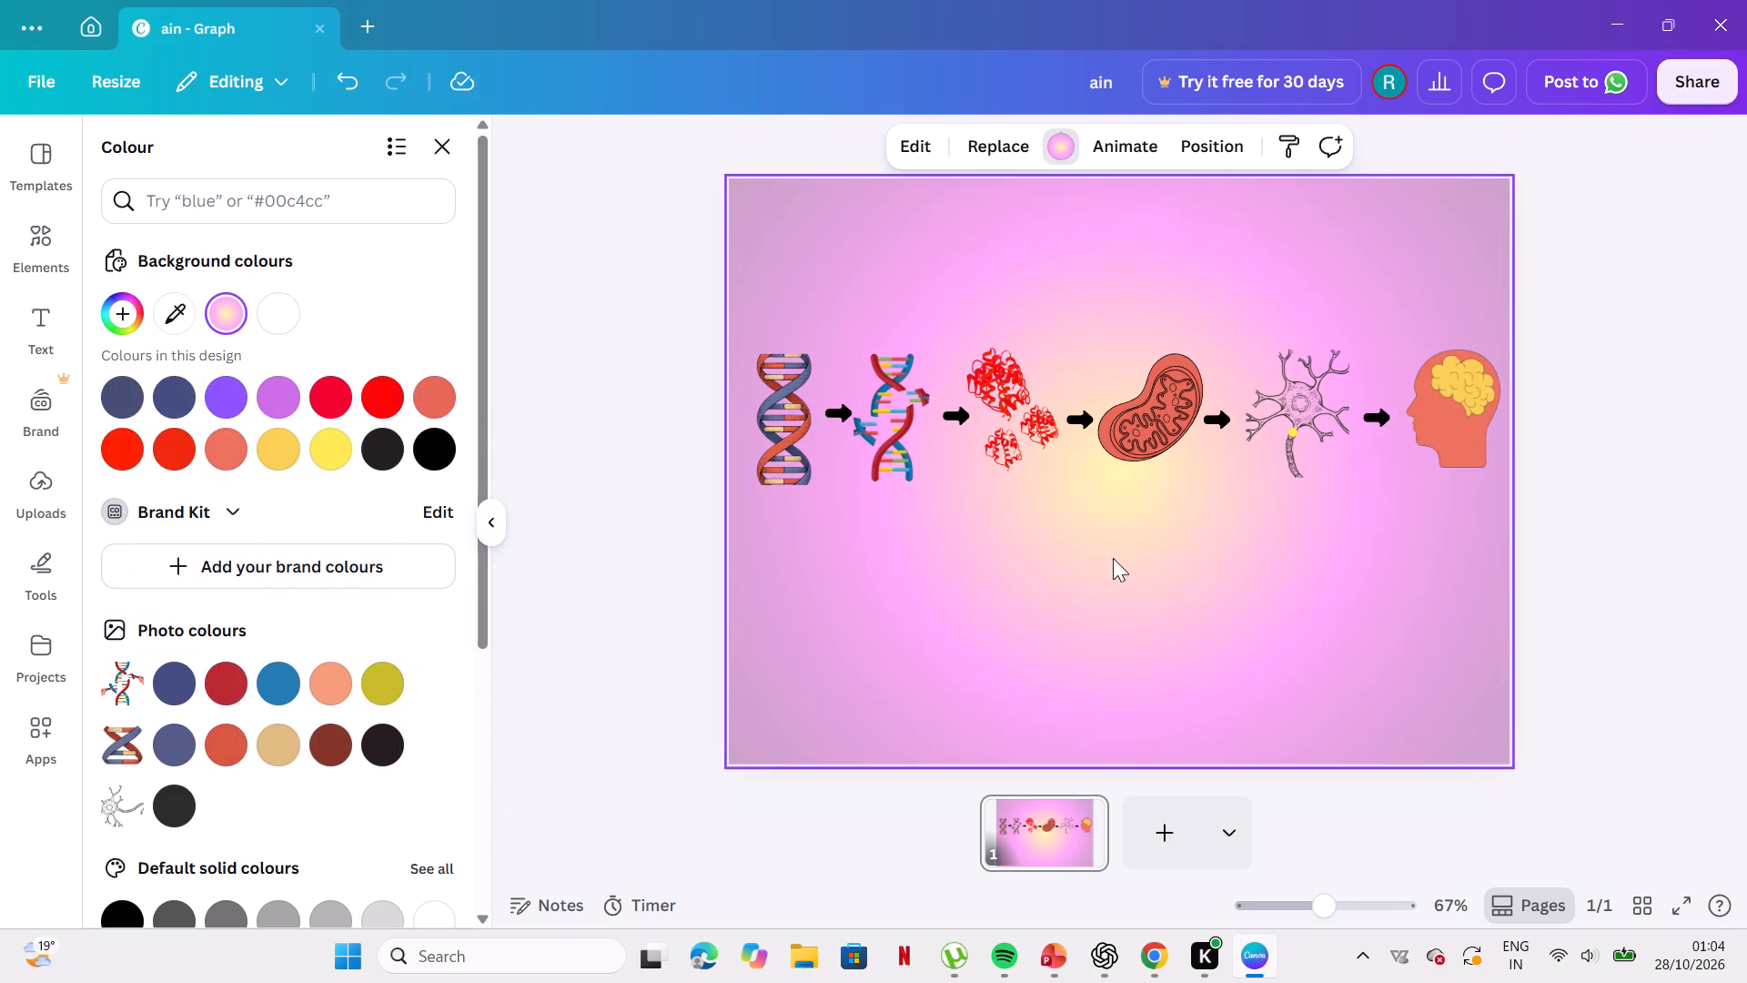
pyautogui.click(977, 277)
# Add a plain text box with its placeholder text and move it above the red protein illustration.
pyautogui.click(56, 327)
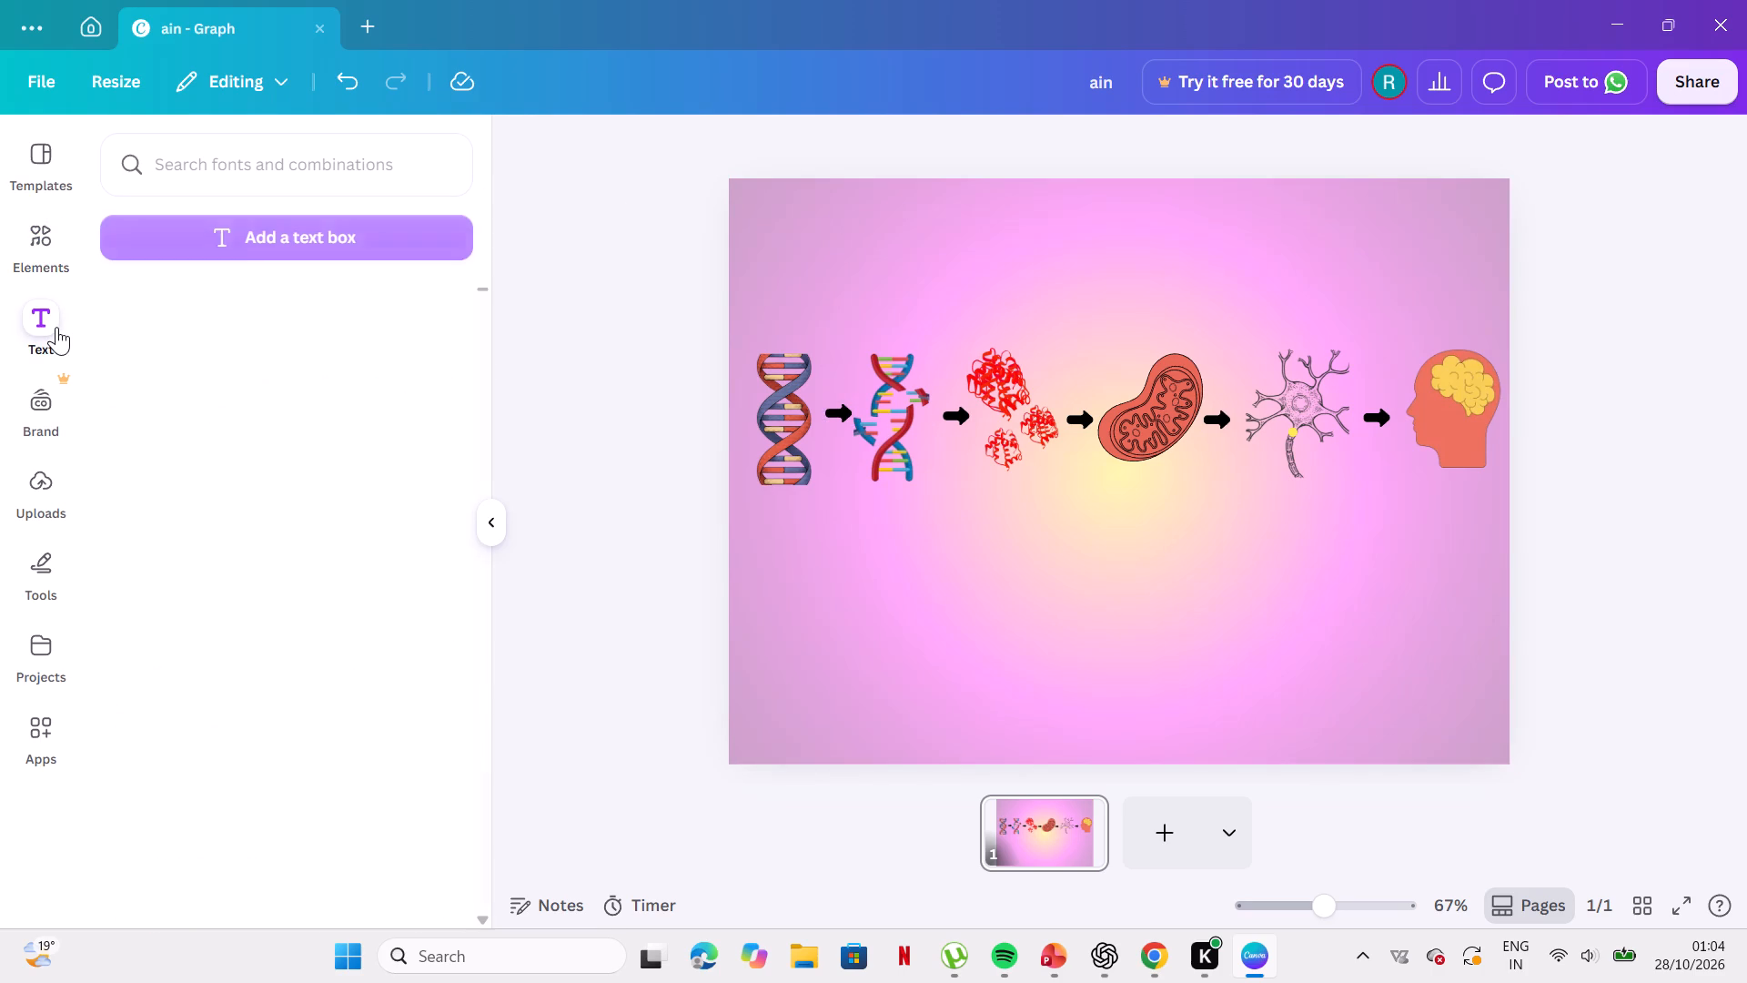
pyautogui.click(180, 242)
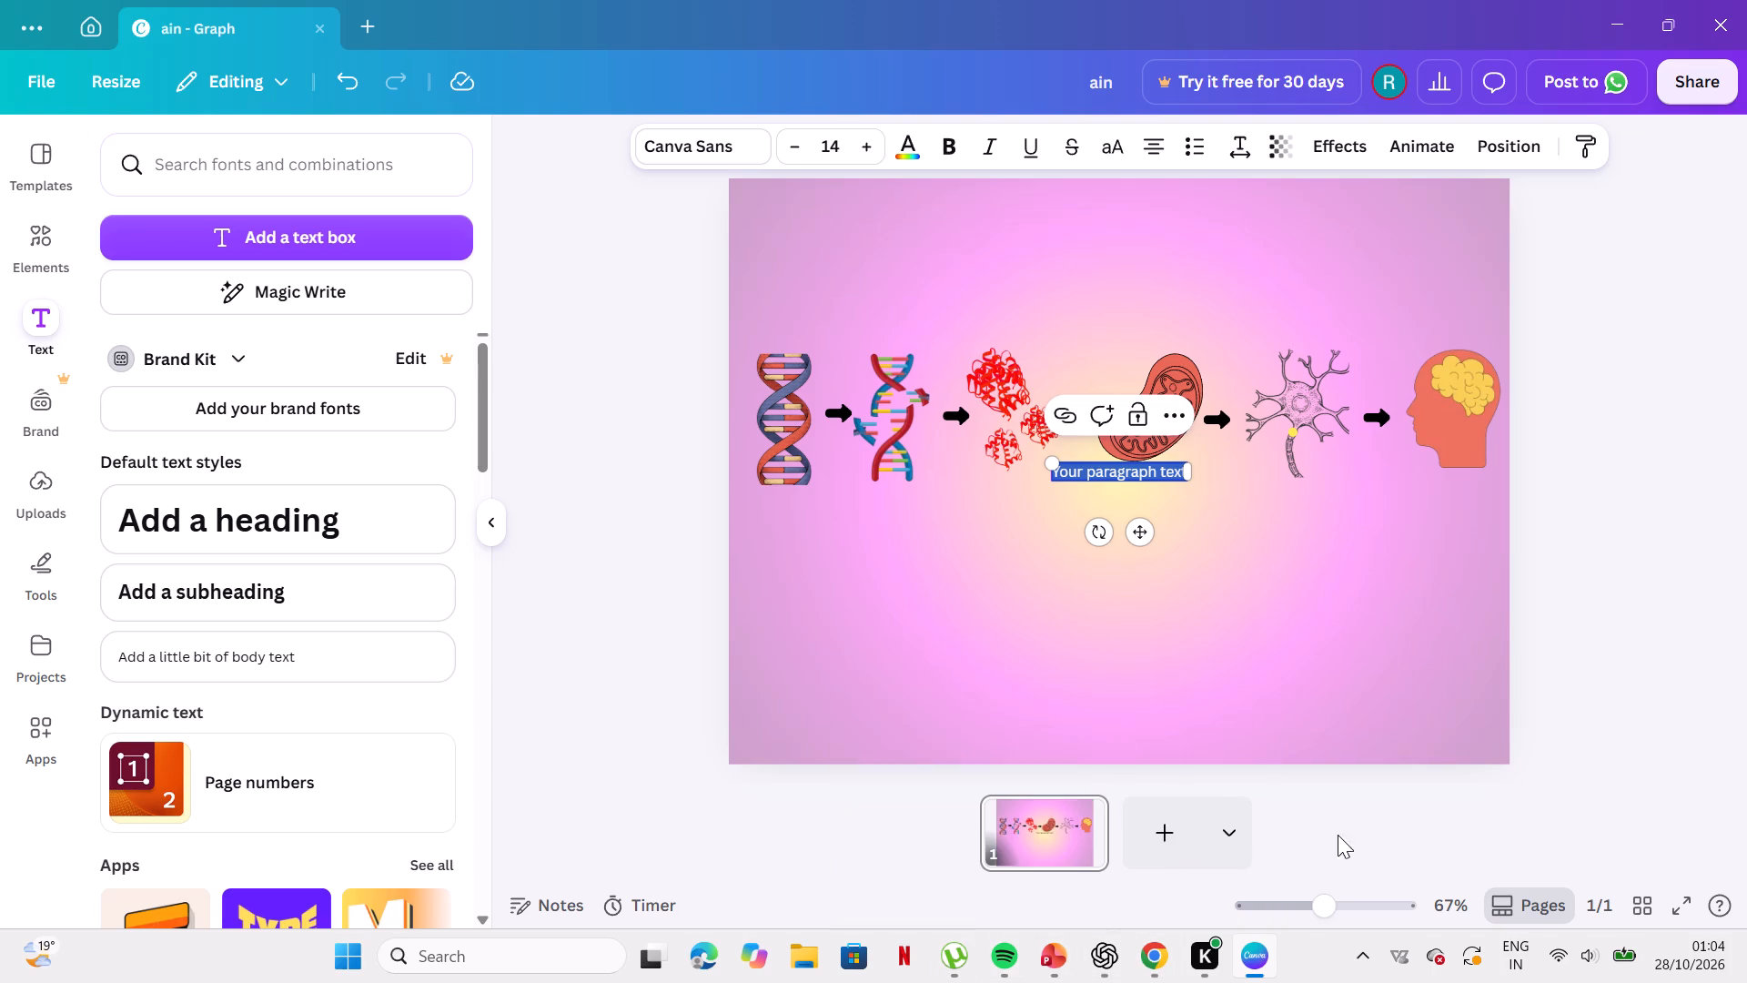
pyautogui.click(1204, 273)
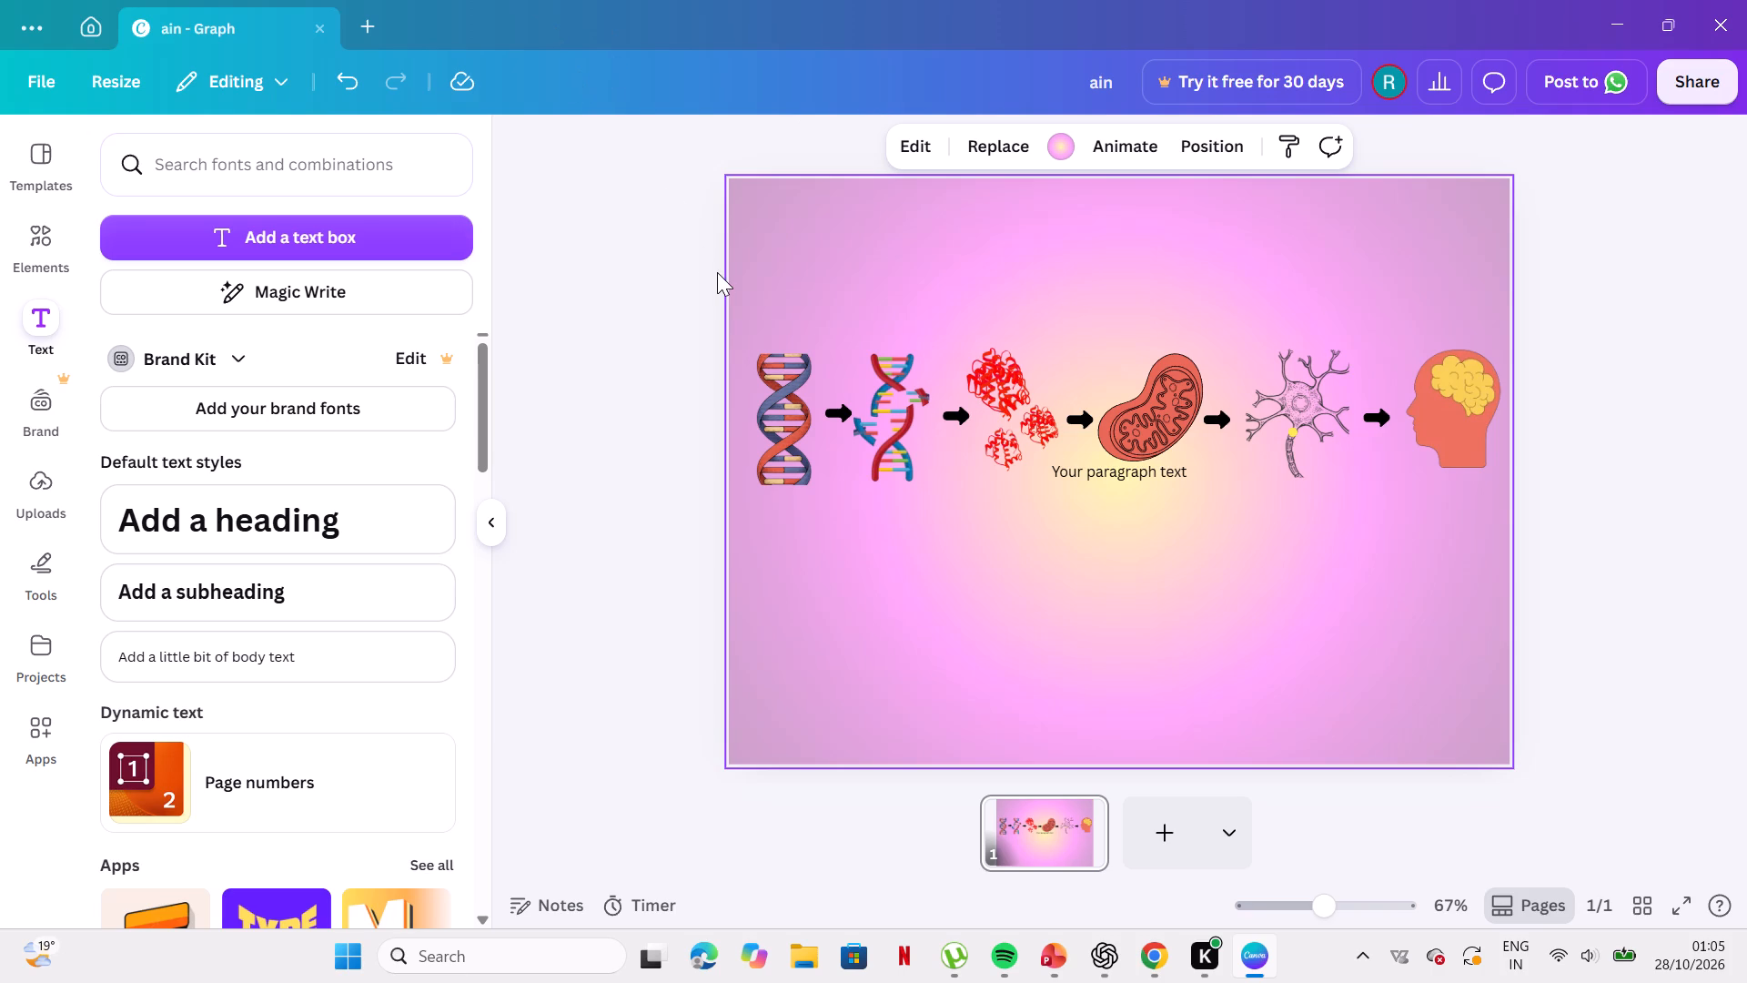
pyautogui.click(823, 273)
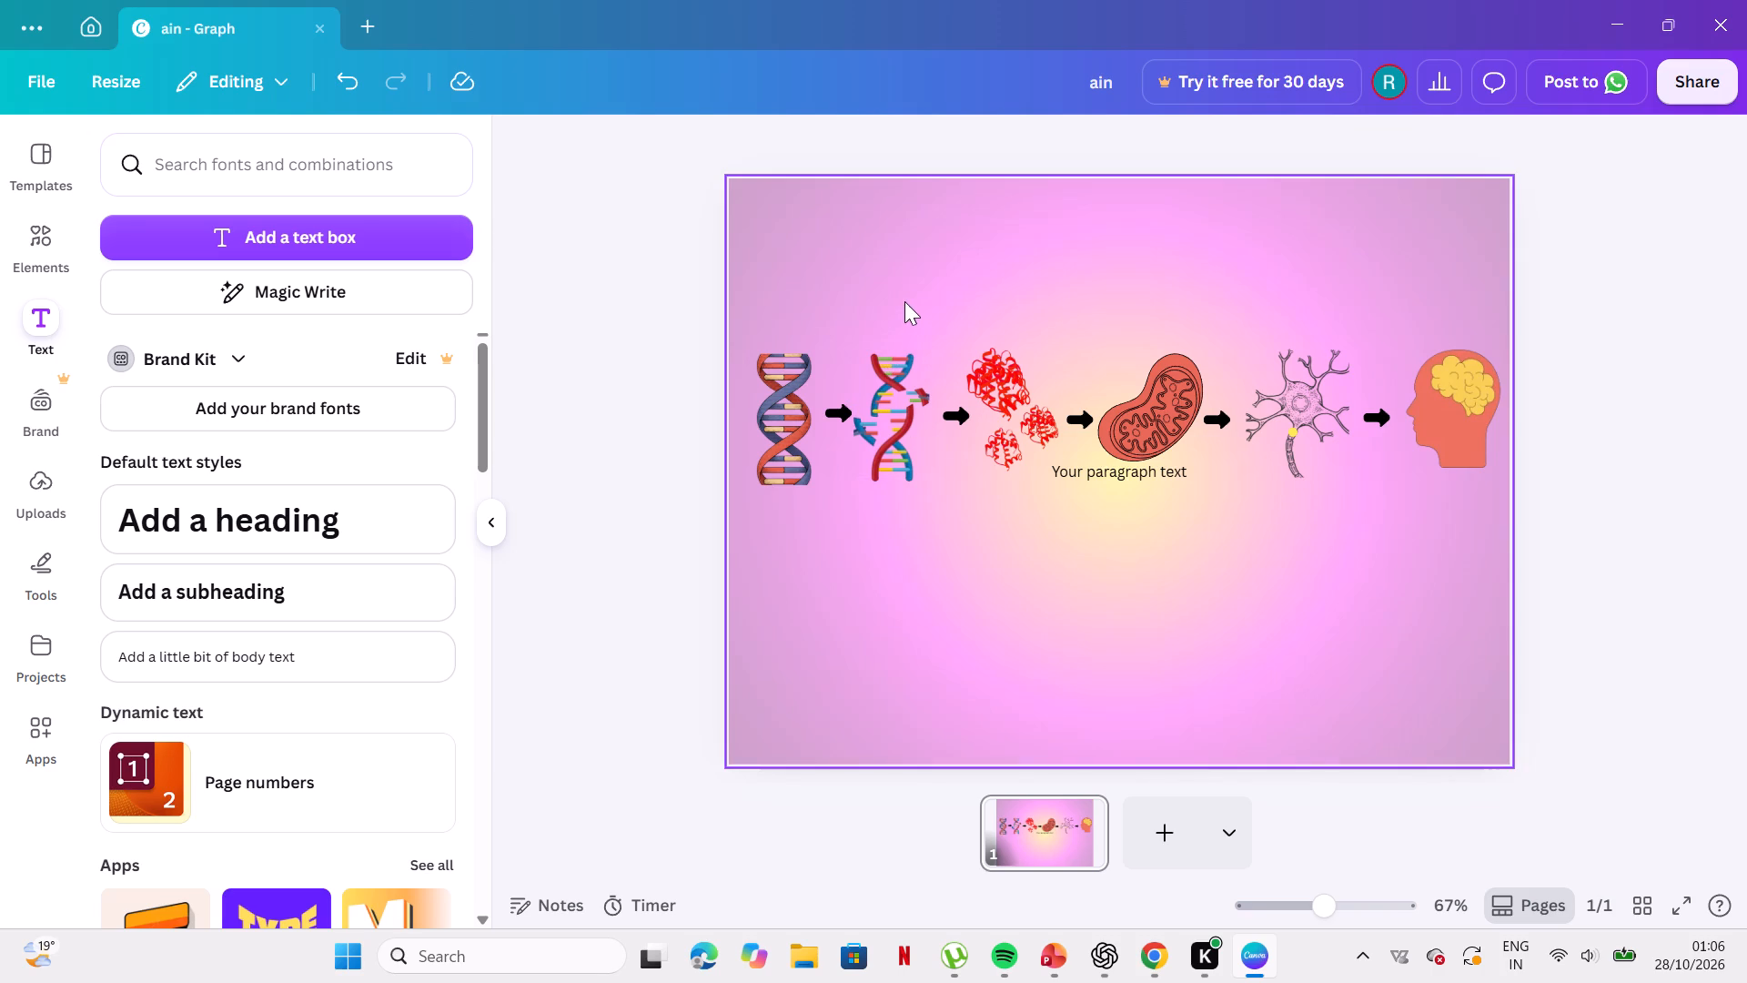
pyautogui.click(899, 238)
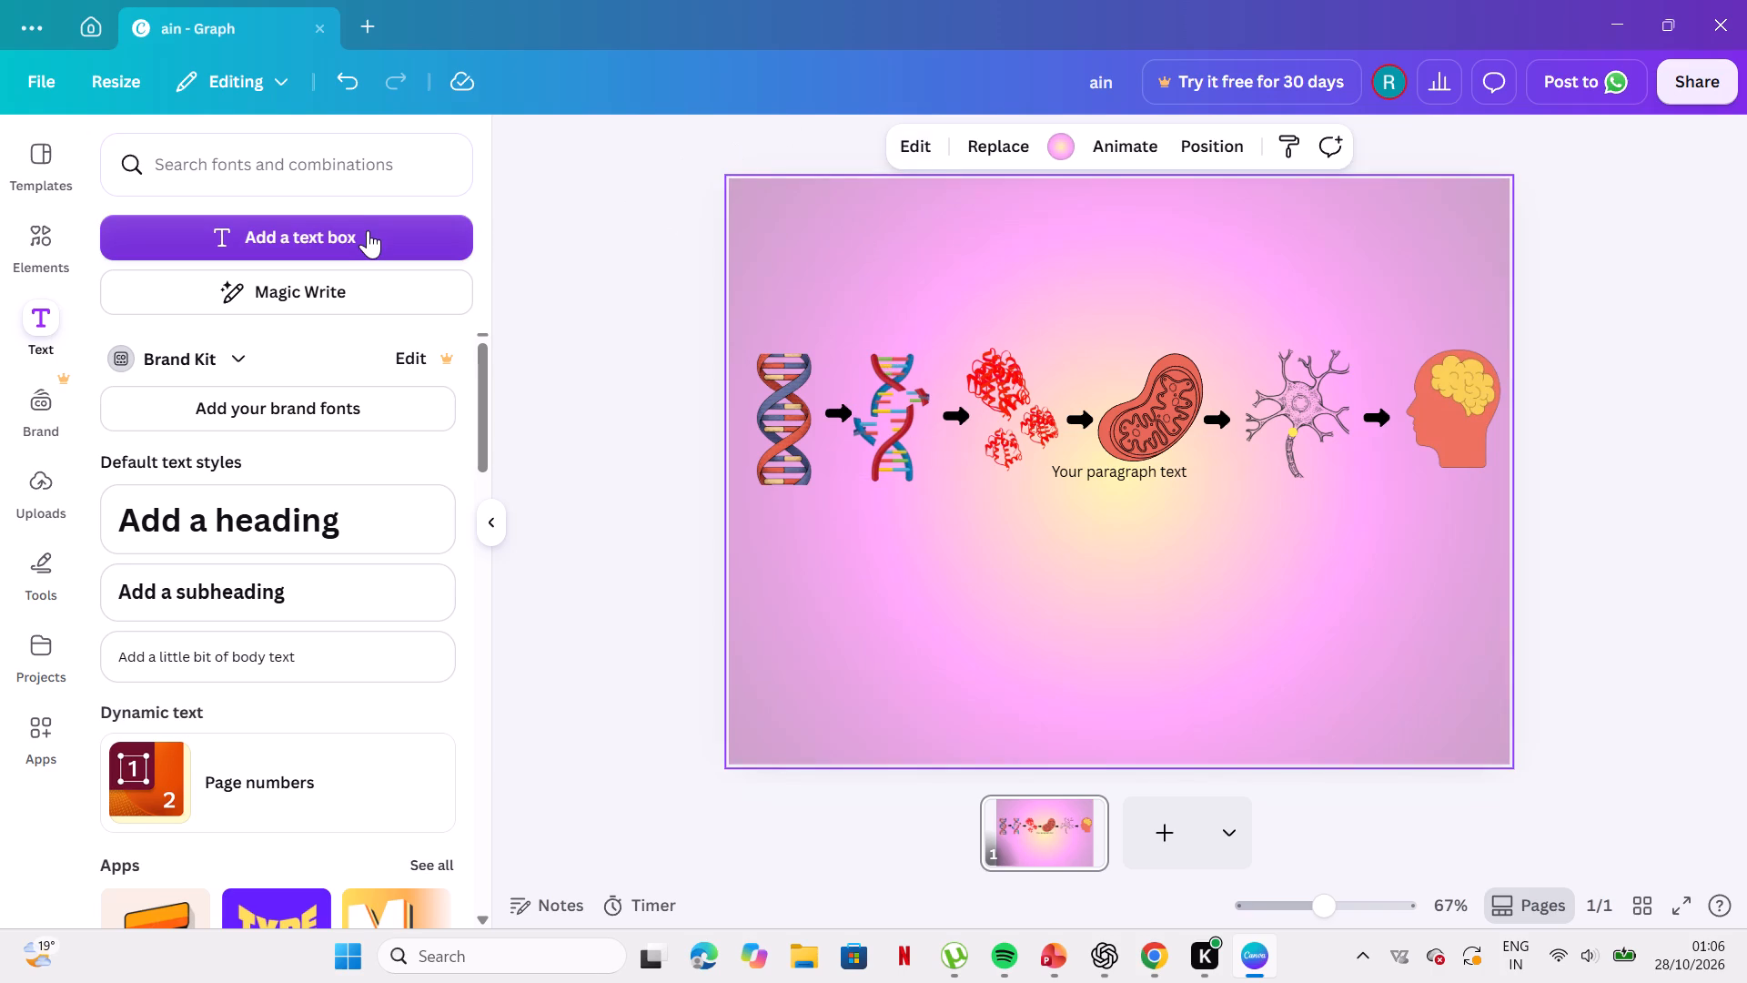
pyautogui.click(1143, 475)
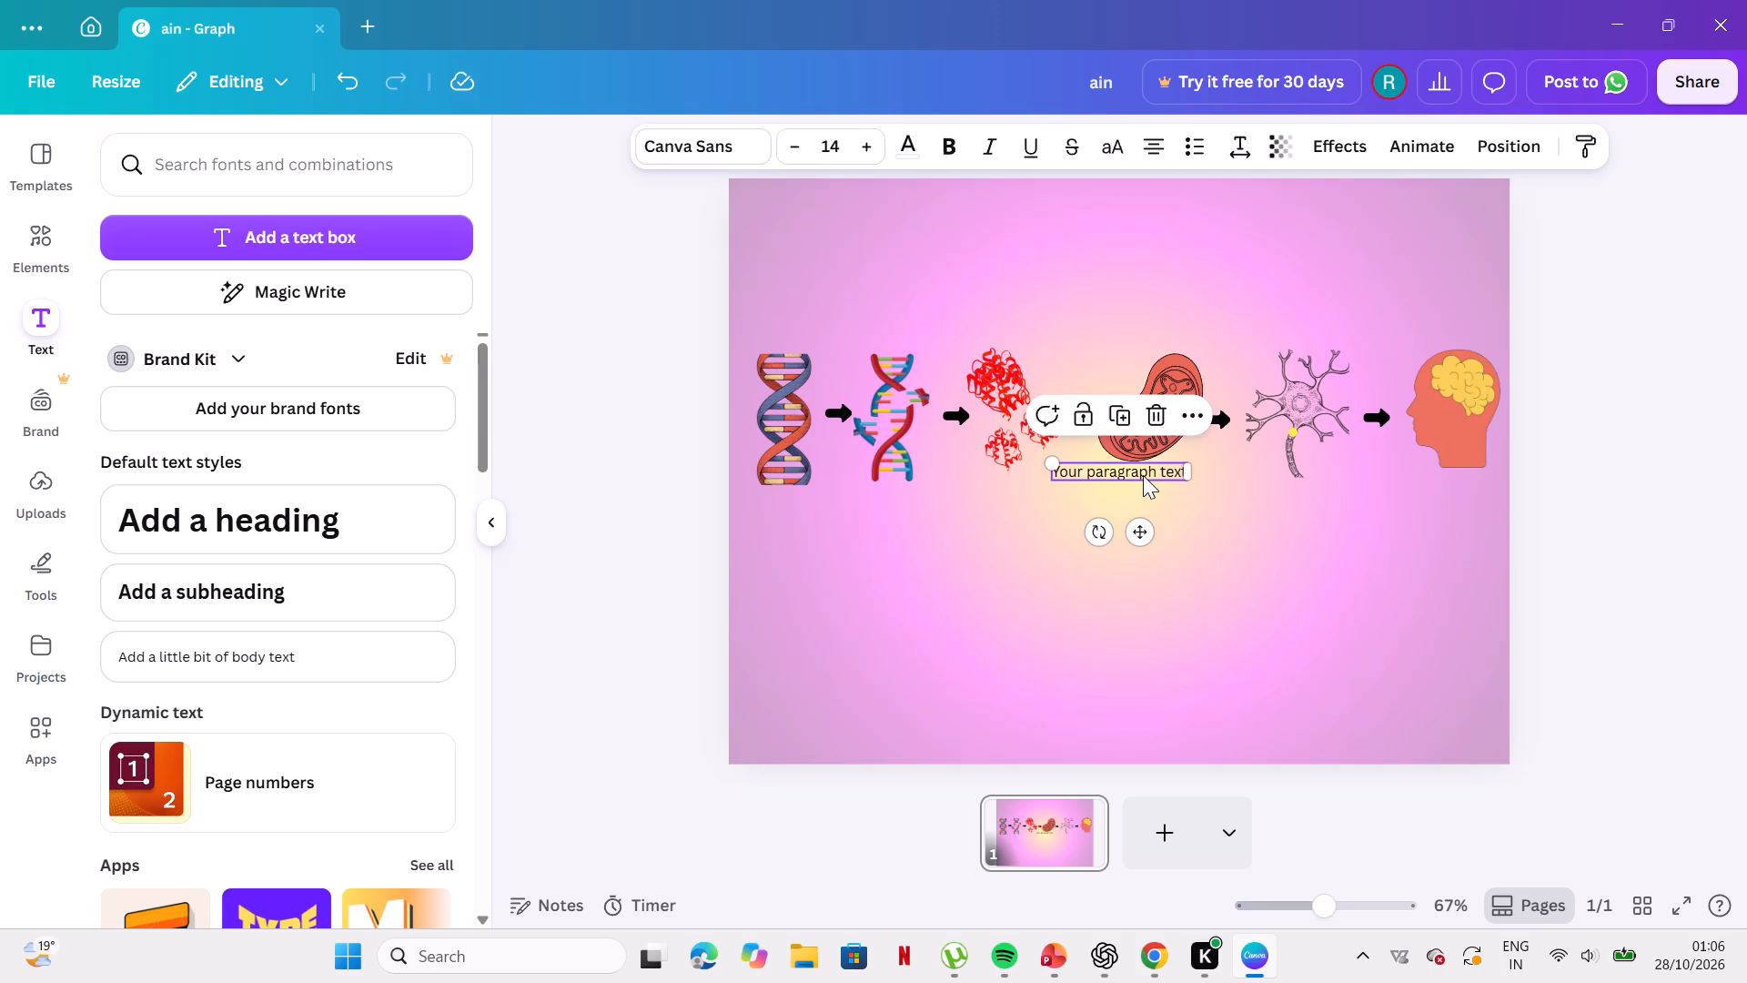
pyautogui.moveTo(1136, 533); pyautogui.dragTo(1018, 290)
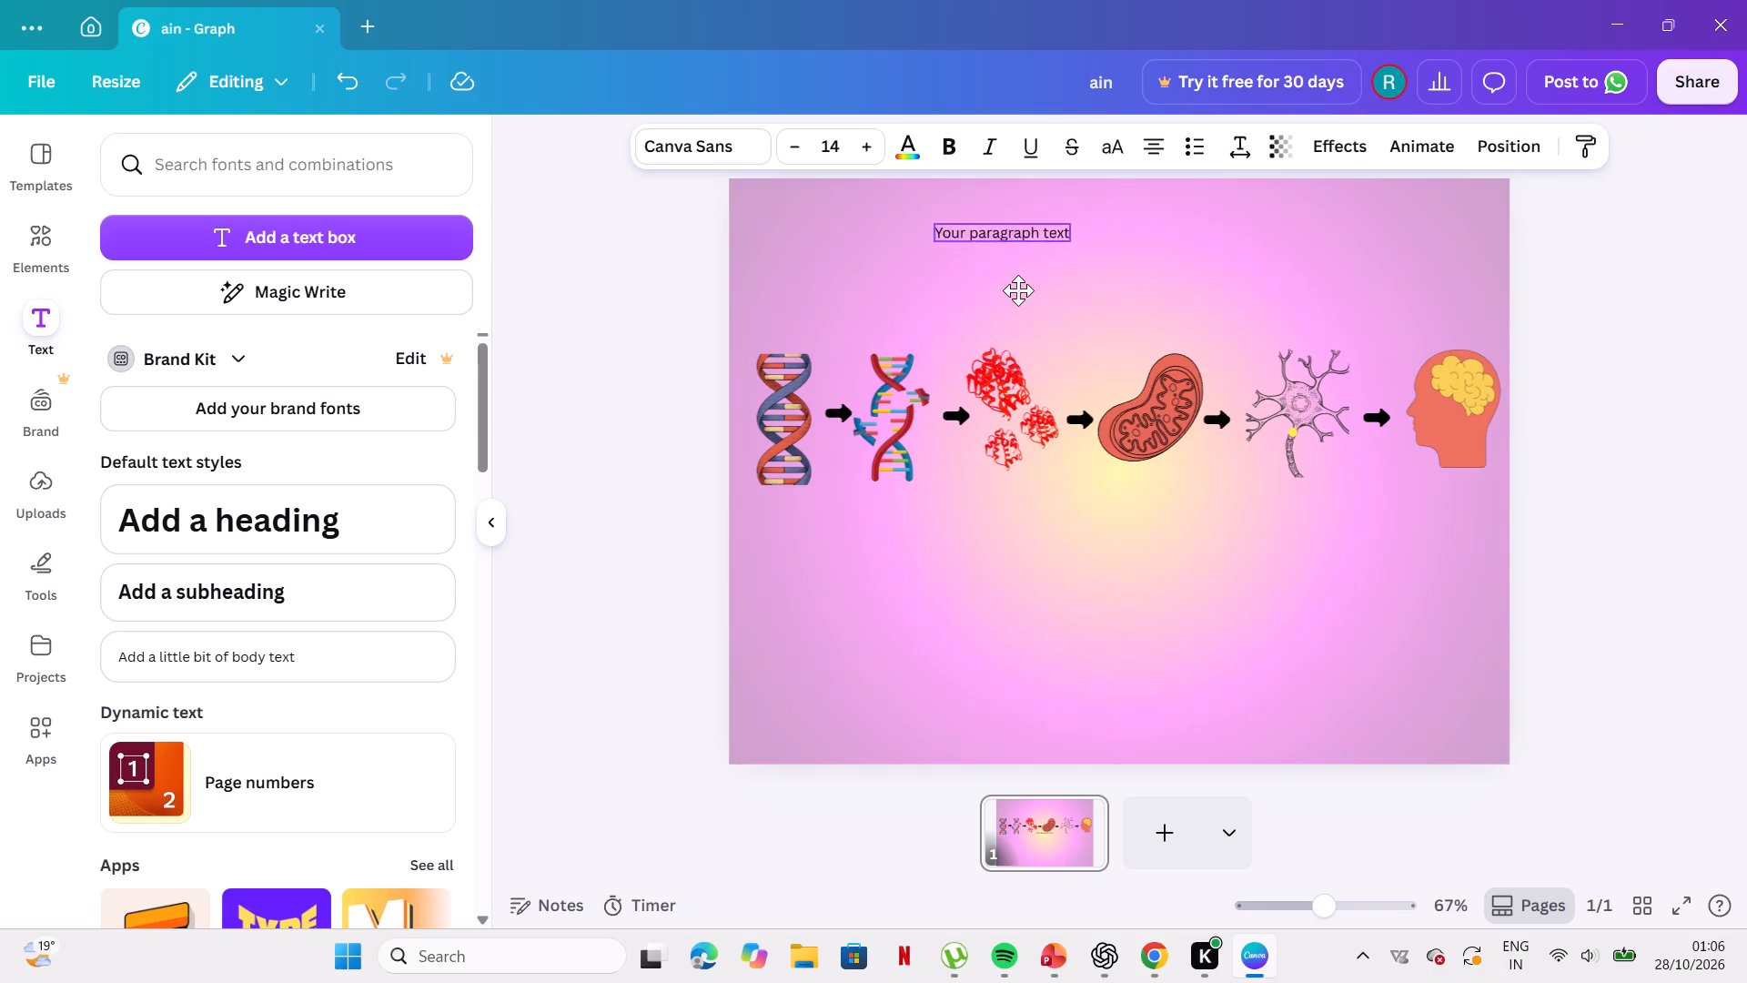
# Move the placeholder text box up close to the page's top edge.
pyautogui.moveTo(1018, 290); pyautogui.dragTo(1013, 264)
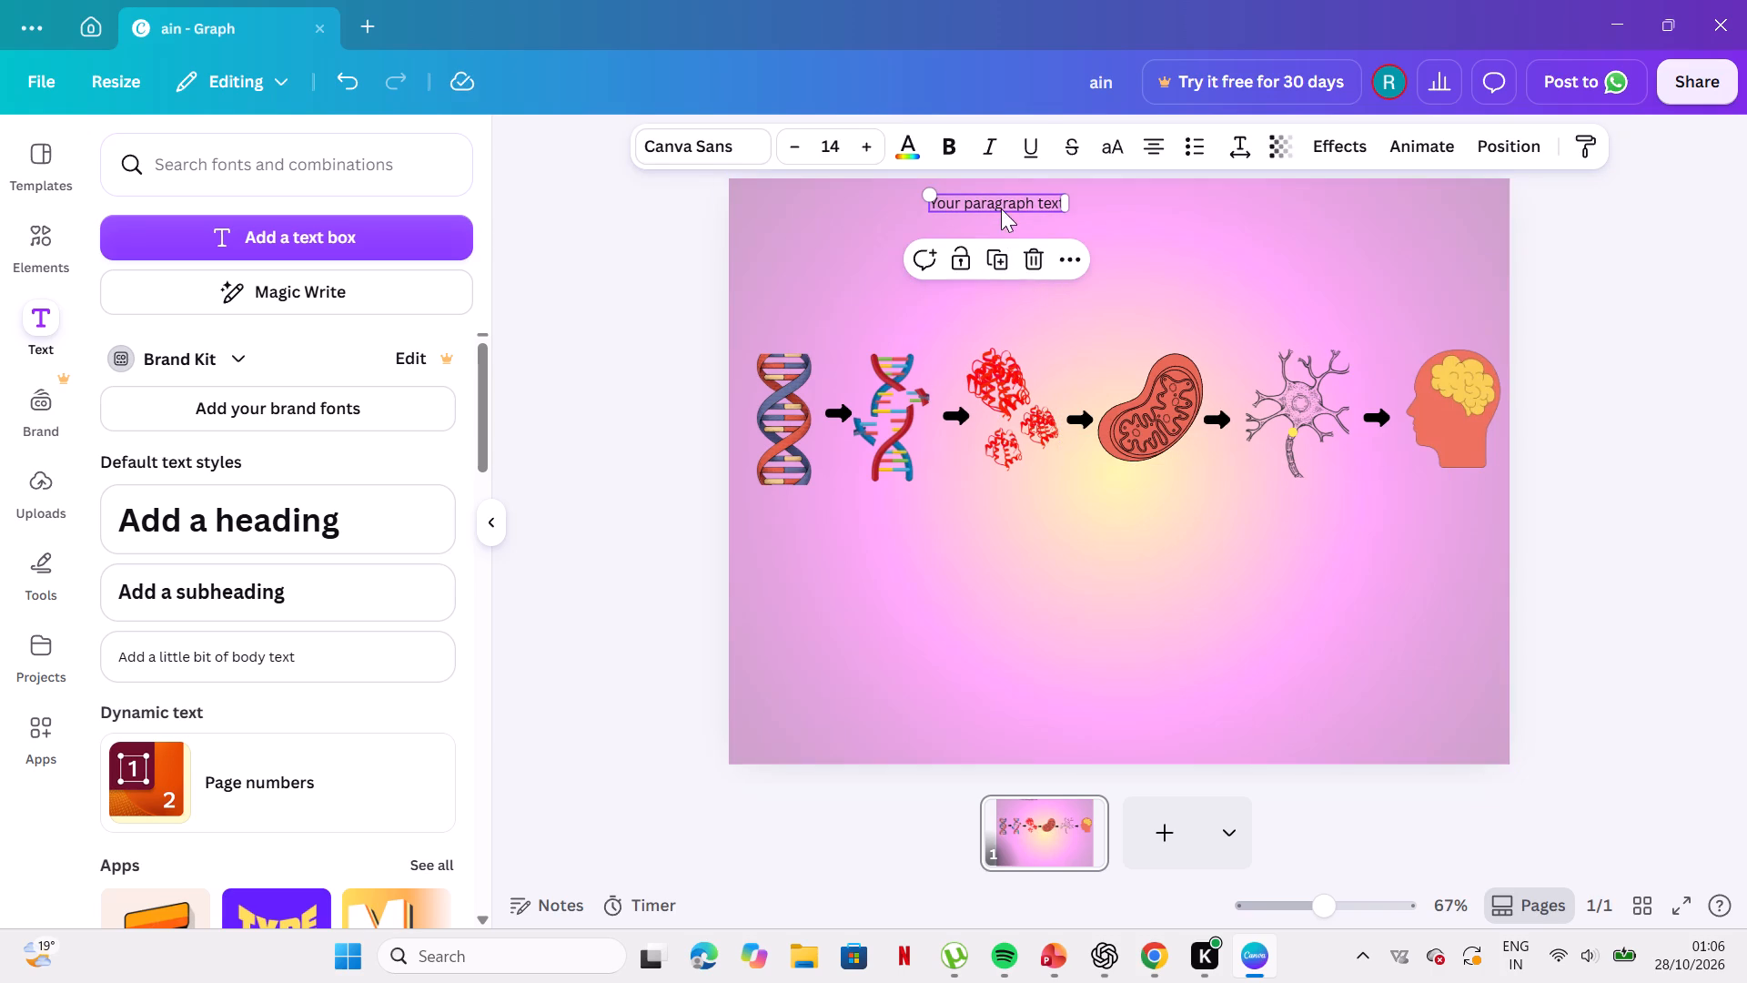
# Replace the placeholder text with the caption "Figure1. Molecular pathogenesis of Huntington's Diseass".
pyautogui.doubleClick(1003, 201)
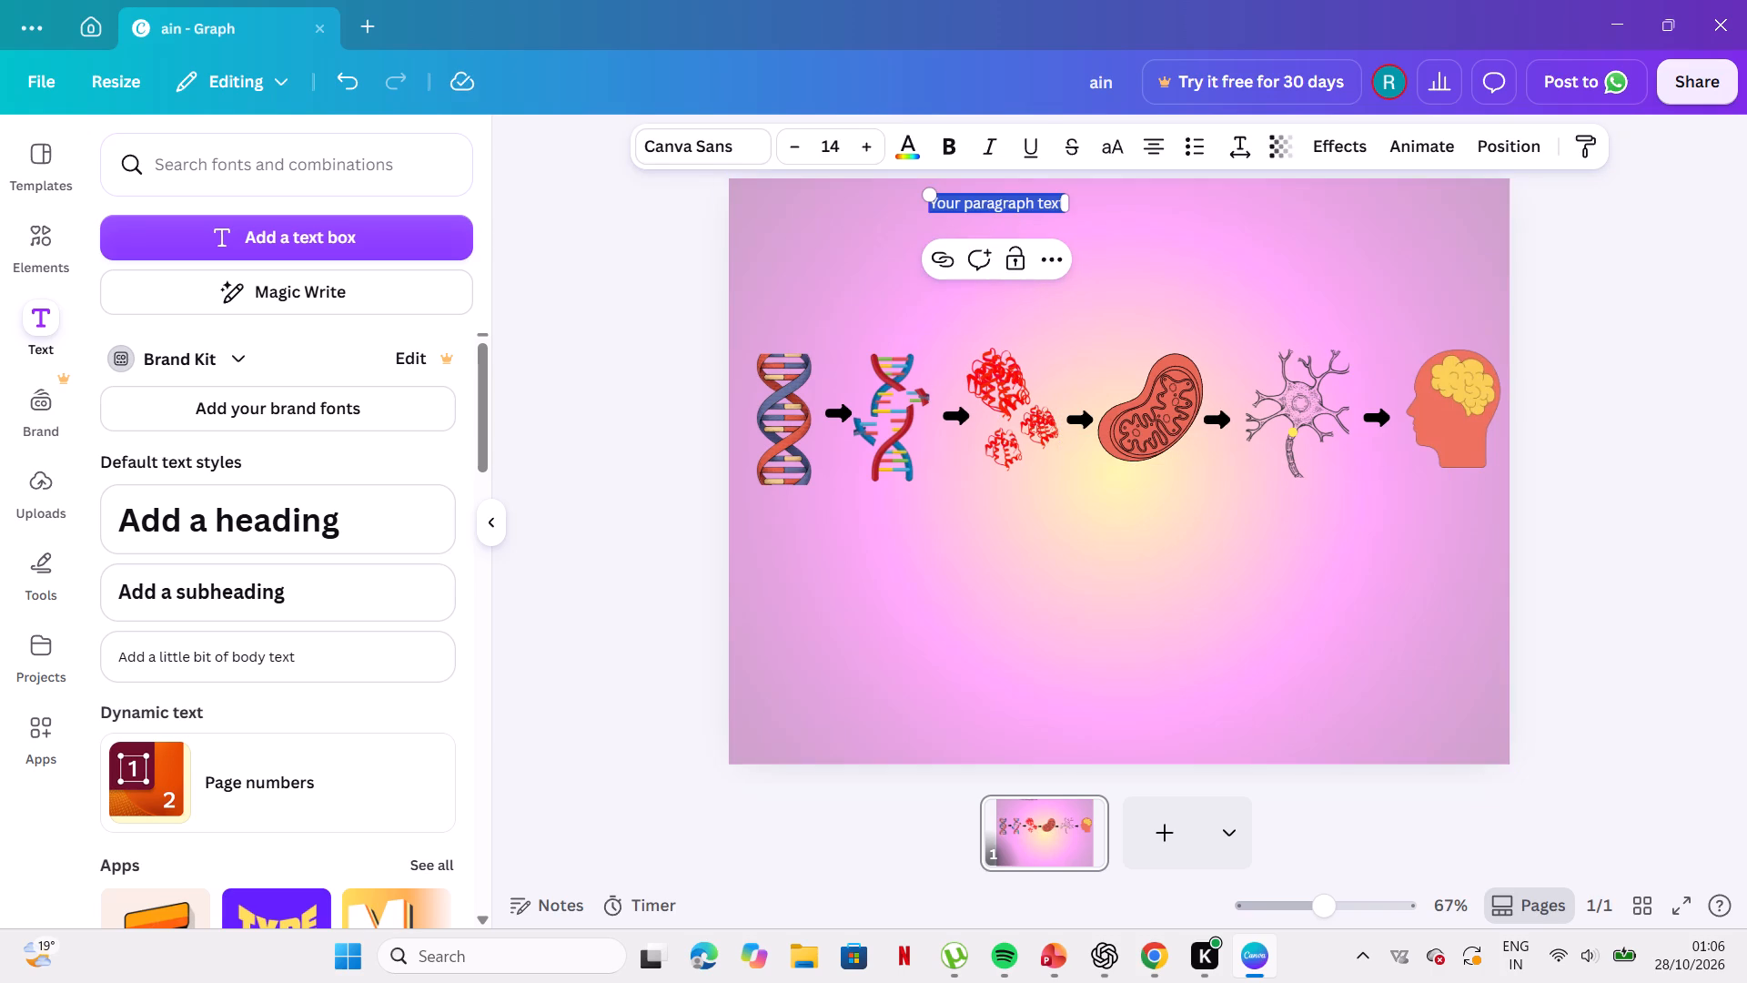
pyautogui.press('d')
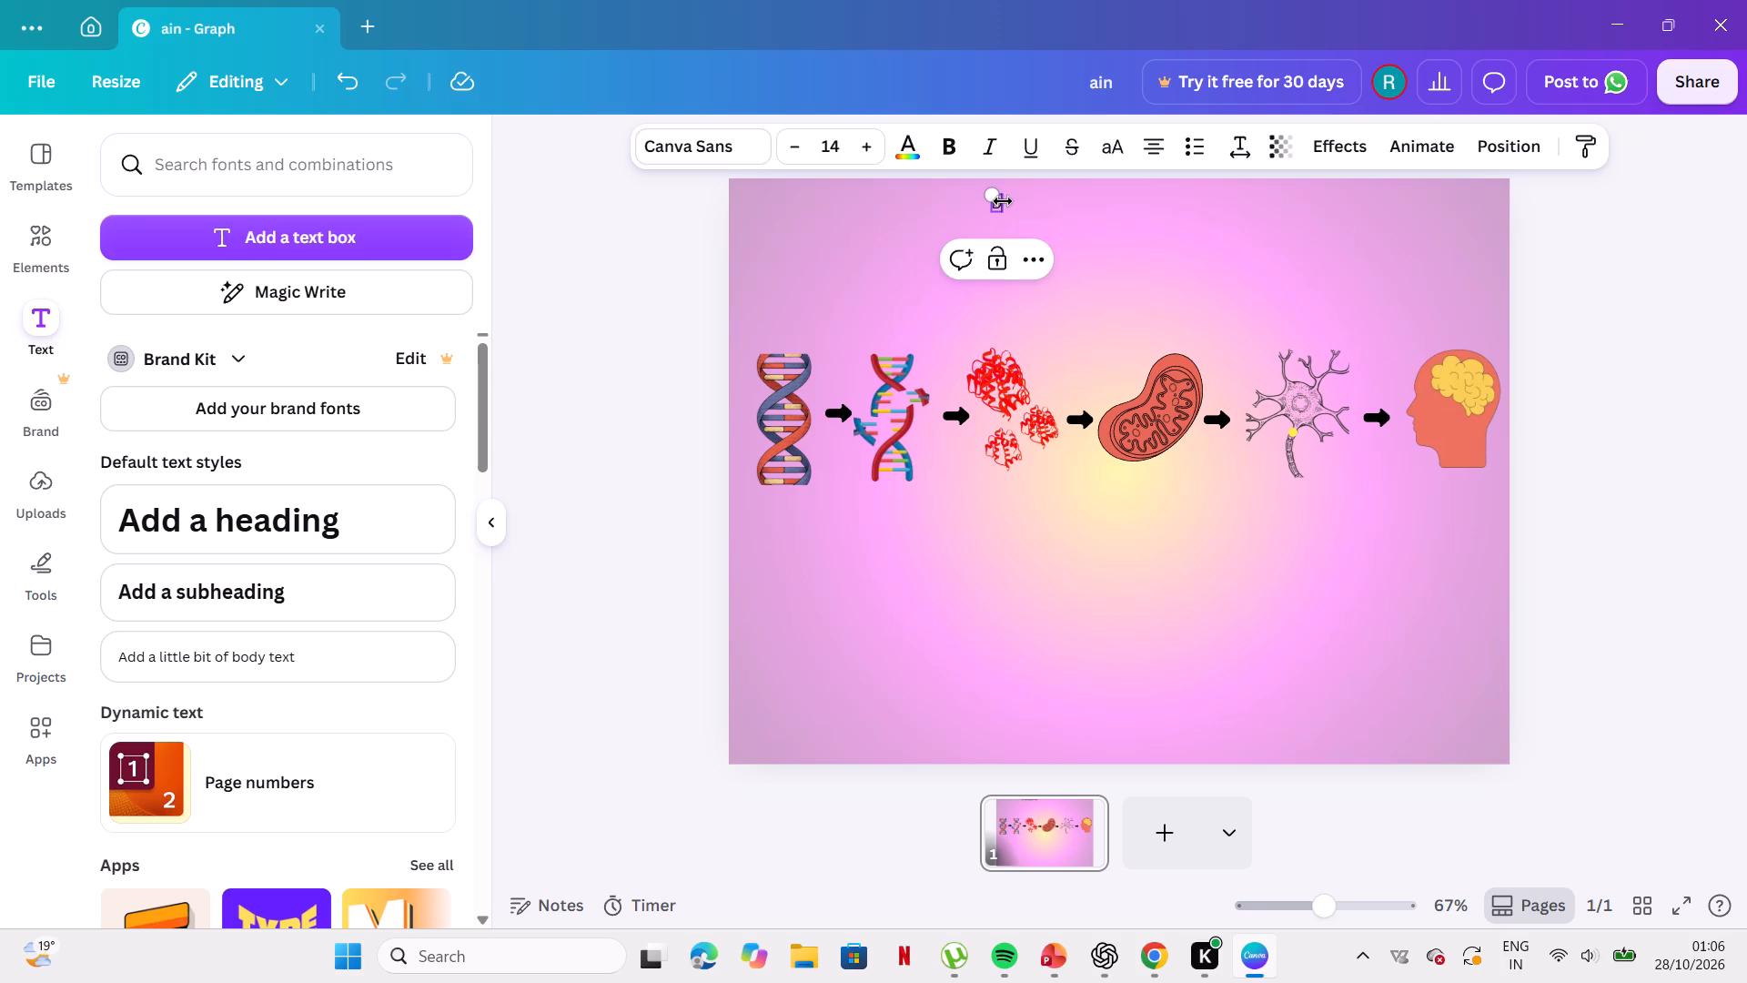
pyautogui.press('BackSpace')
pyautogui.press('f')
pyautogui.write('igure')
pyautogui.write('1.')
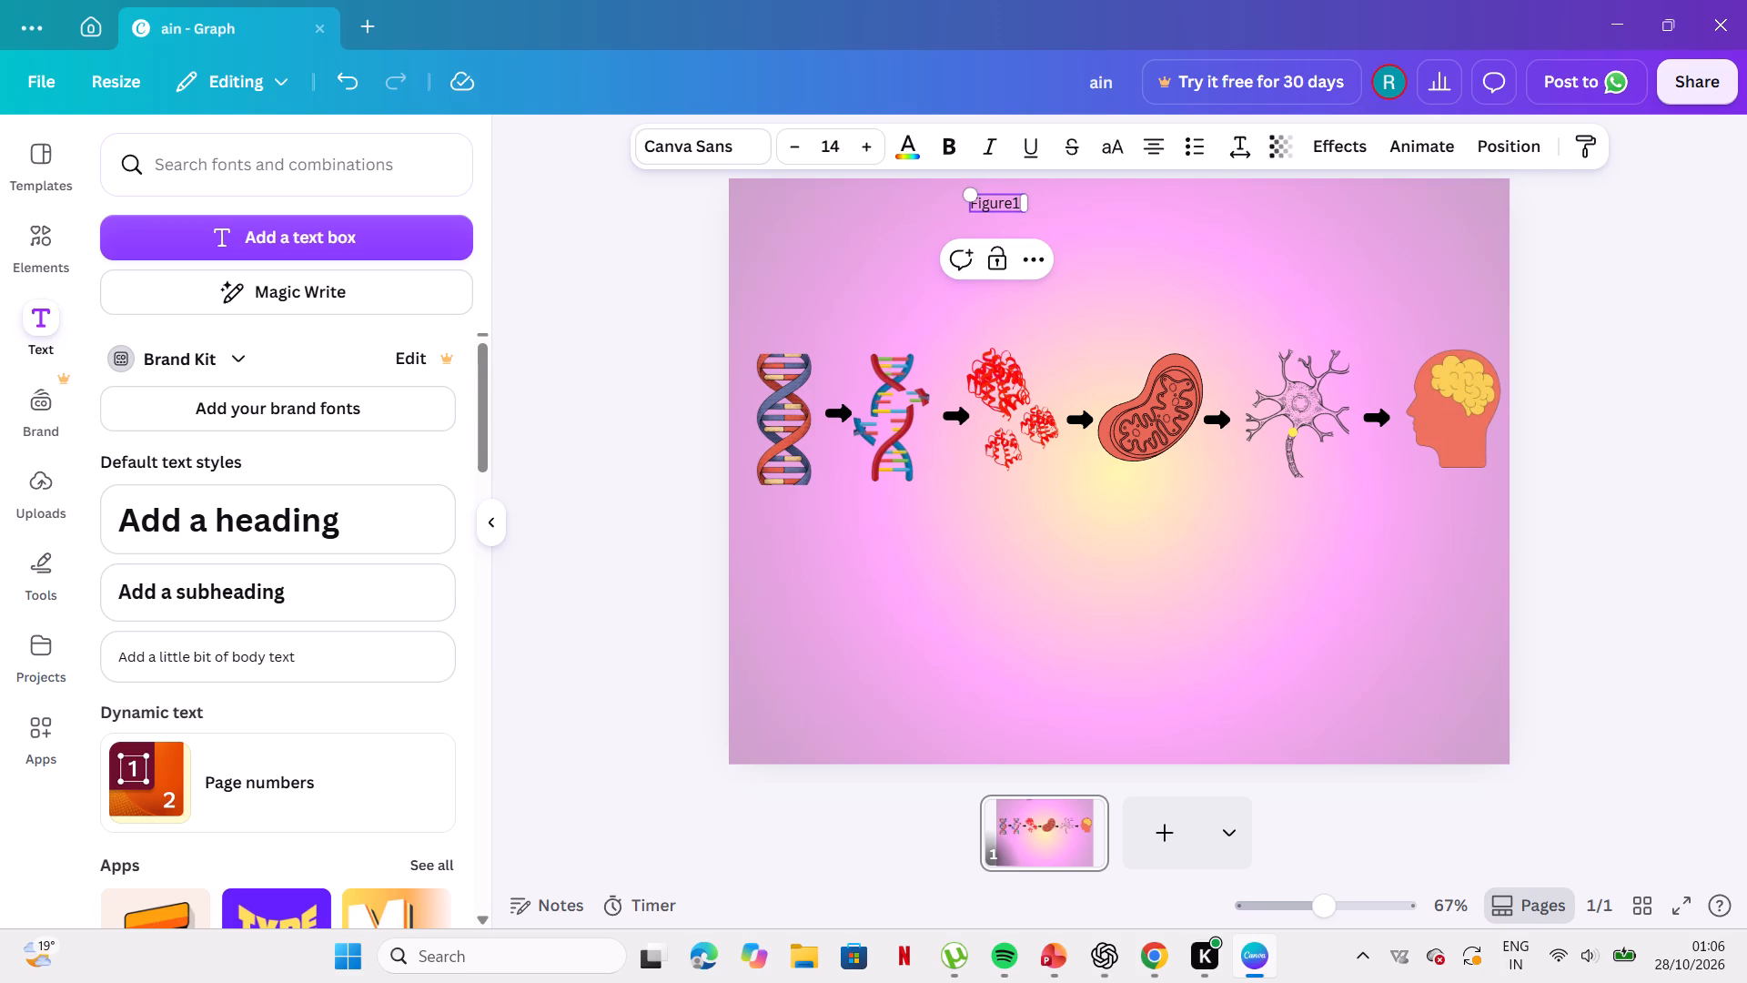
pyautogui.press('space')
pyautogui.write('MO')
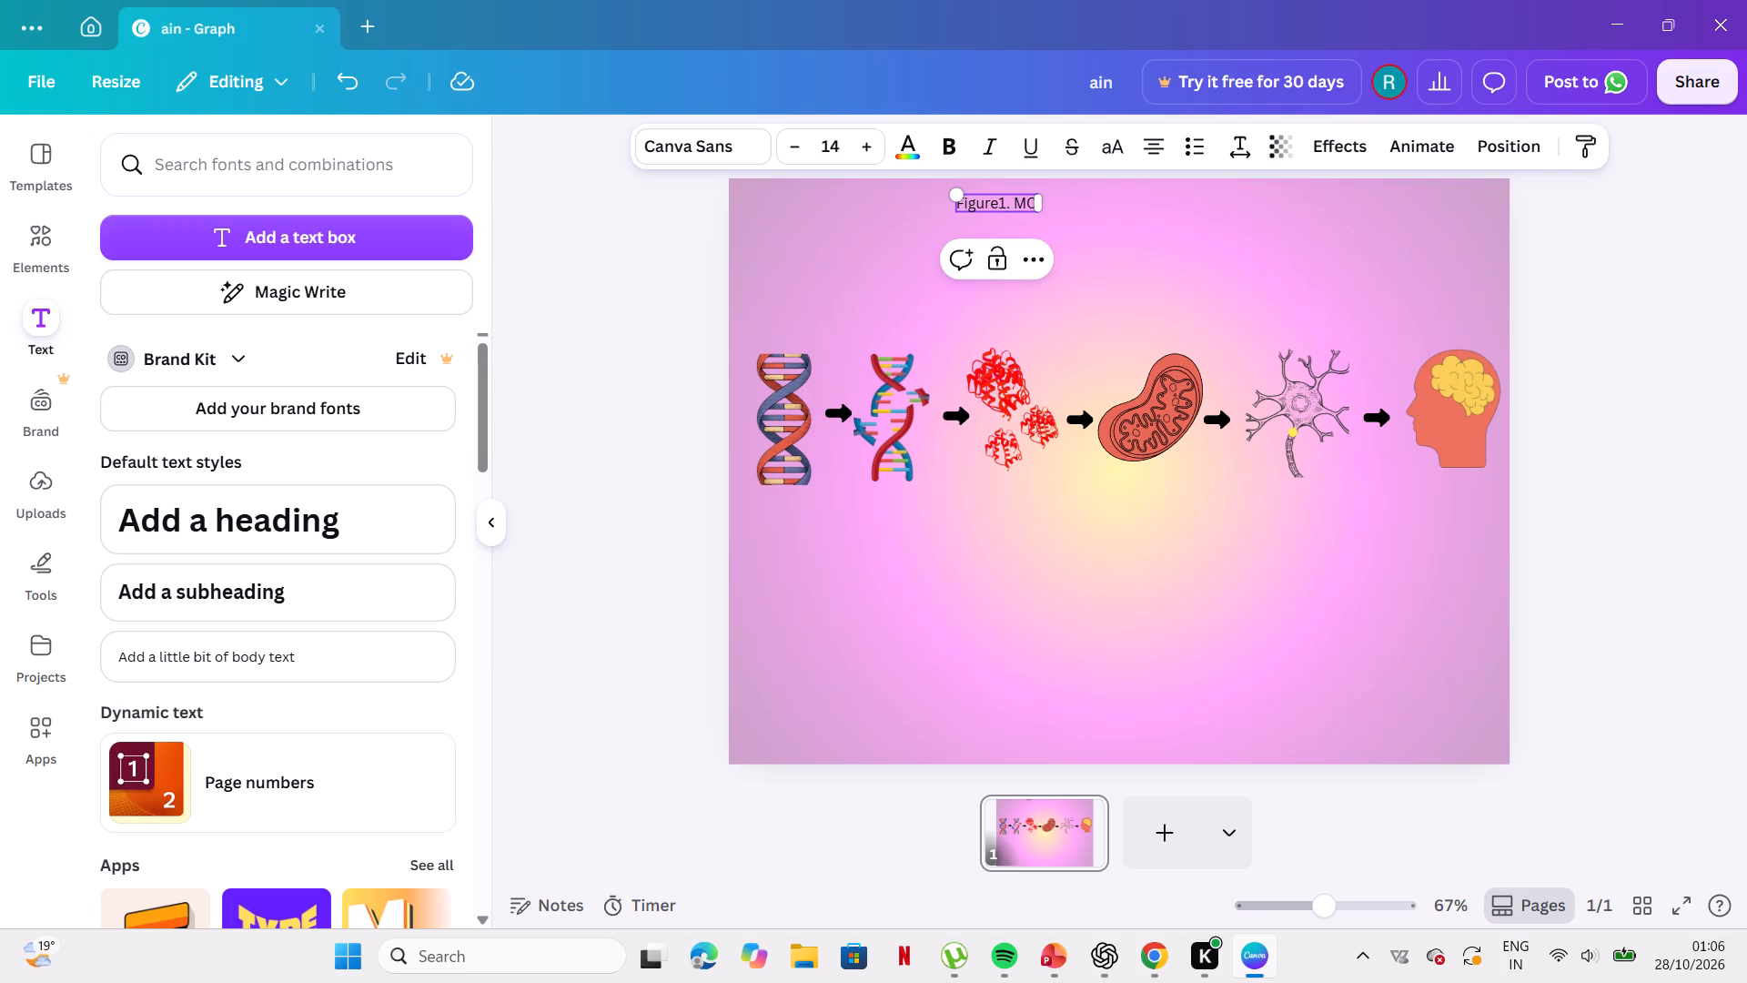
pyautogui.press('BackSpace')
pyautogui.write('ole')
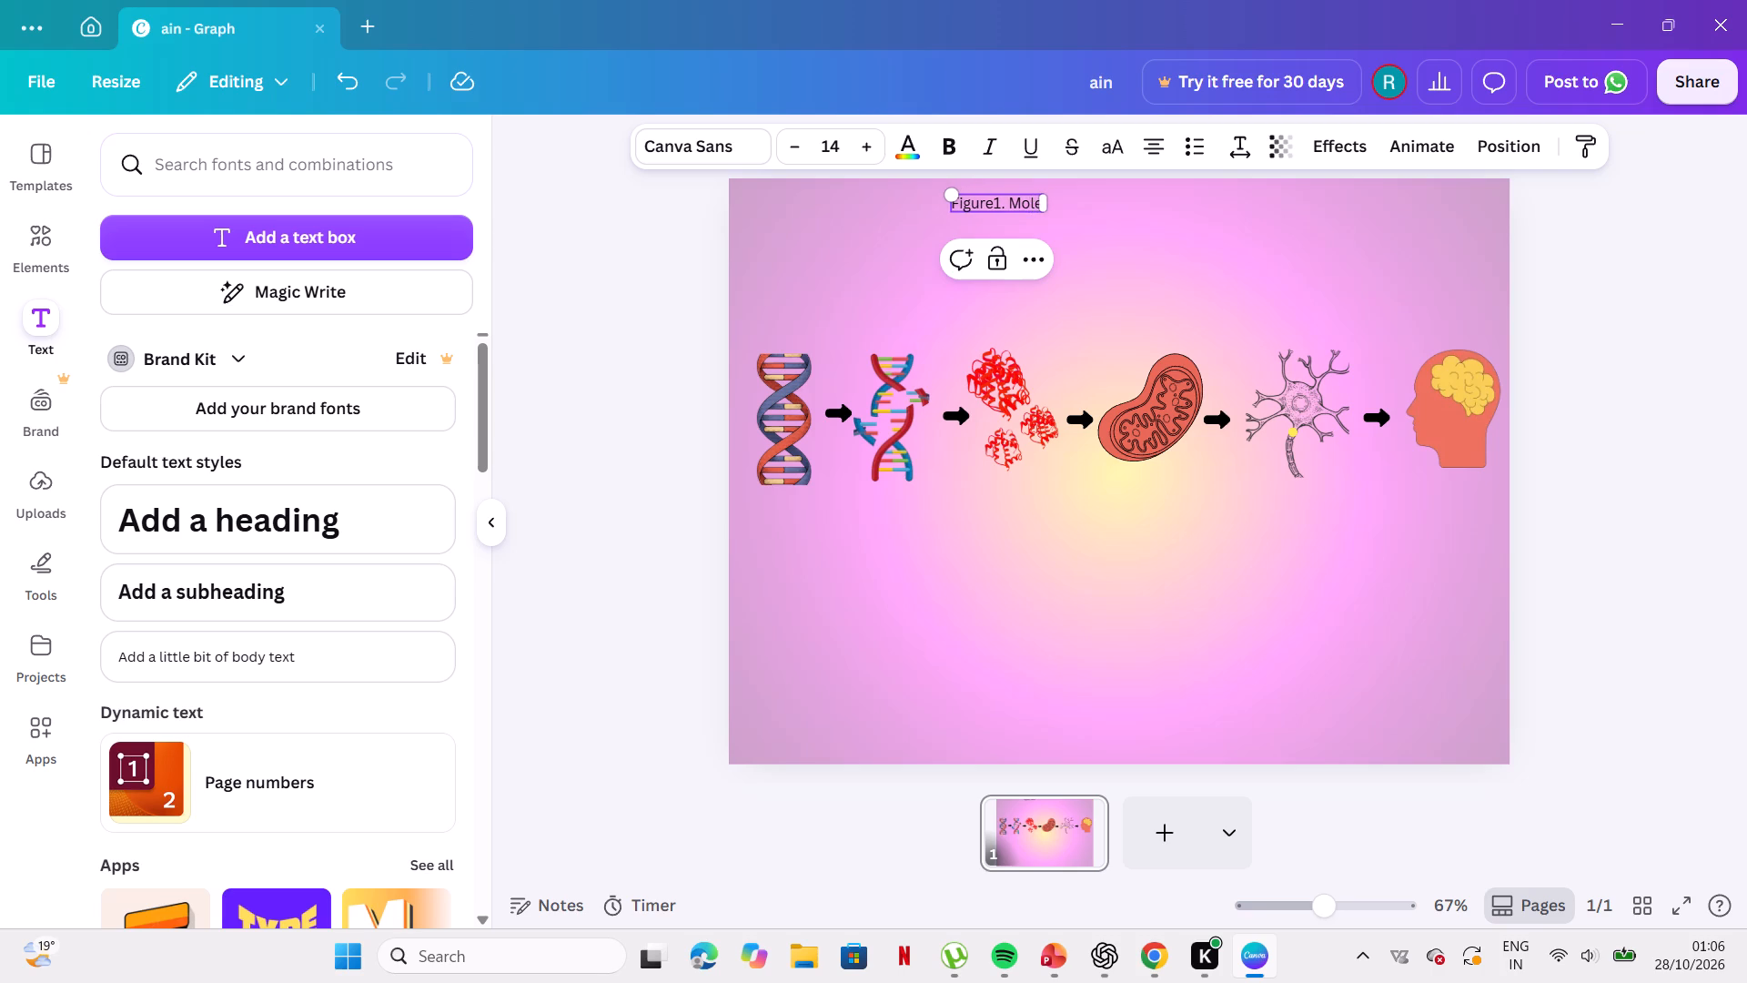
pyautogui.press('c')
pyautogui.write('ular')
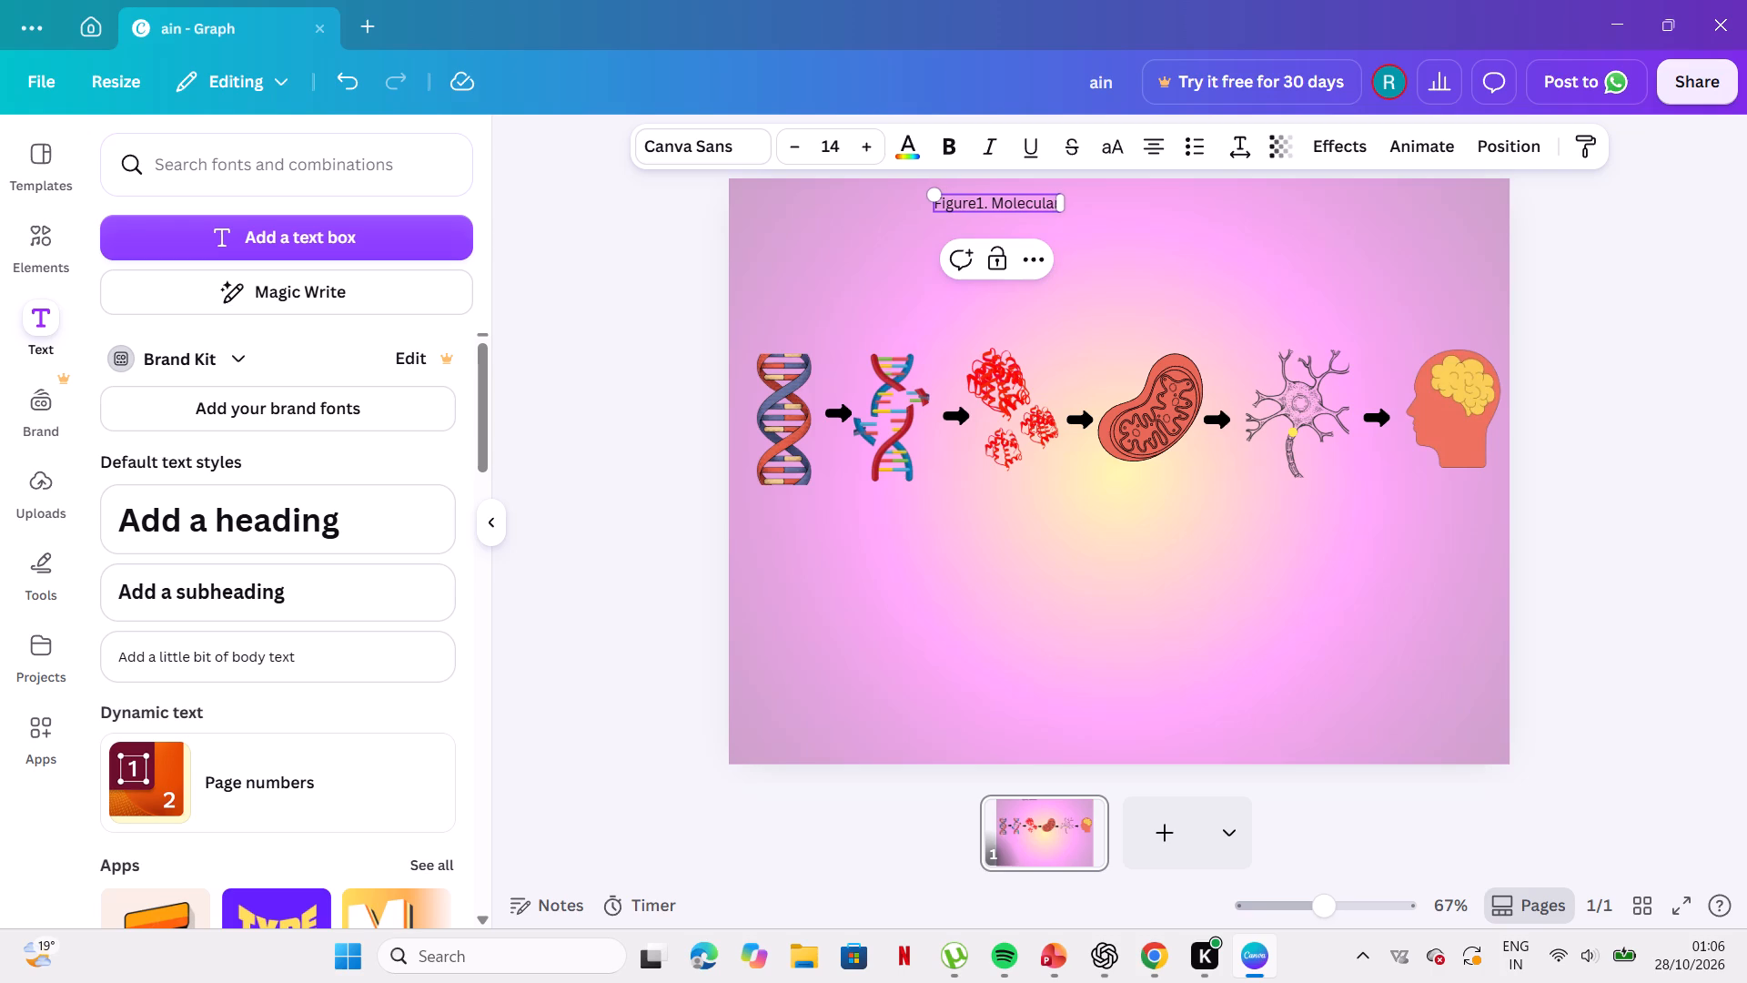
pyautogui.press('space')
pyautogui.press('space')
pyautogui.write('patho')
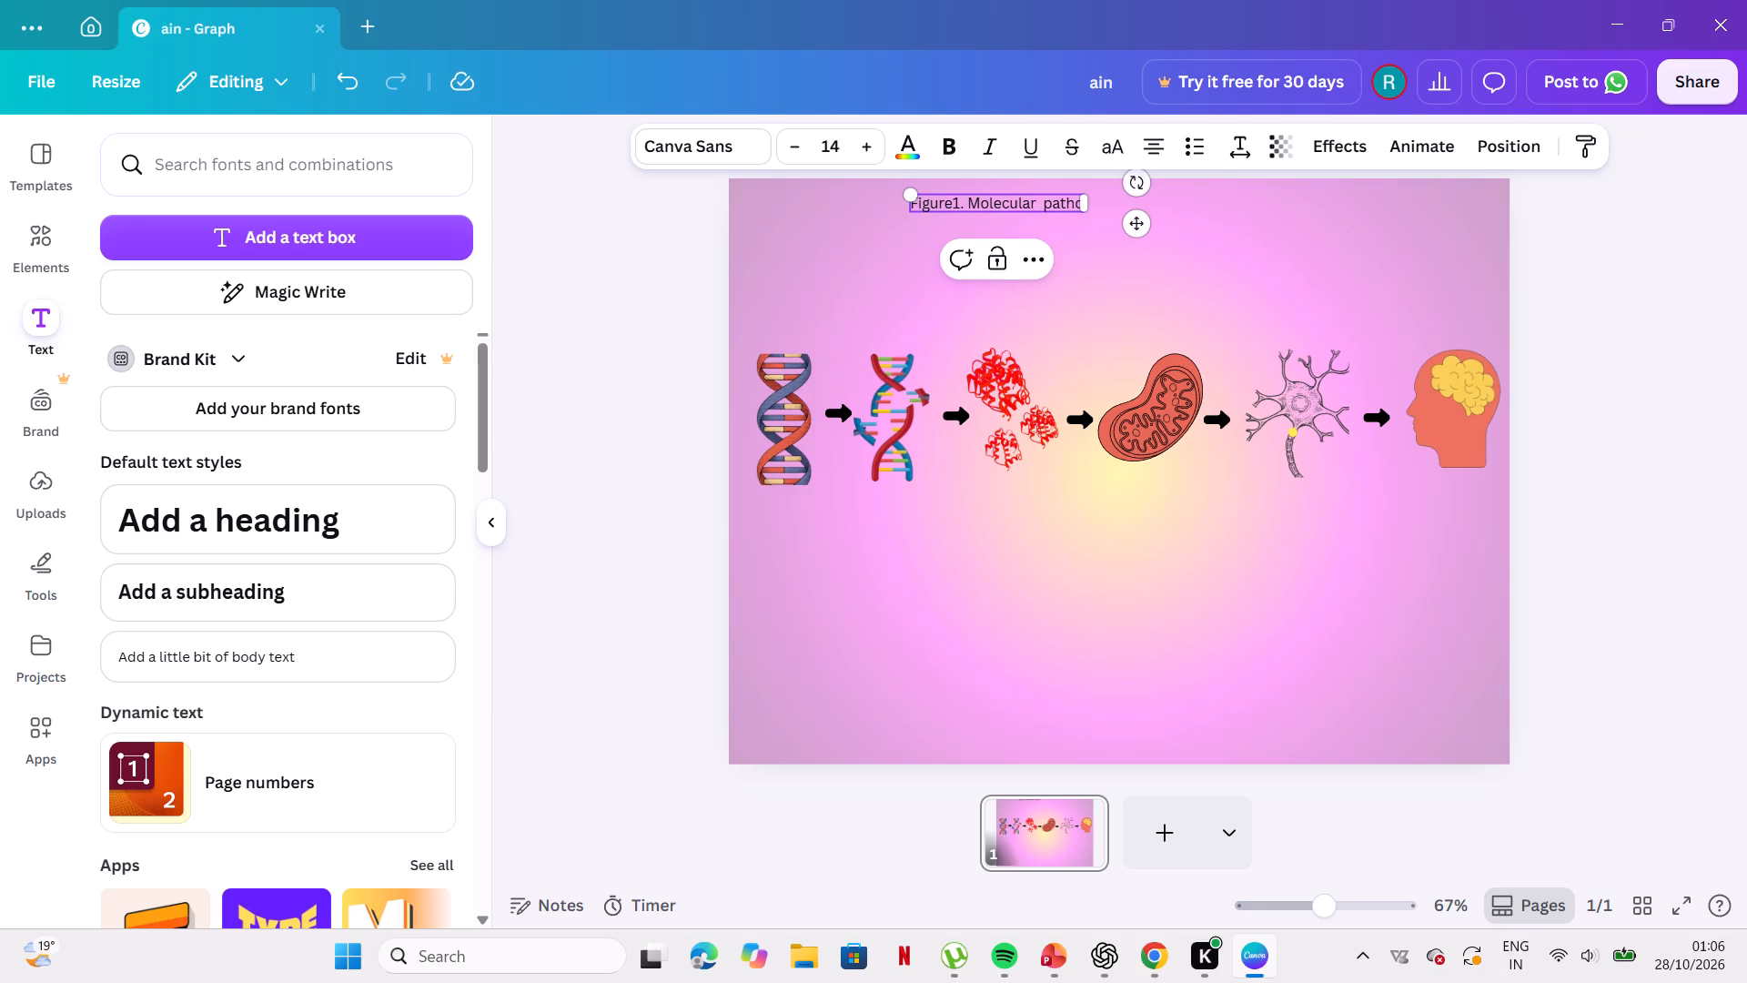
pyautogui.write('gen')
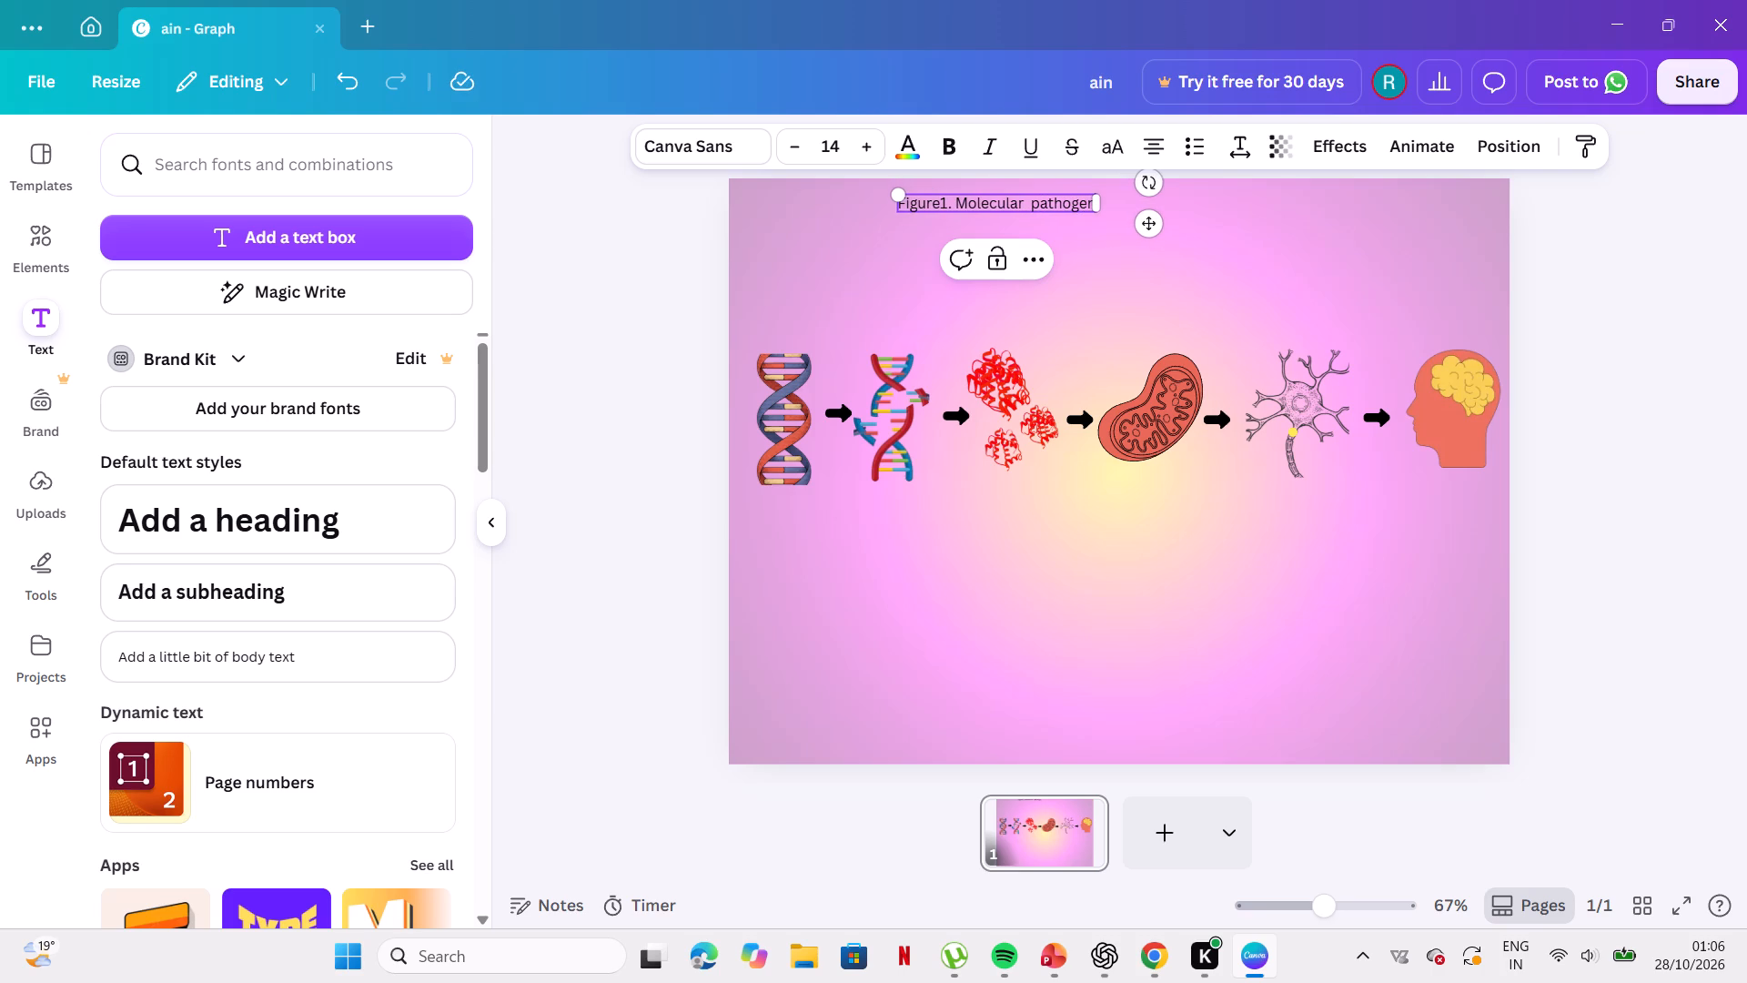
pyautogui.press('e')
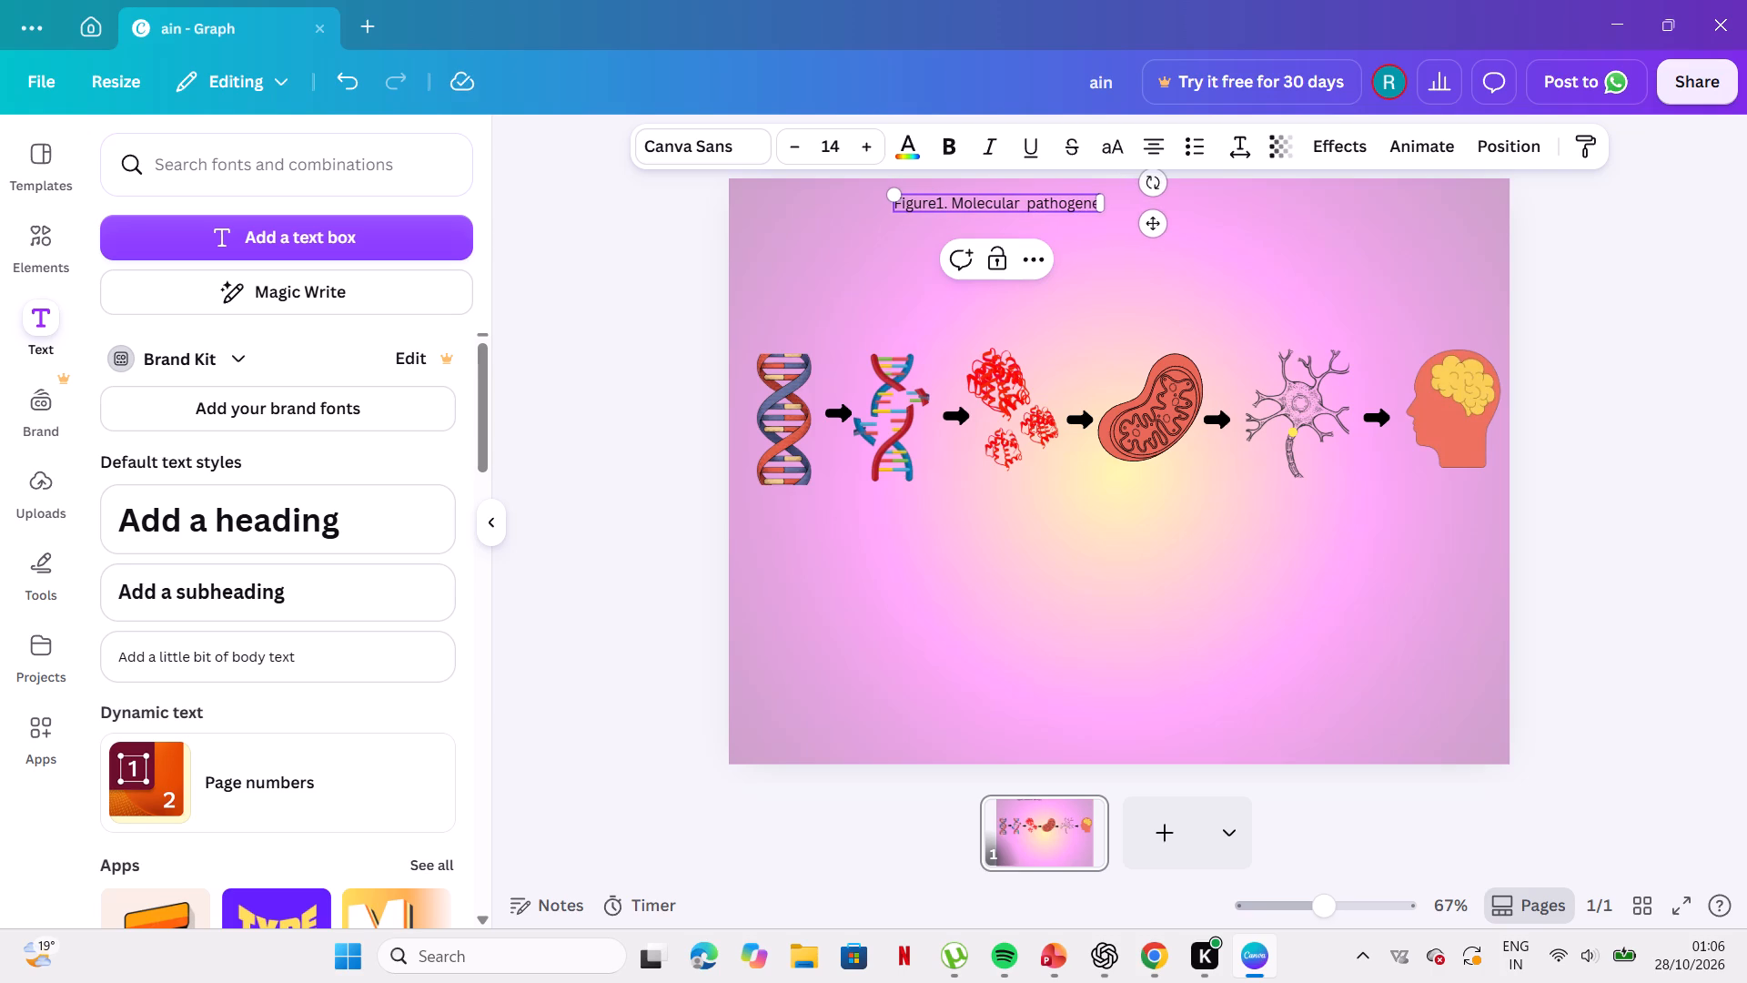
pyautogui.press('s')
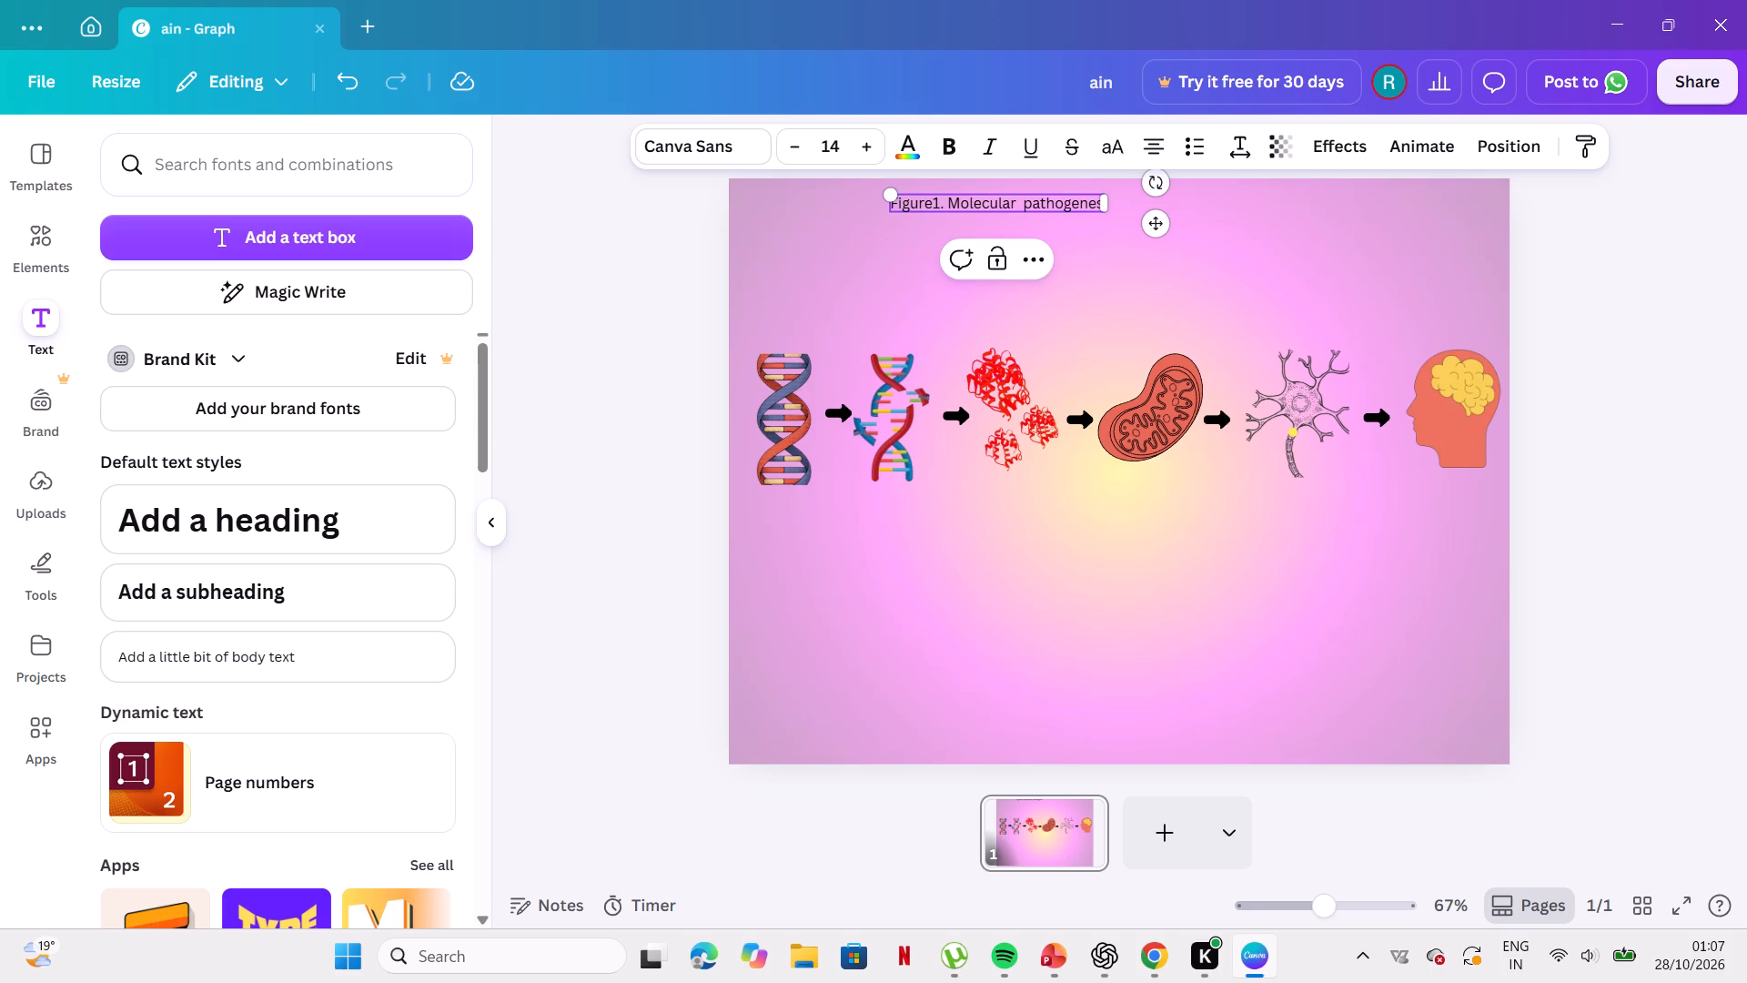
pyautogui.write('is of')
pyautogui.press('space')
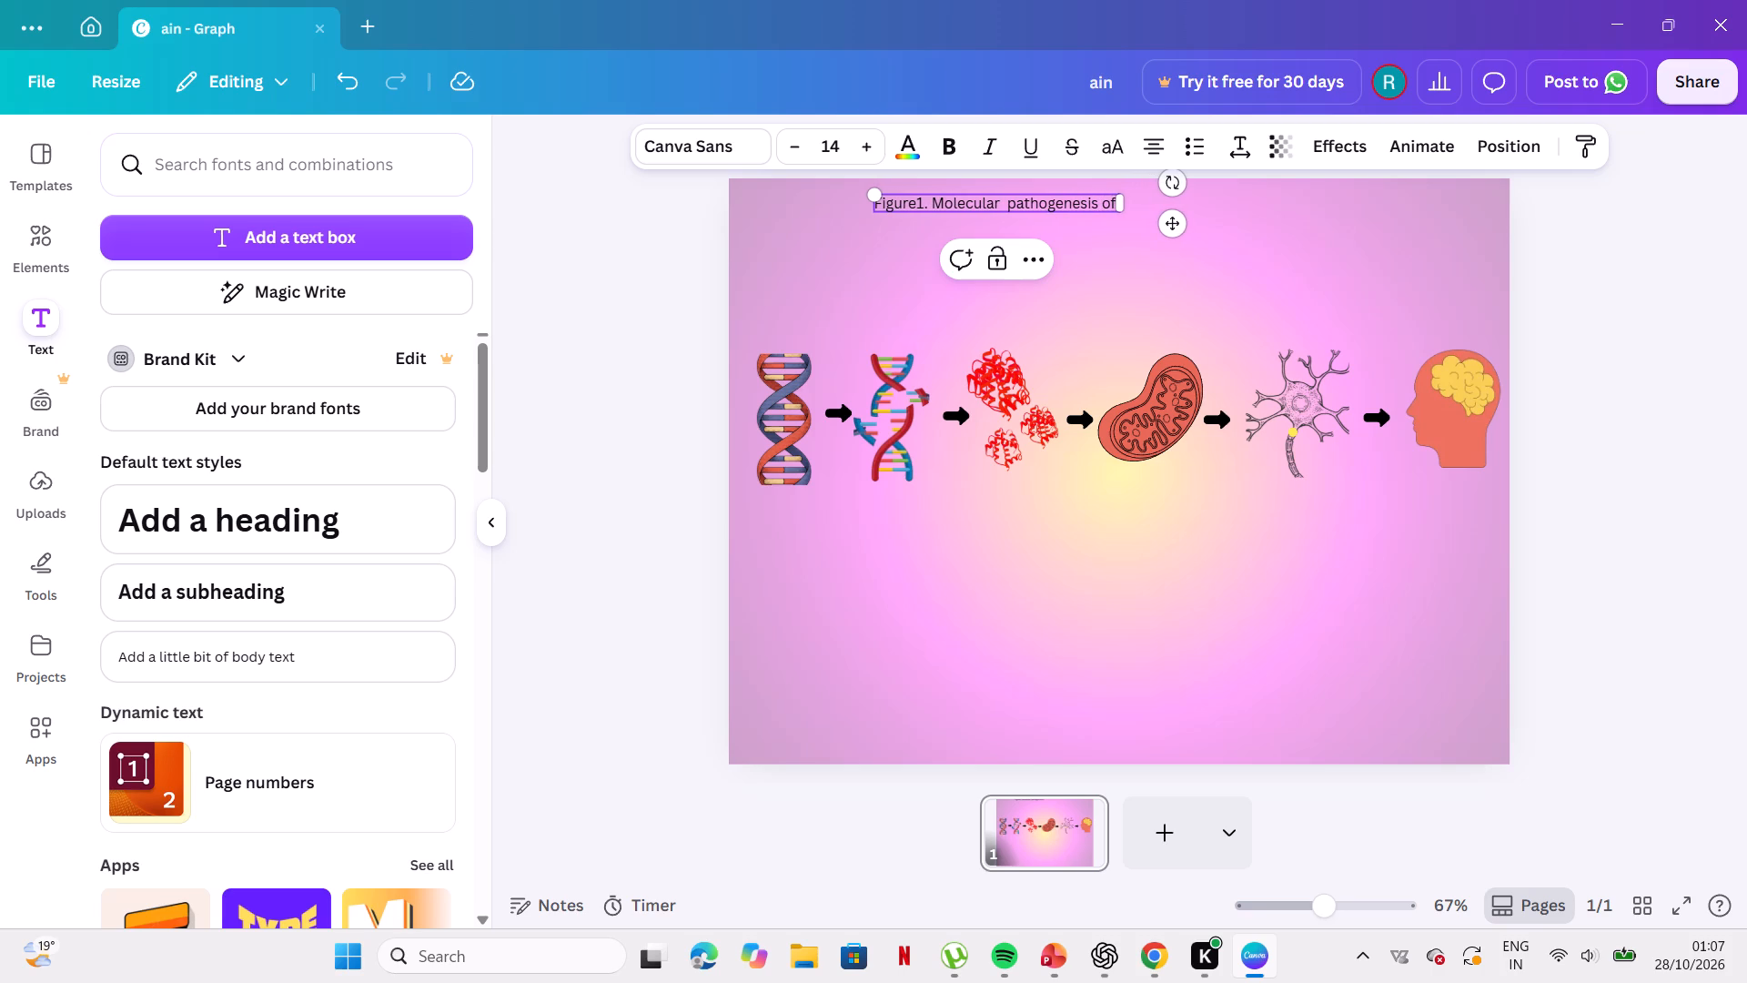
pyautogui.press('h')
pyautogui.press('BackSpace')
pyautogui.press('h')
pyautogui.write('un')
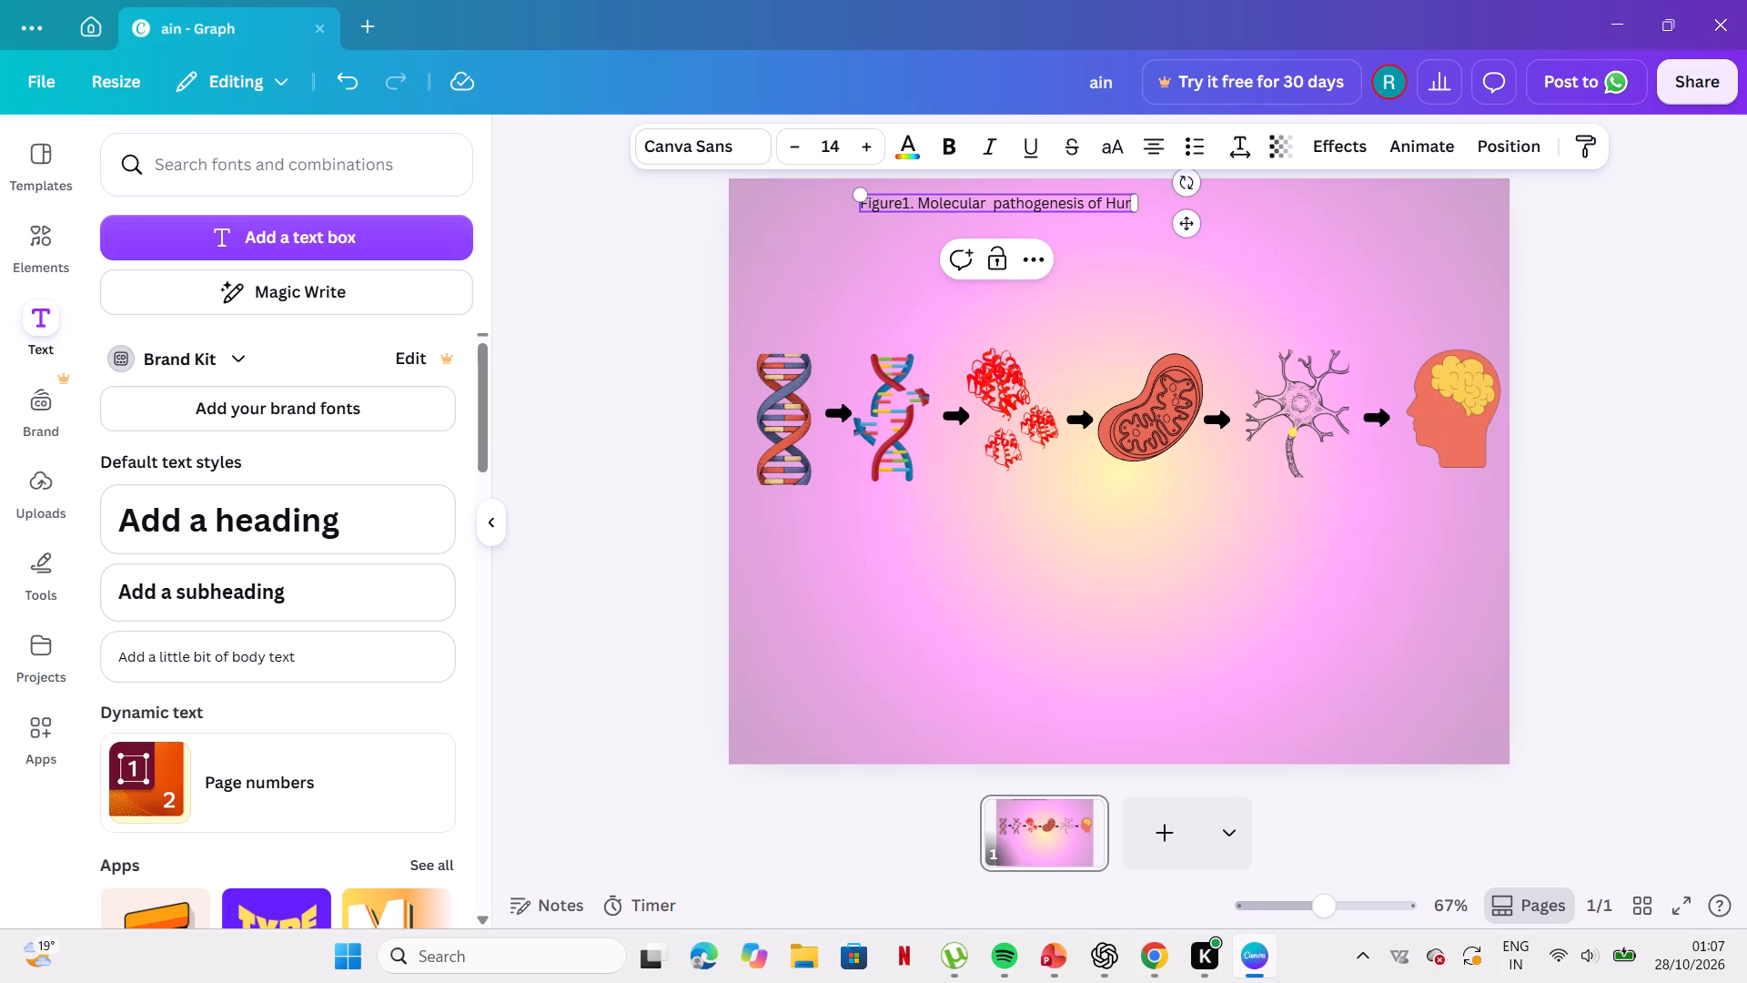
pyautogui.write('ti')
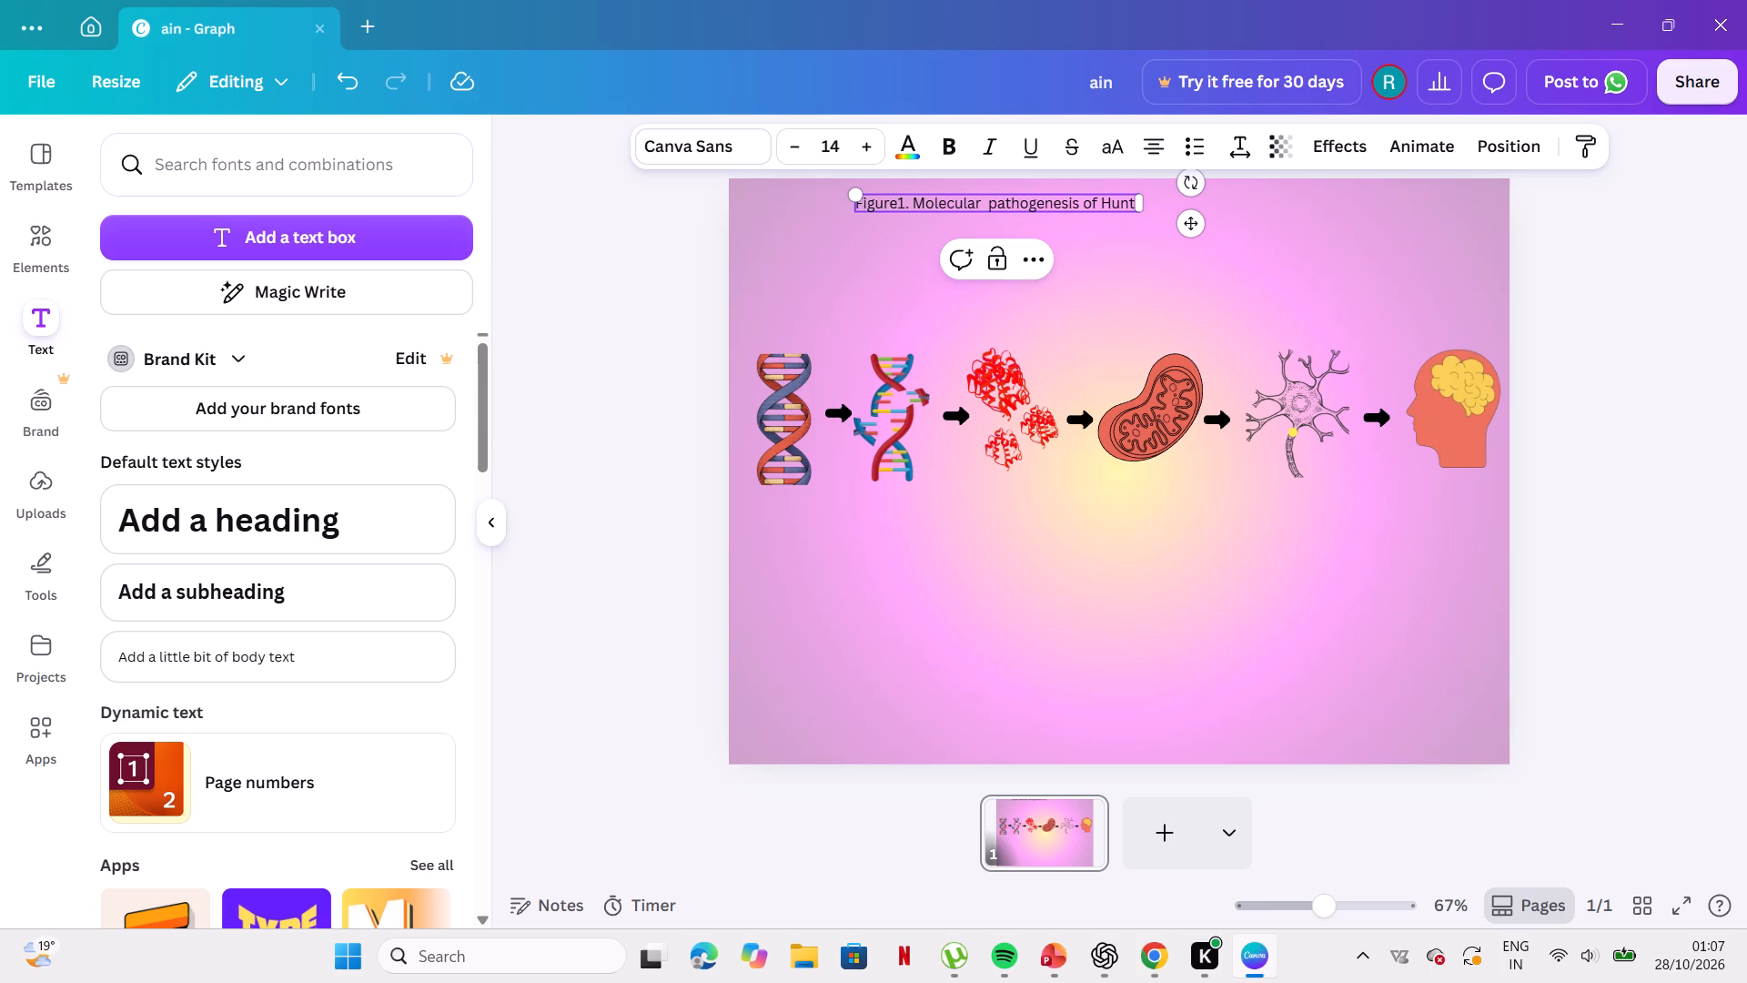
pyautogui.press('n')
pyautogui.press('g')
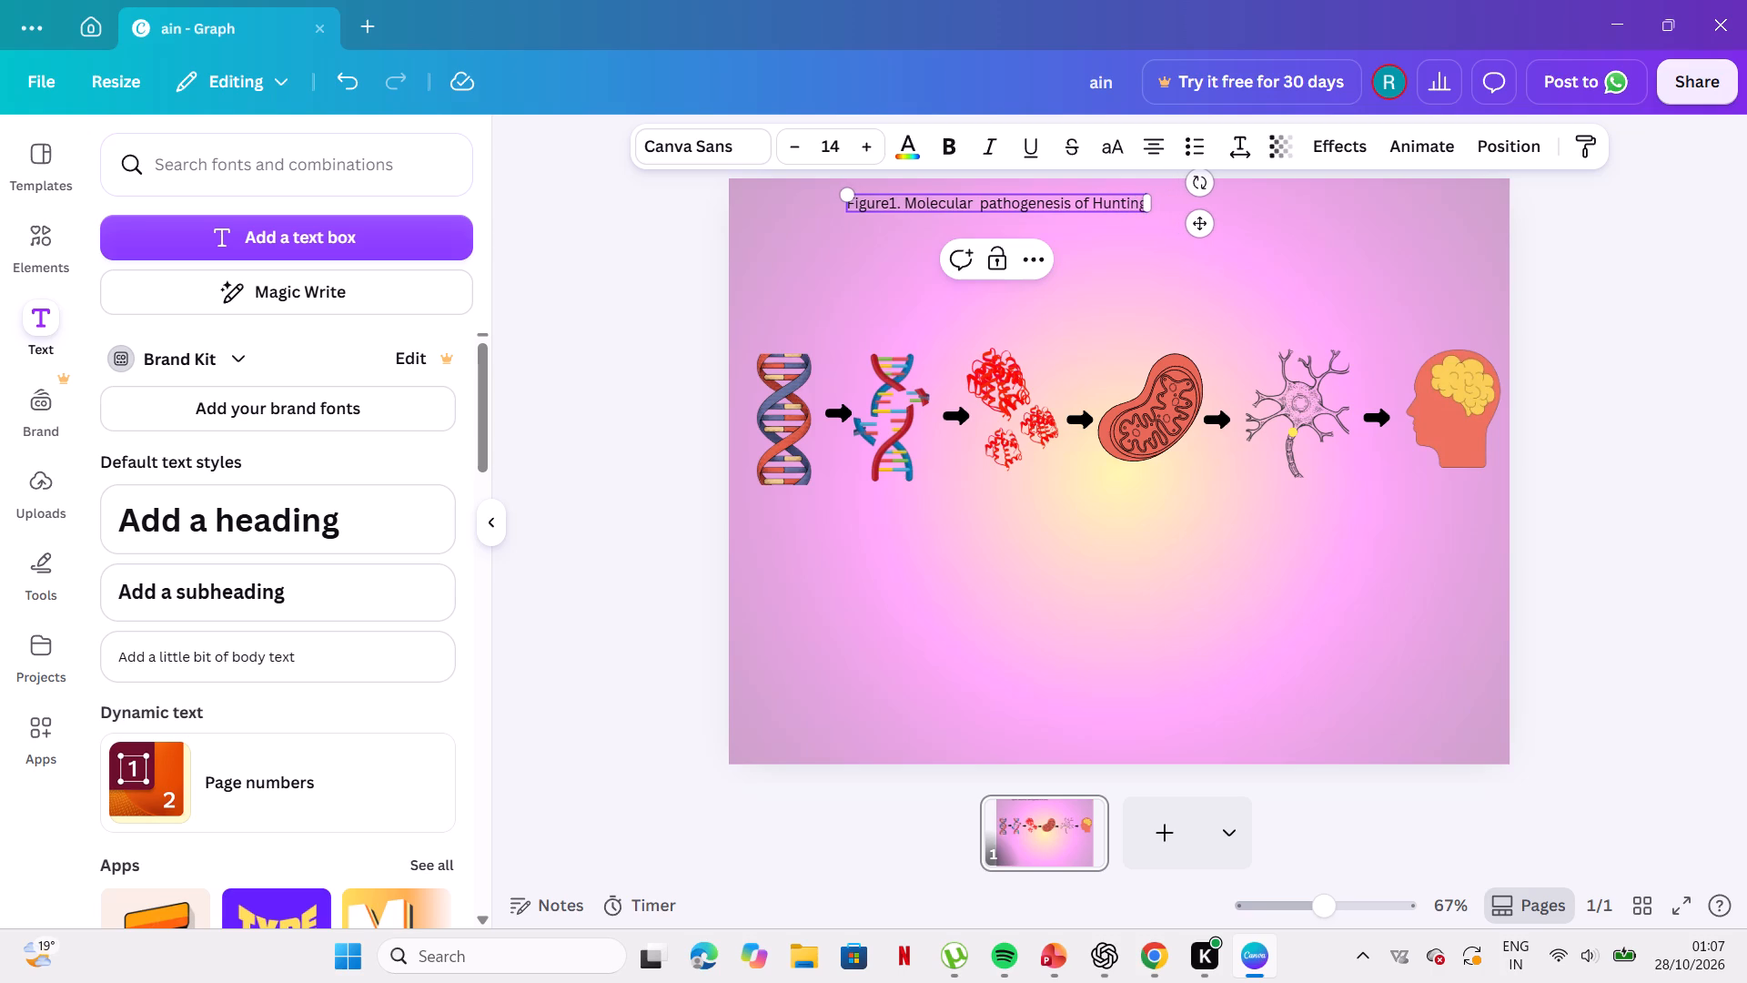
pyautogui.write('ton')
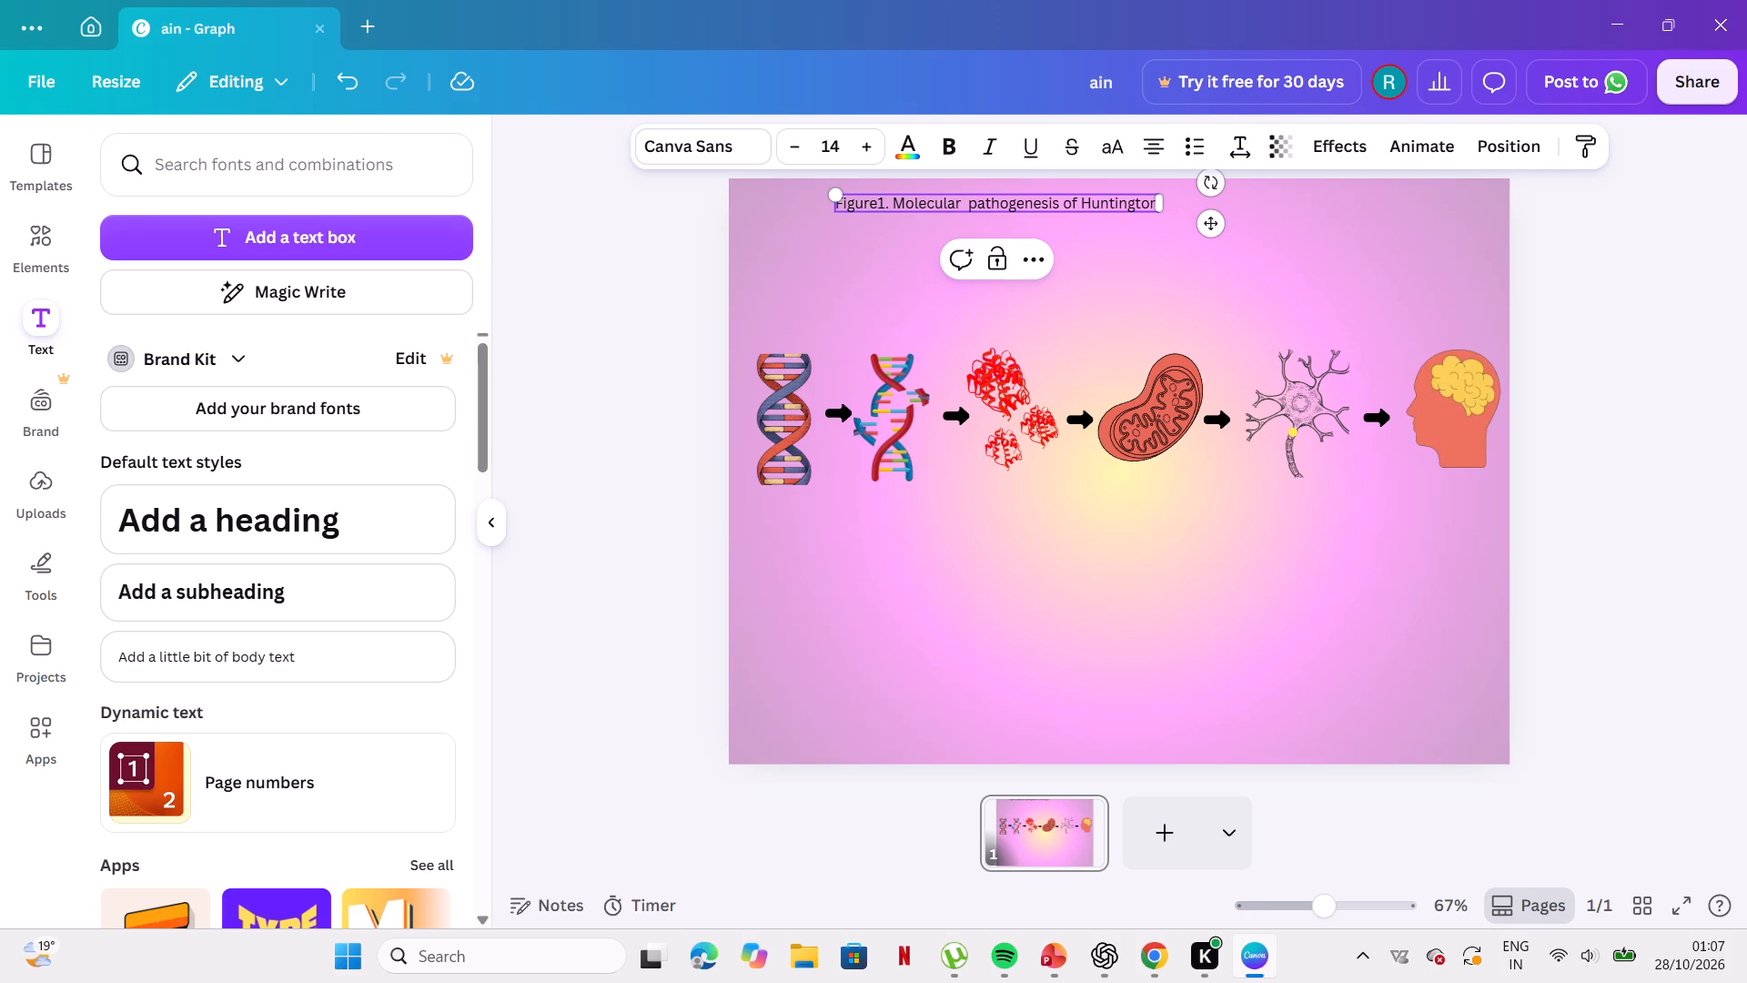
pyautogui.press("'")
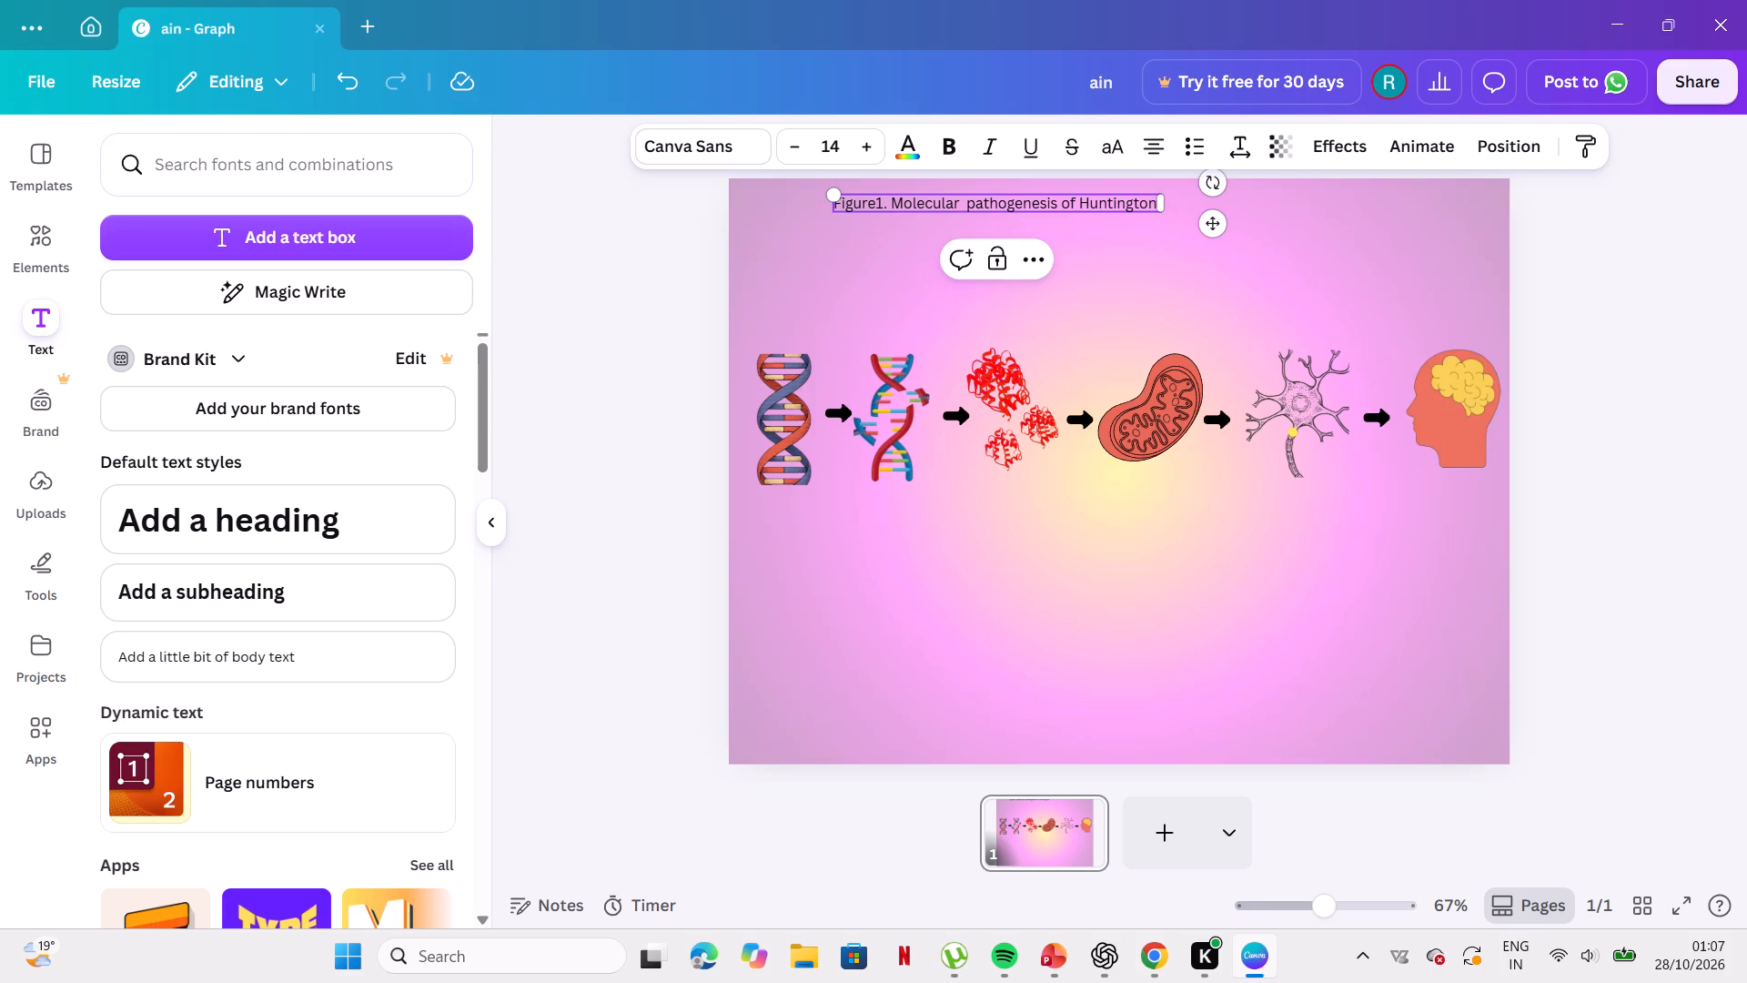
pyautogui.press('s')
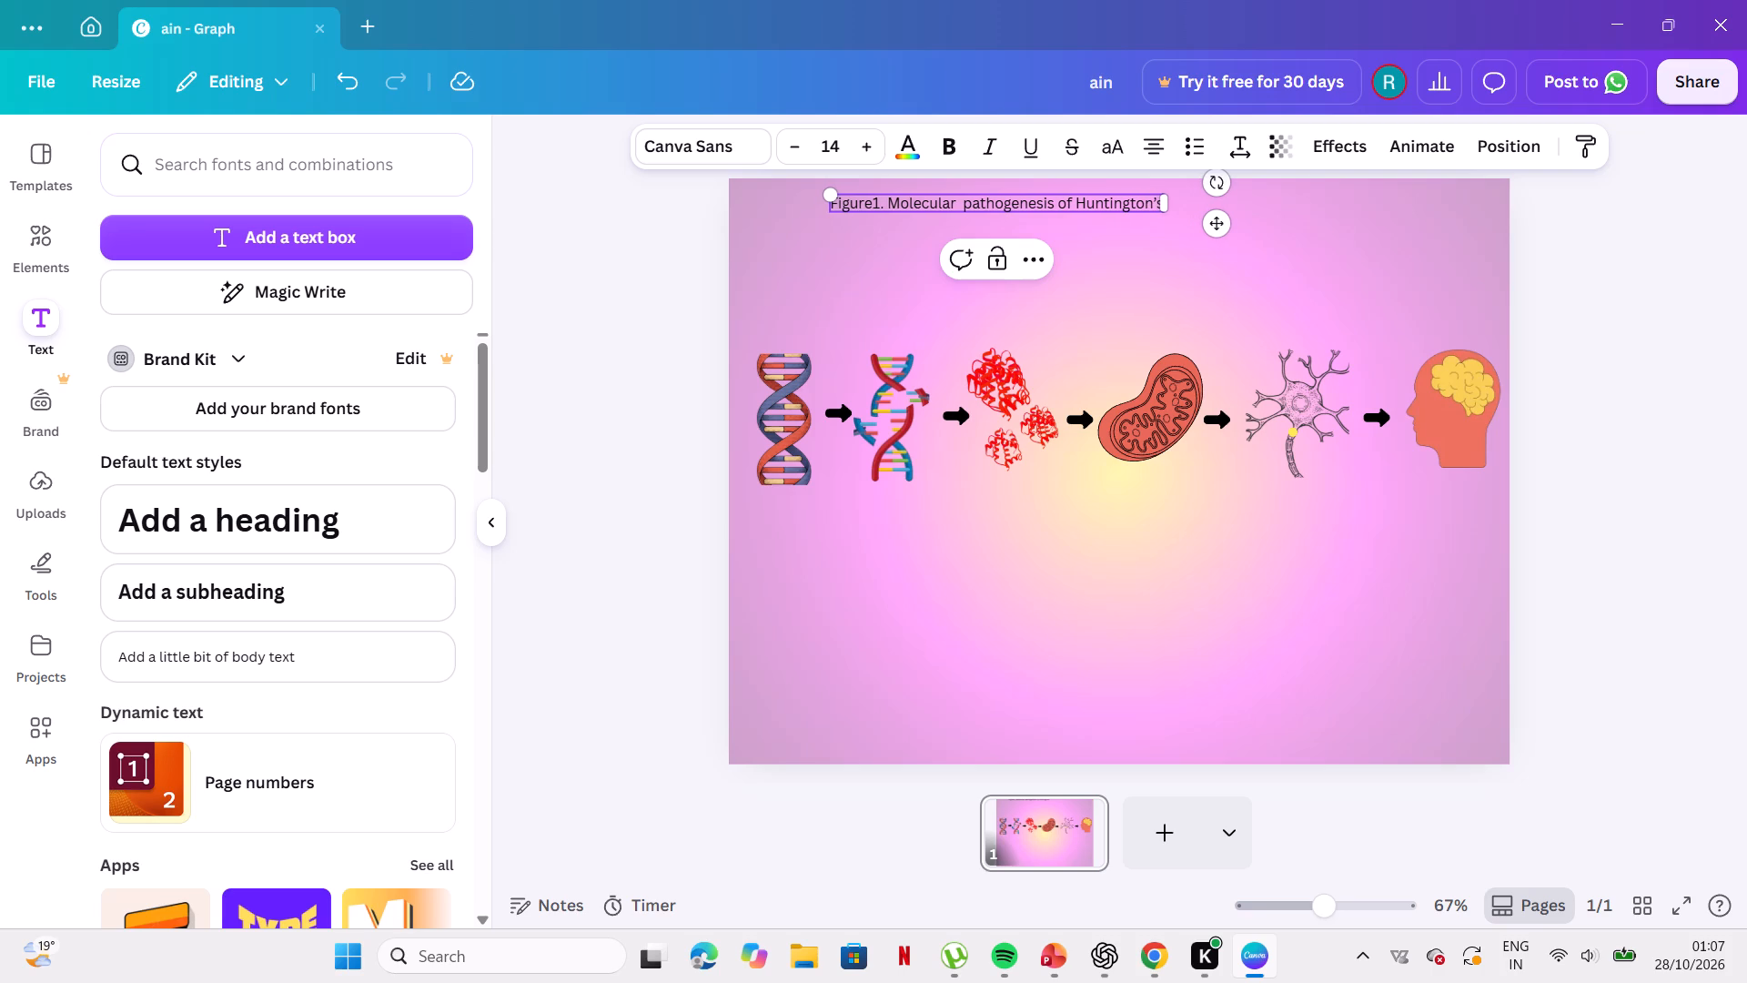
pyautogui.press('space')
pyautogui.press('d')
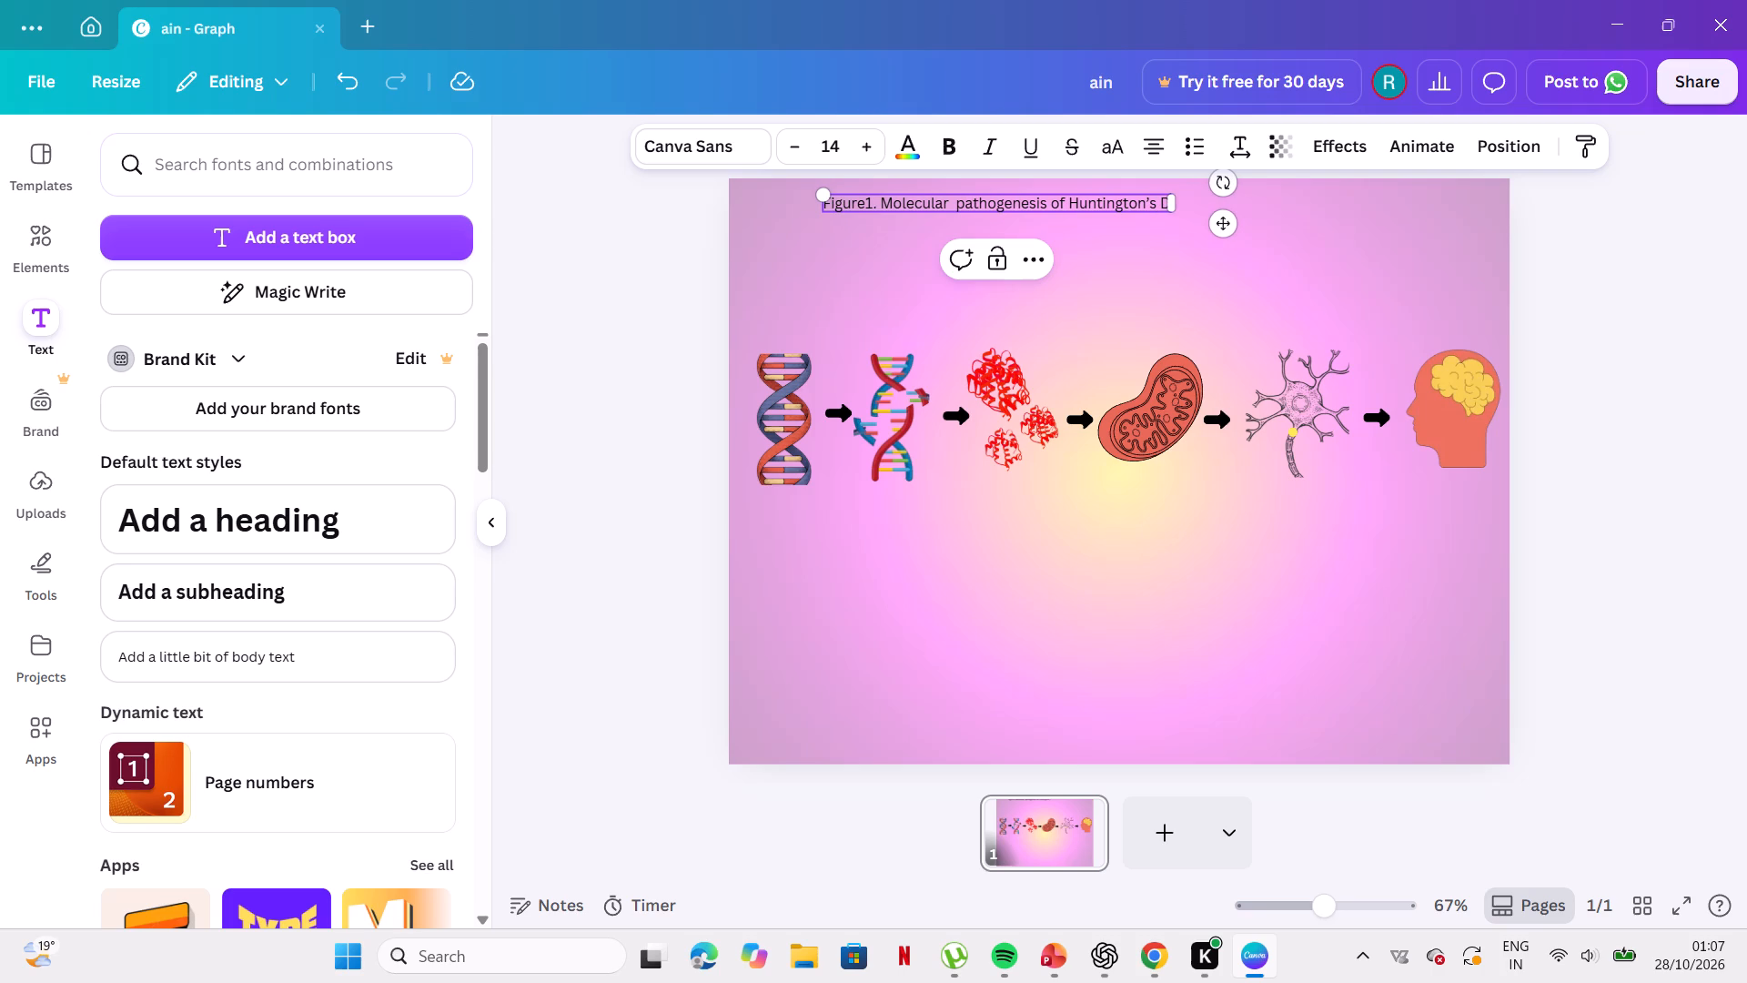
pyautogui.press('i')
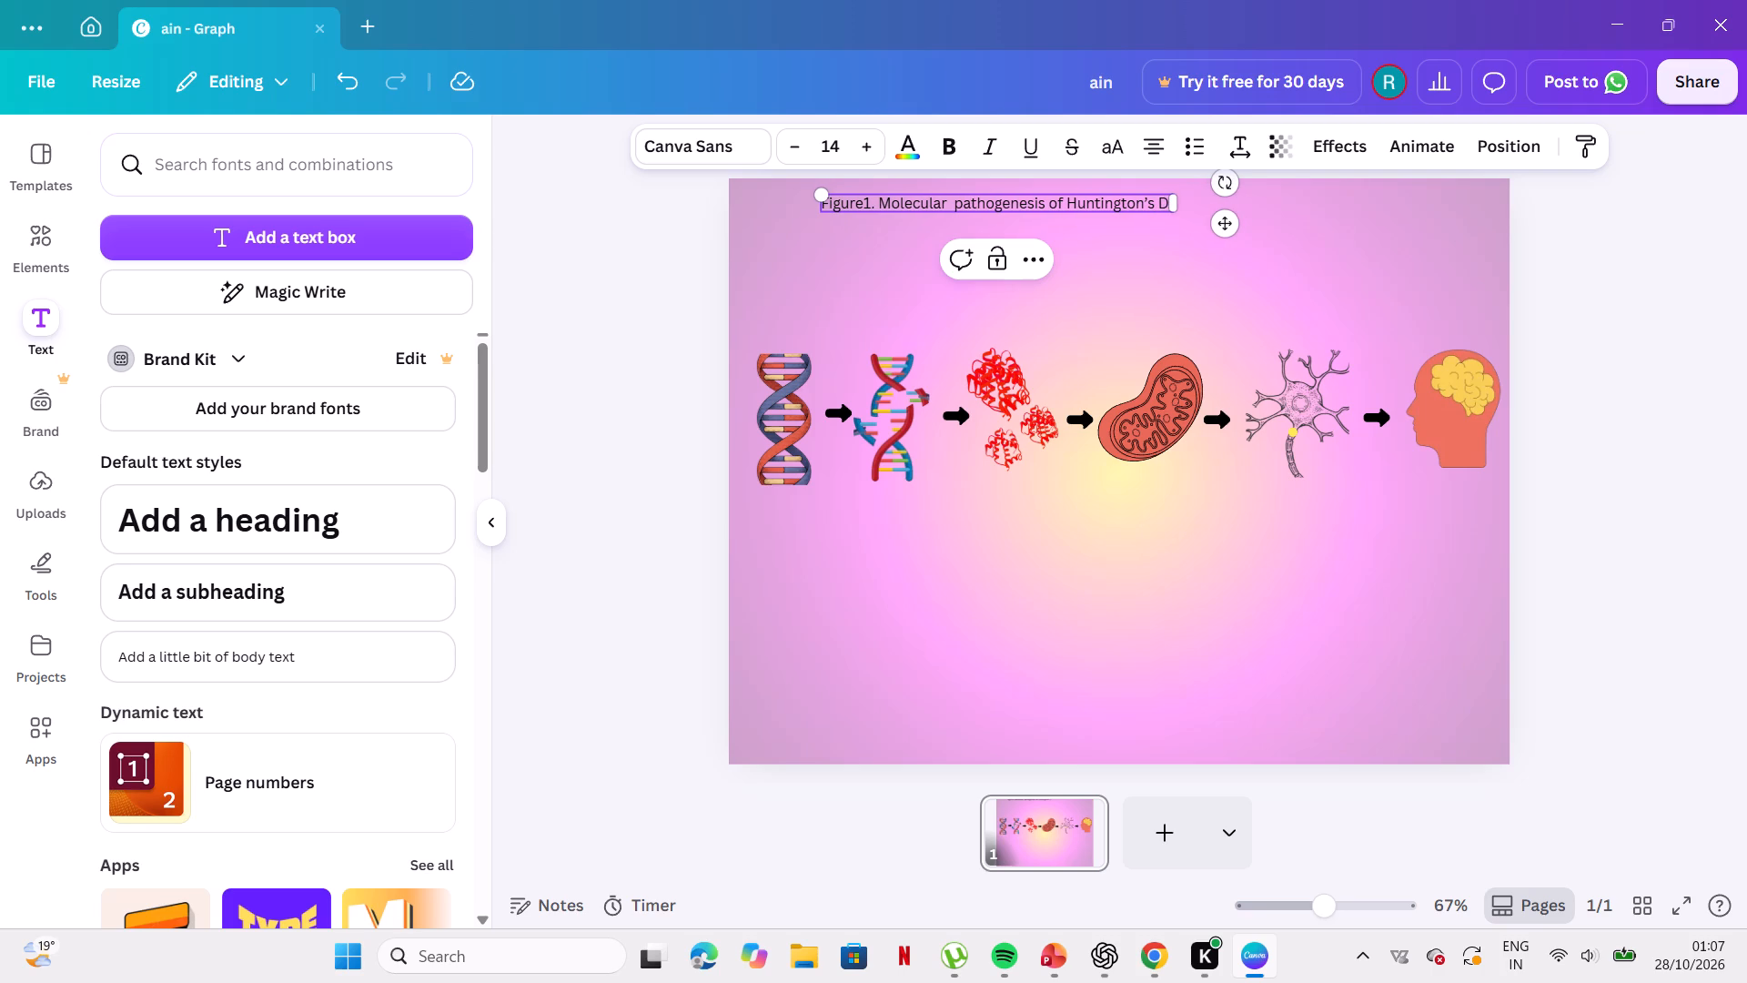
pyautogui.press('s')
pyautogui.press('e')
pyautogui.press('a')
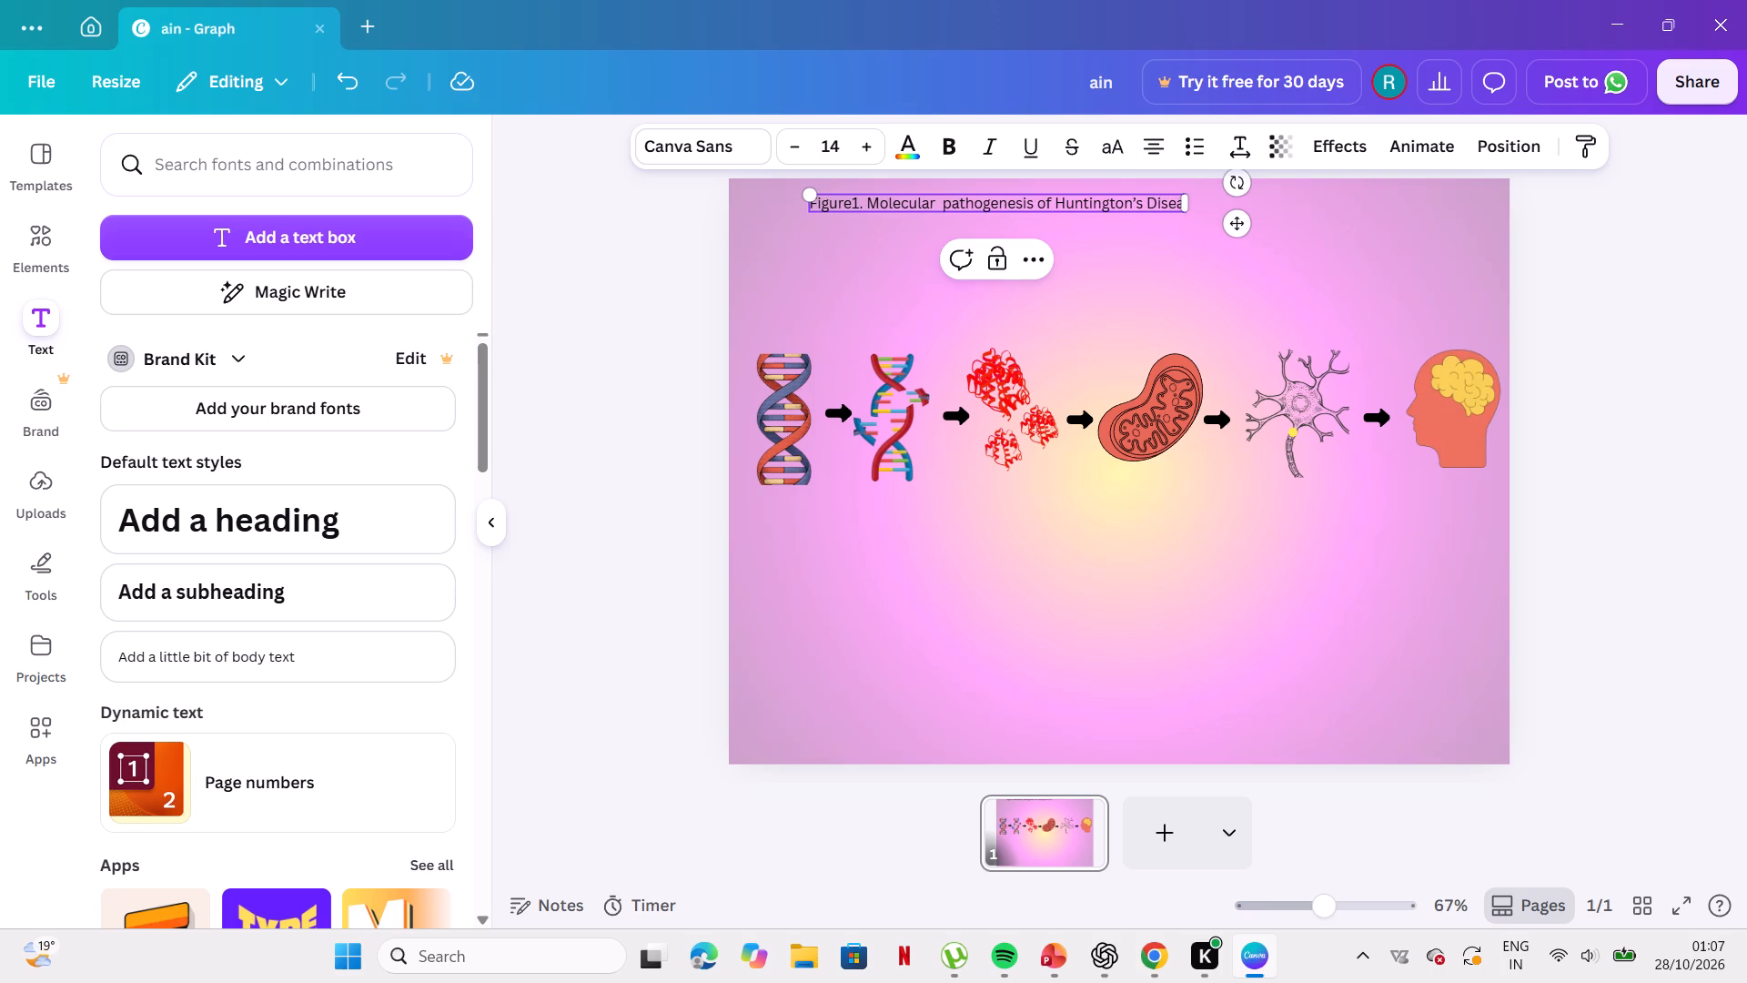
pyautogui.write('ss')
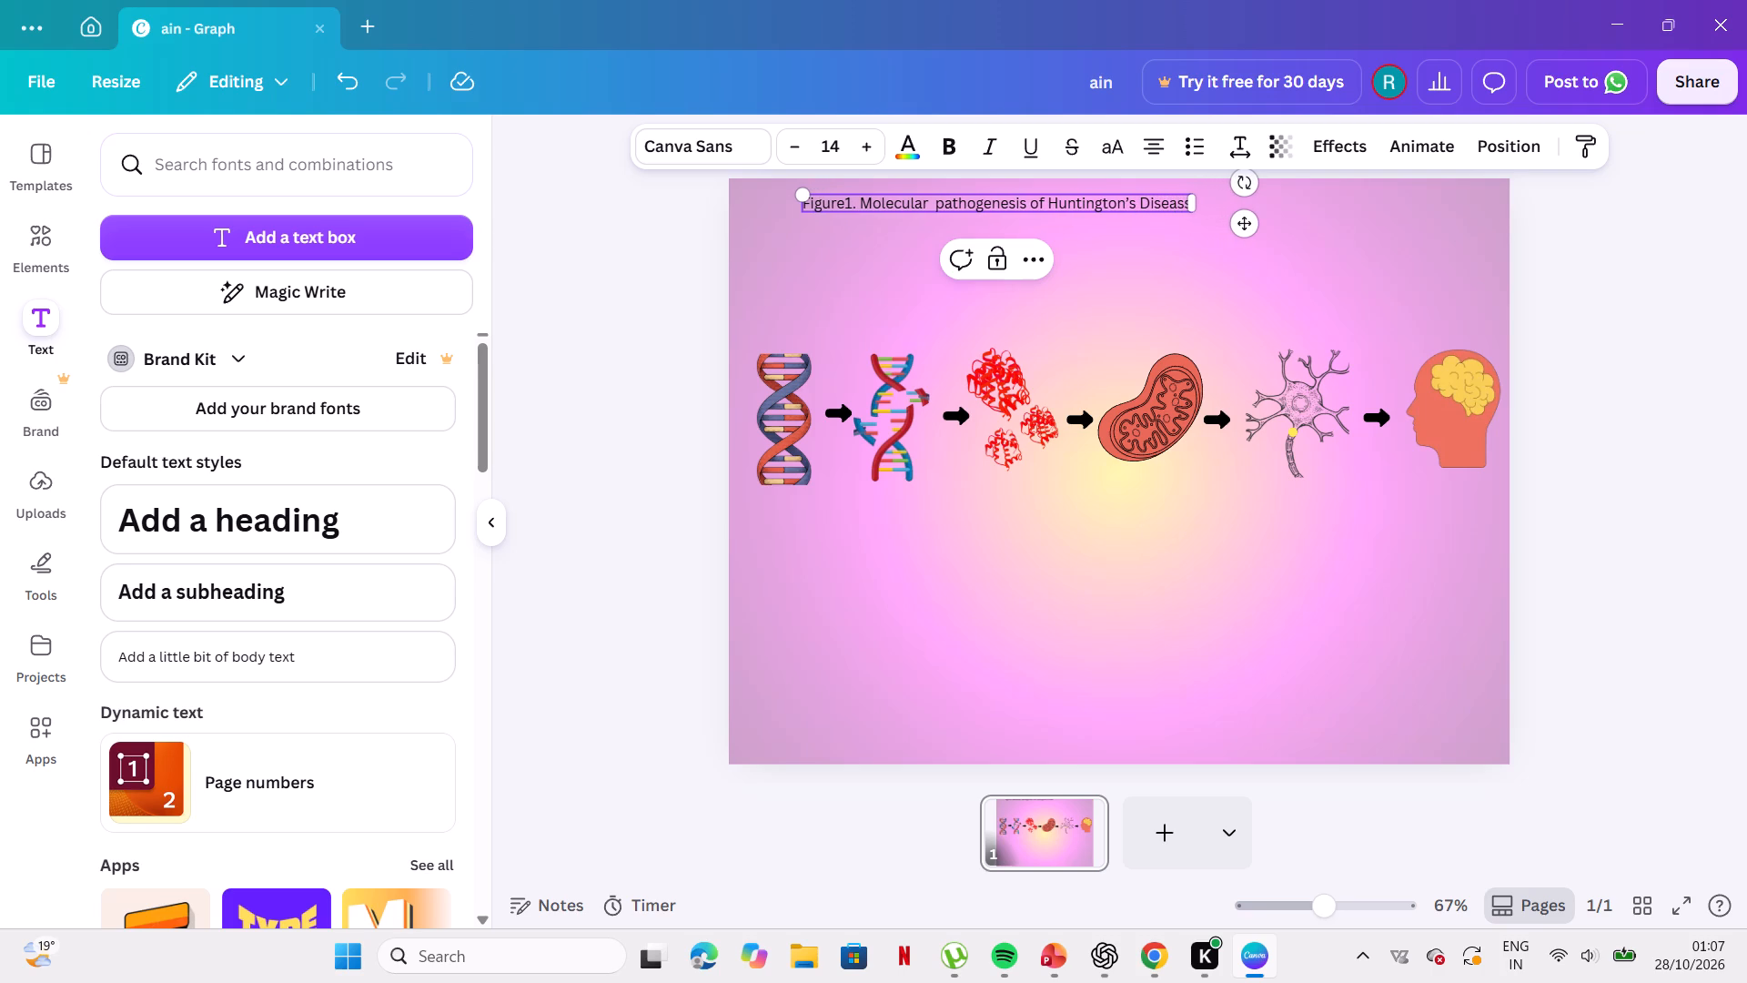
# Reposition the figure caption near the page's top edge, roughly centred horizontally above the illustration sequence.
pyautogui.moveTo(1248, 226); pyautogui.dragTo(1306, 230)
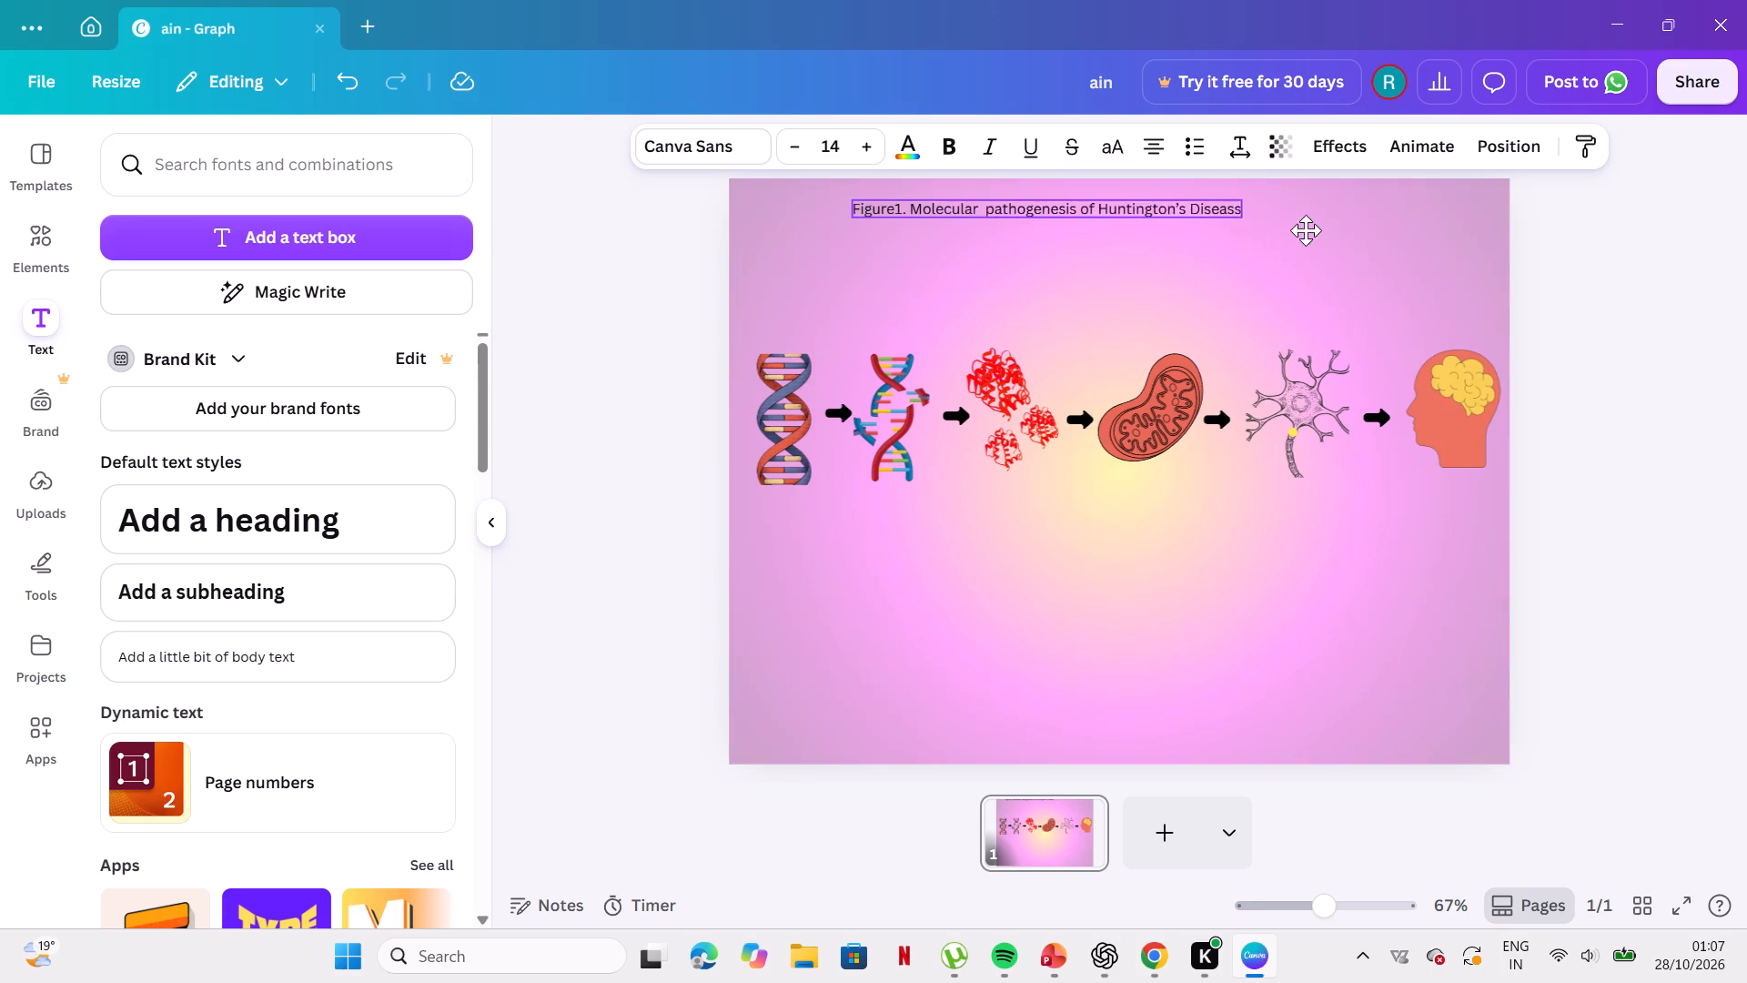
pyautogui.moveTo(1306, 230); pyautogui.dragTo(1358, 413)
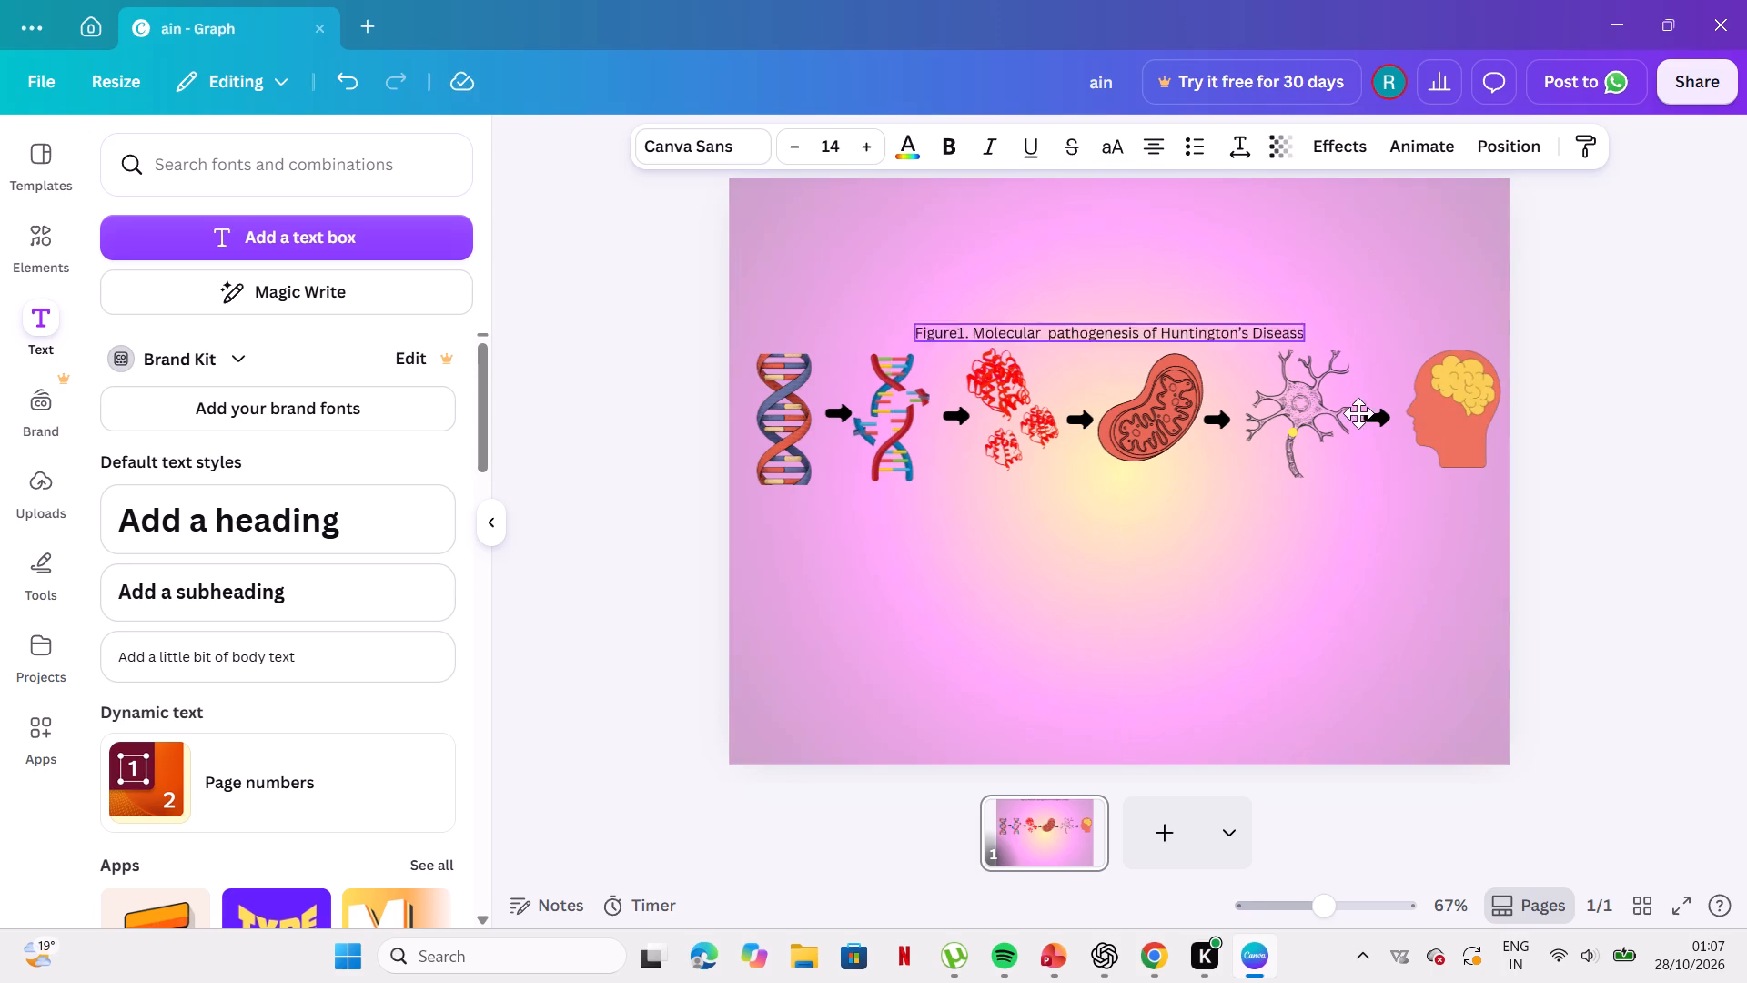
pyautogui.moveTo(1358, 413); pyautogui.dragTo(1377, 742)
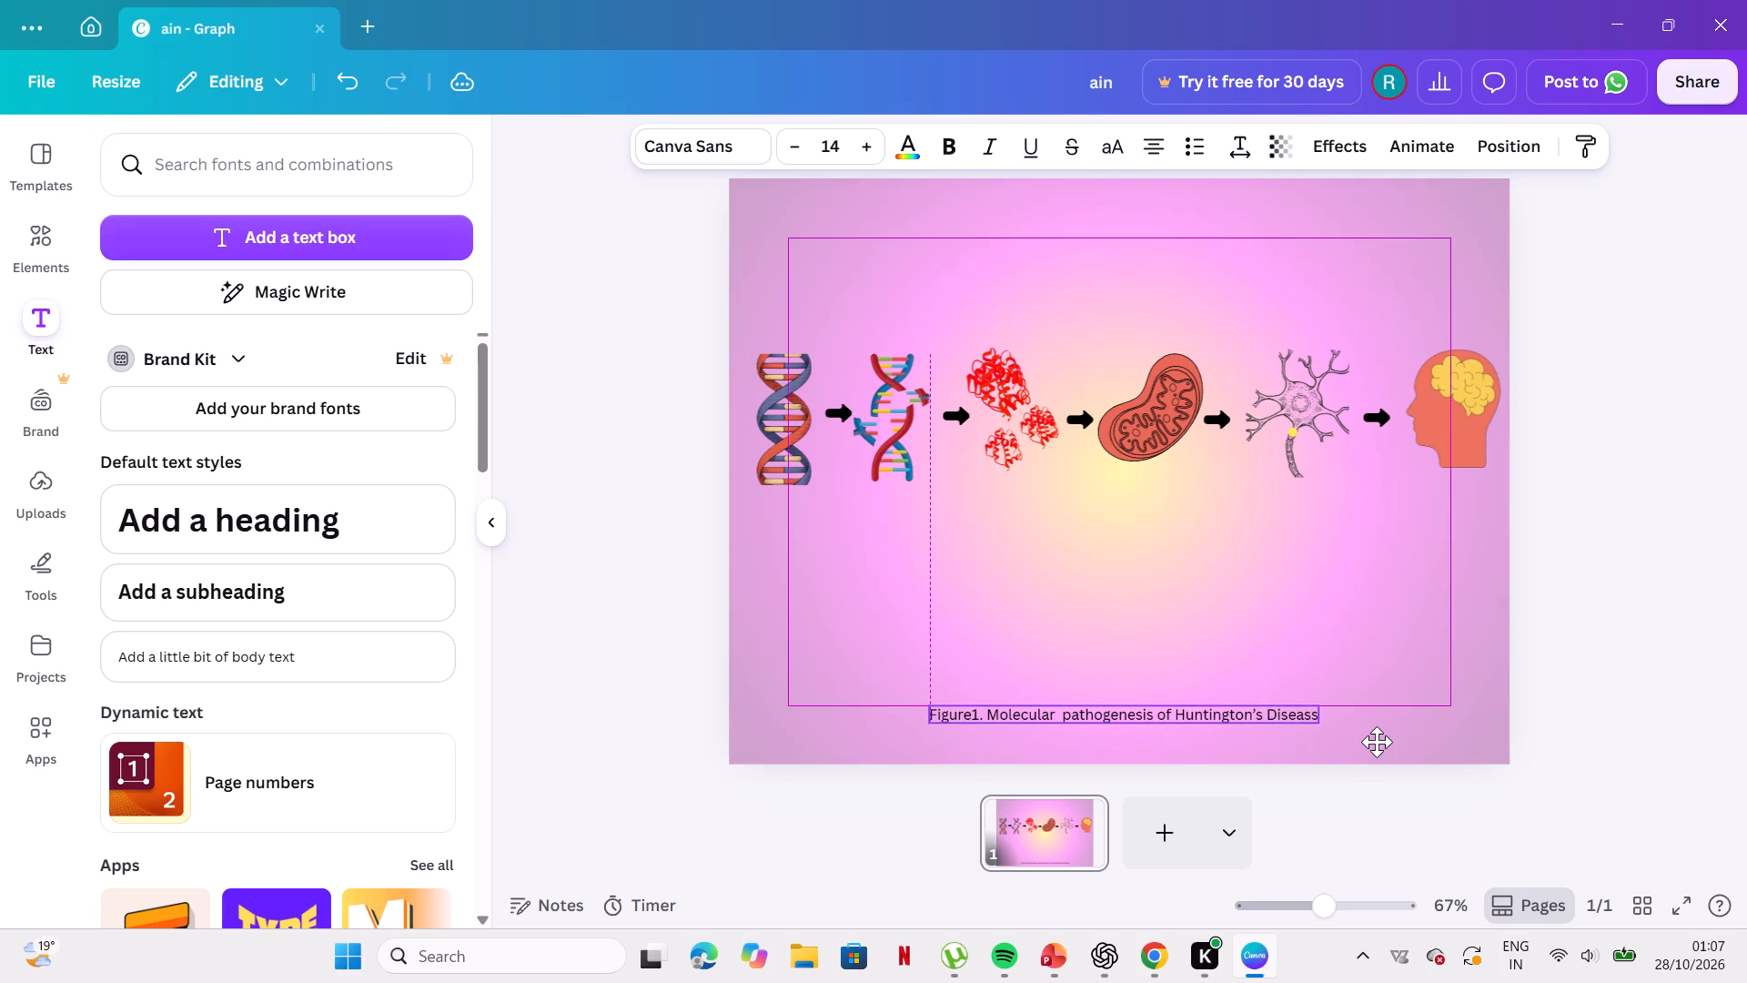
pyautogui.moveTo(1377, 742); pyautogui.dragTo(1349, 239)
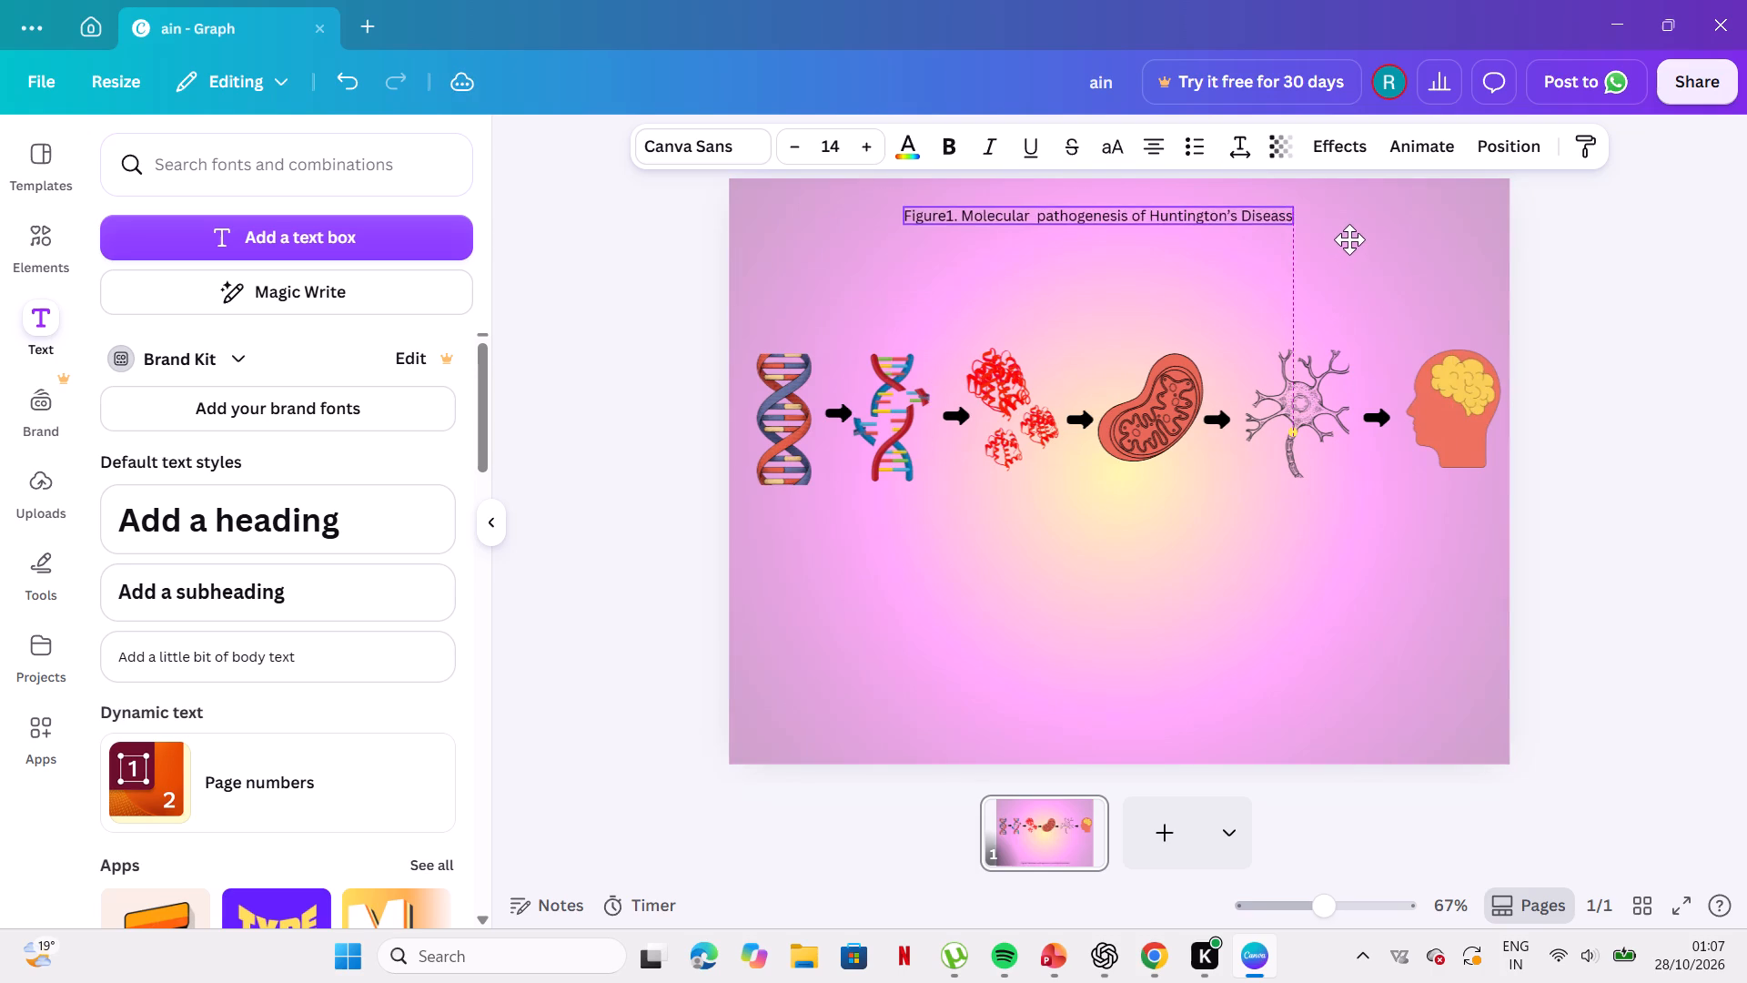
pyautogui.moveTo(1349, 239); pyautogui.dragTo(1378, 239)
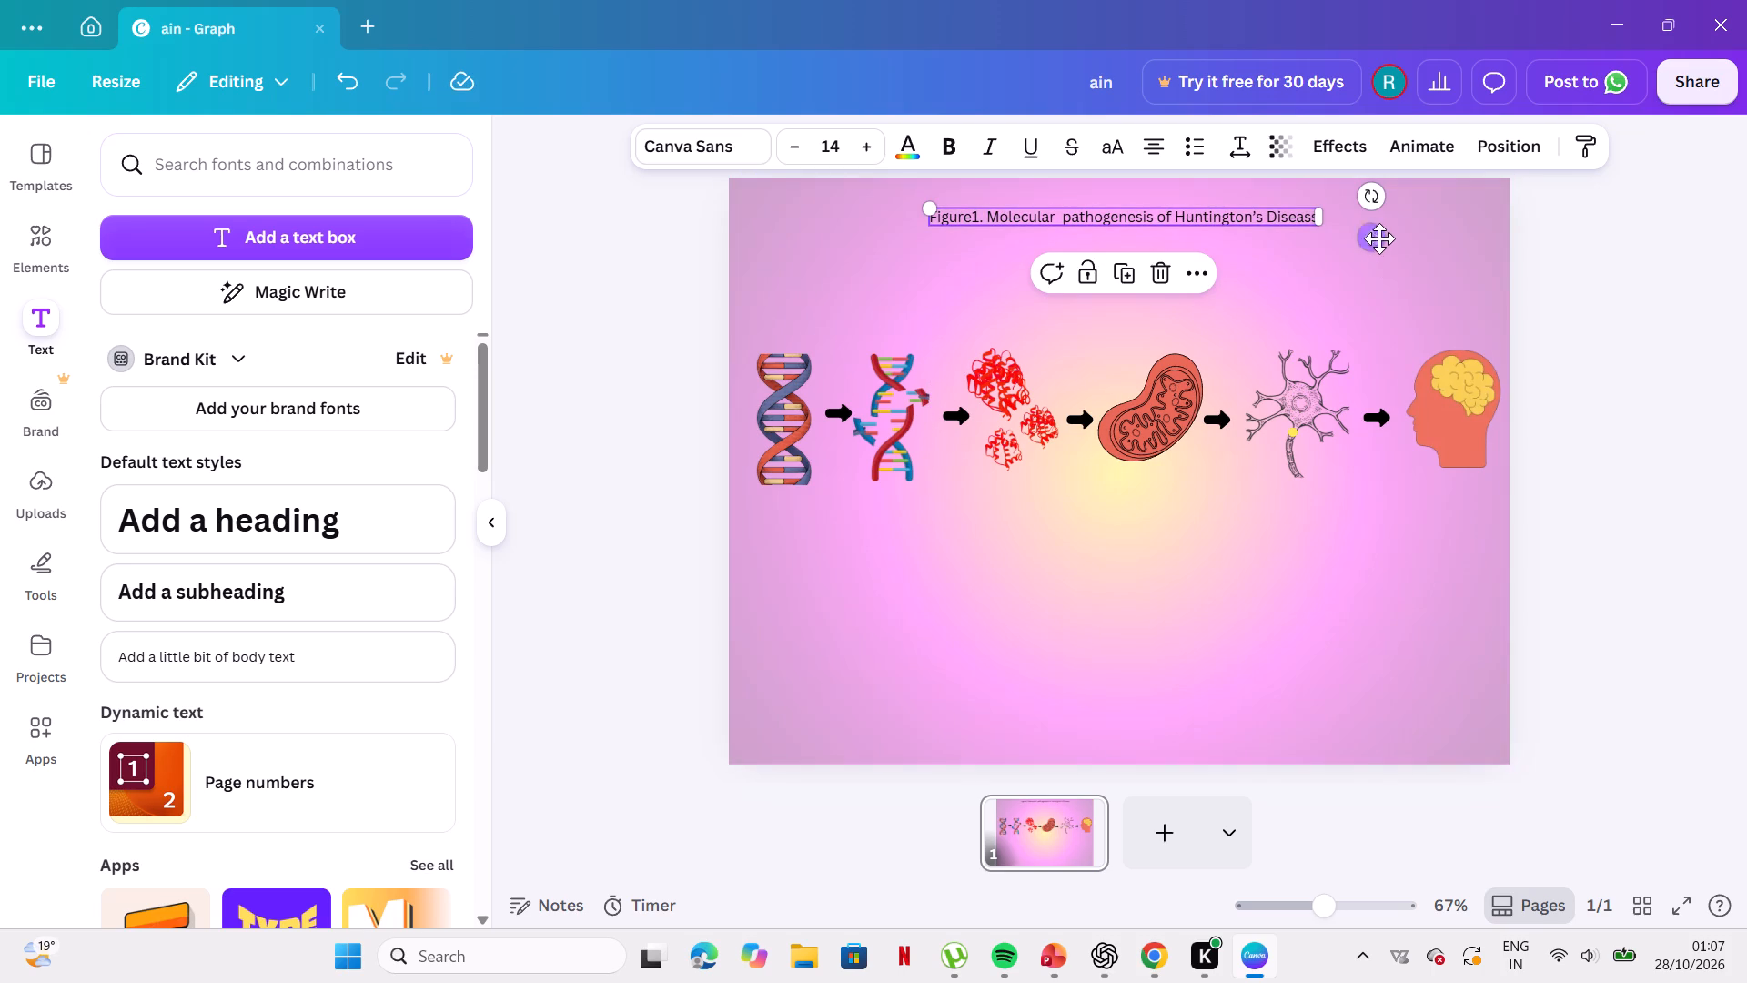
# Nudge the figure caption slightly higher, closer to the page's top edge.
pyautogui.moveTo(1379, 237); pyautogui.dragTo(1380, 226)
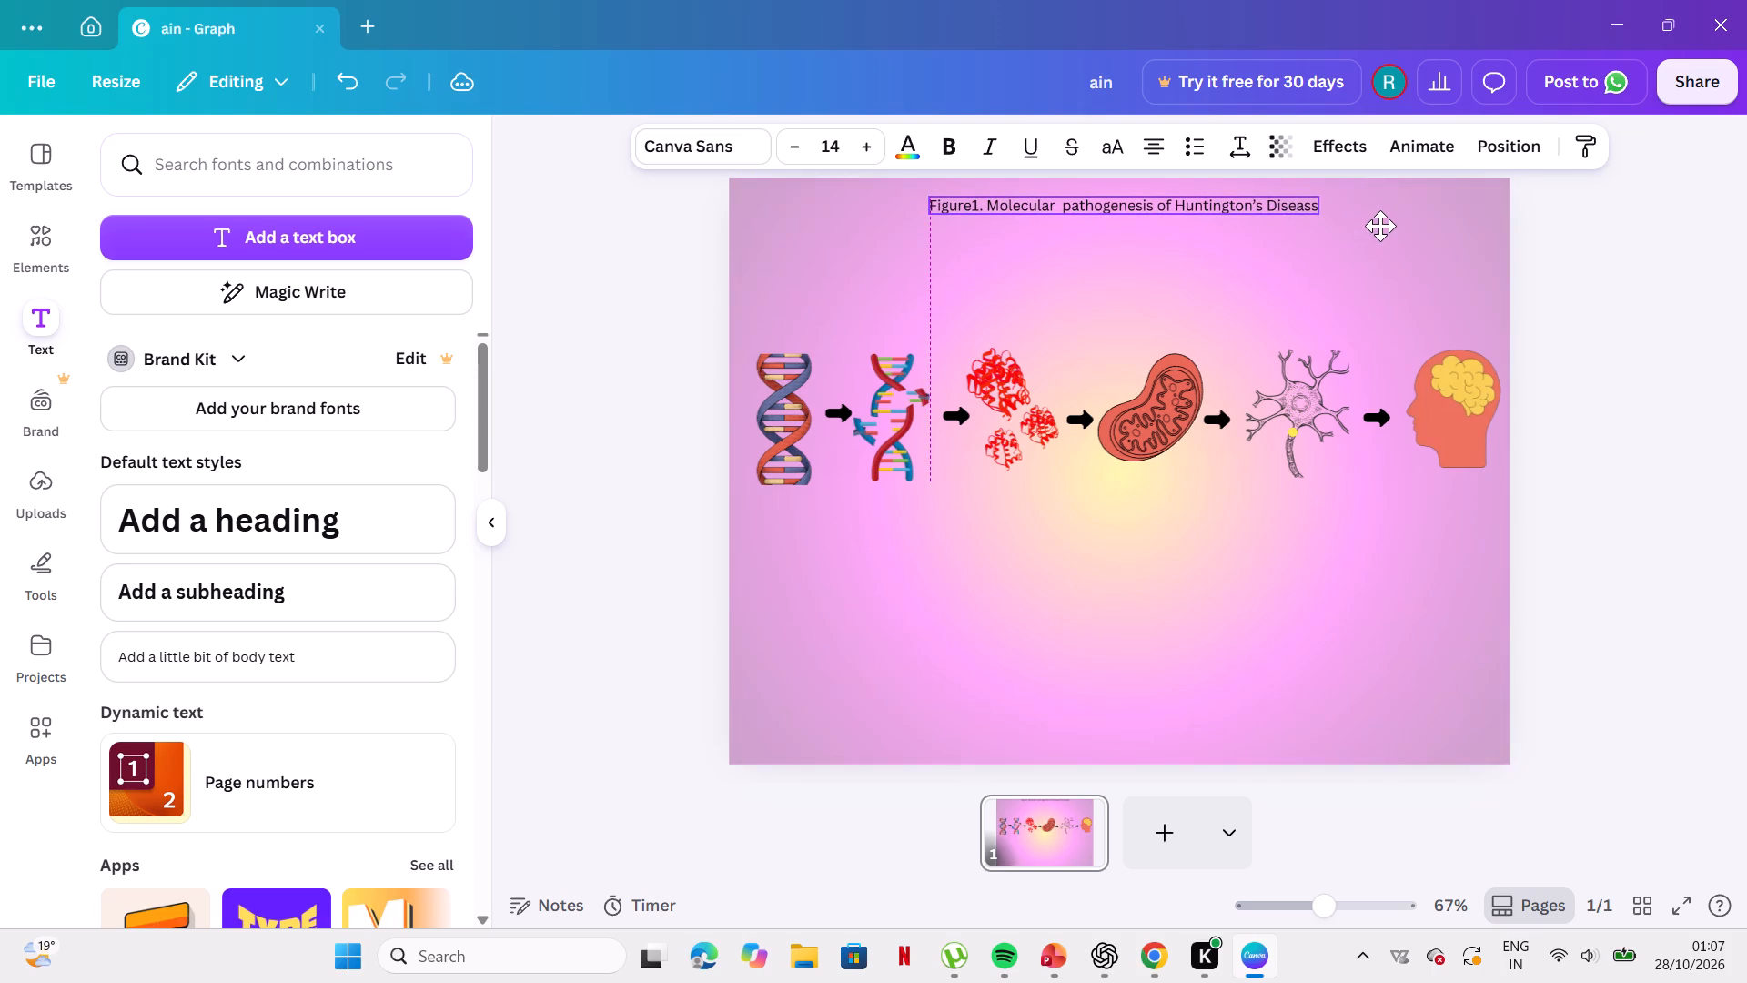
pyautogui.moveTo(1380, 226); pyautogui.dragTo(1380, 225)
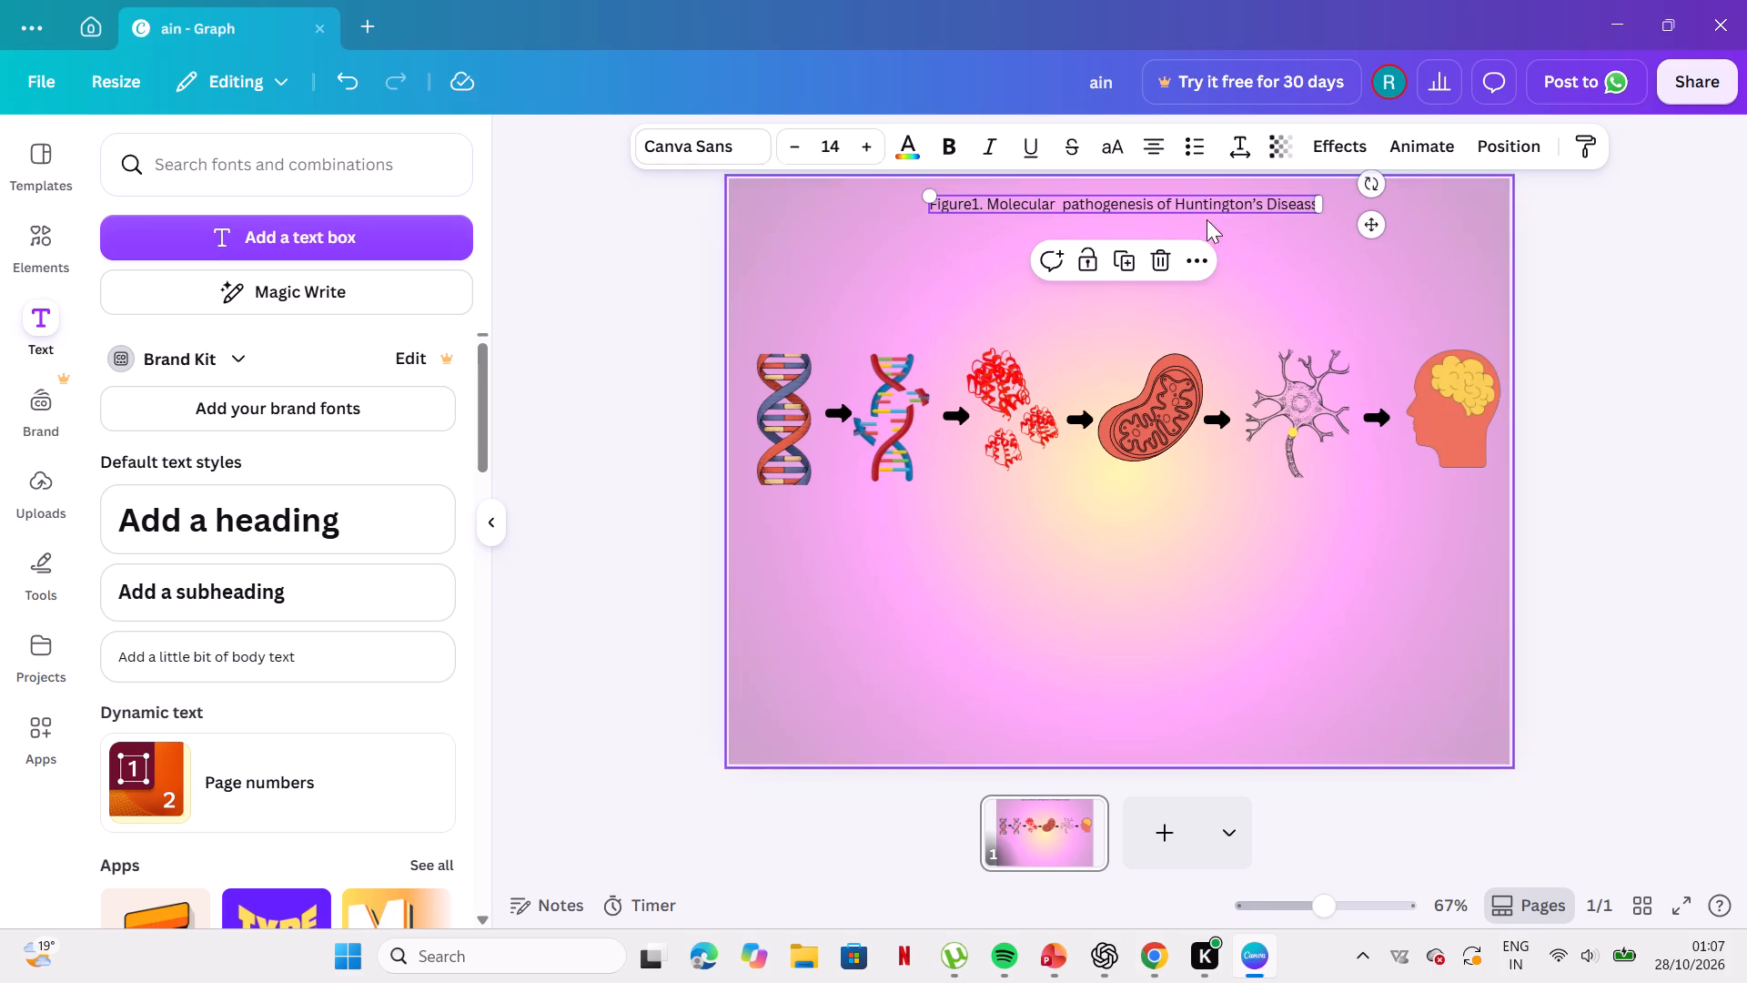
# Make the figure caption bold and set its font to Times New Roman.
pyautogui.click(949, 137)
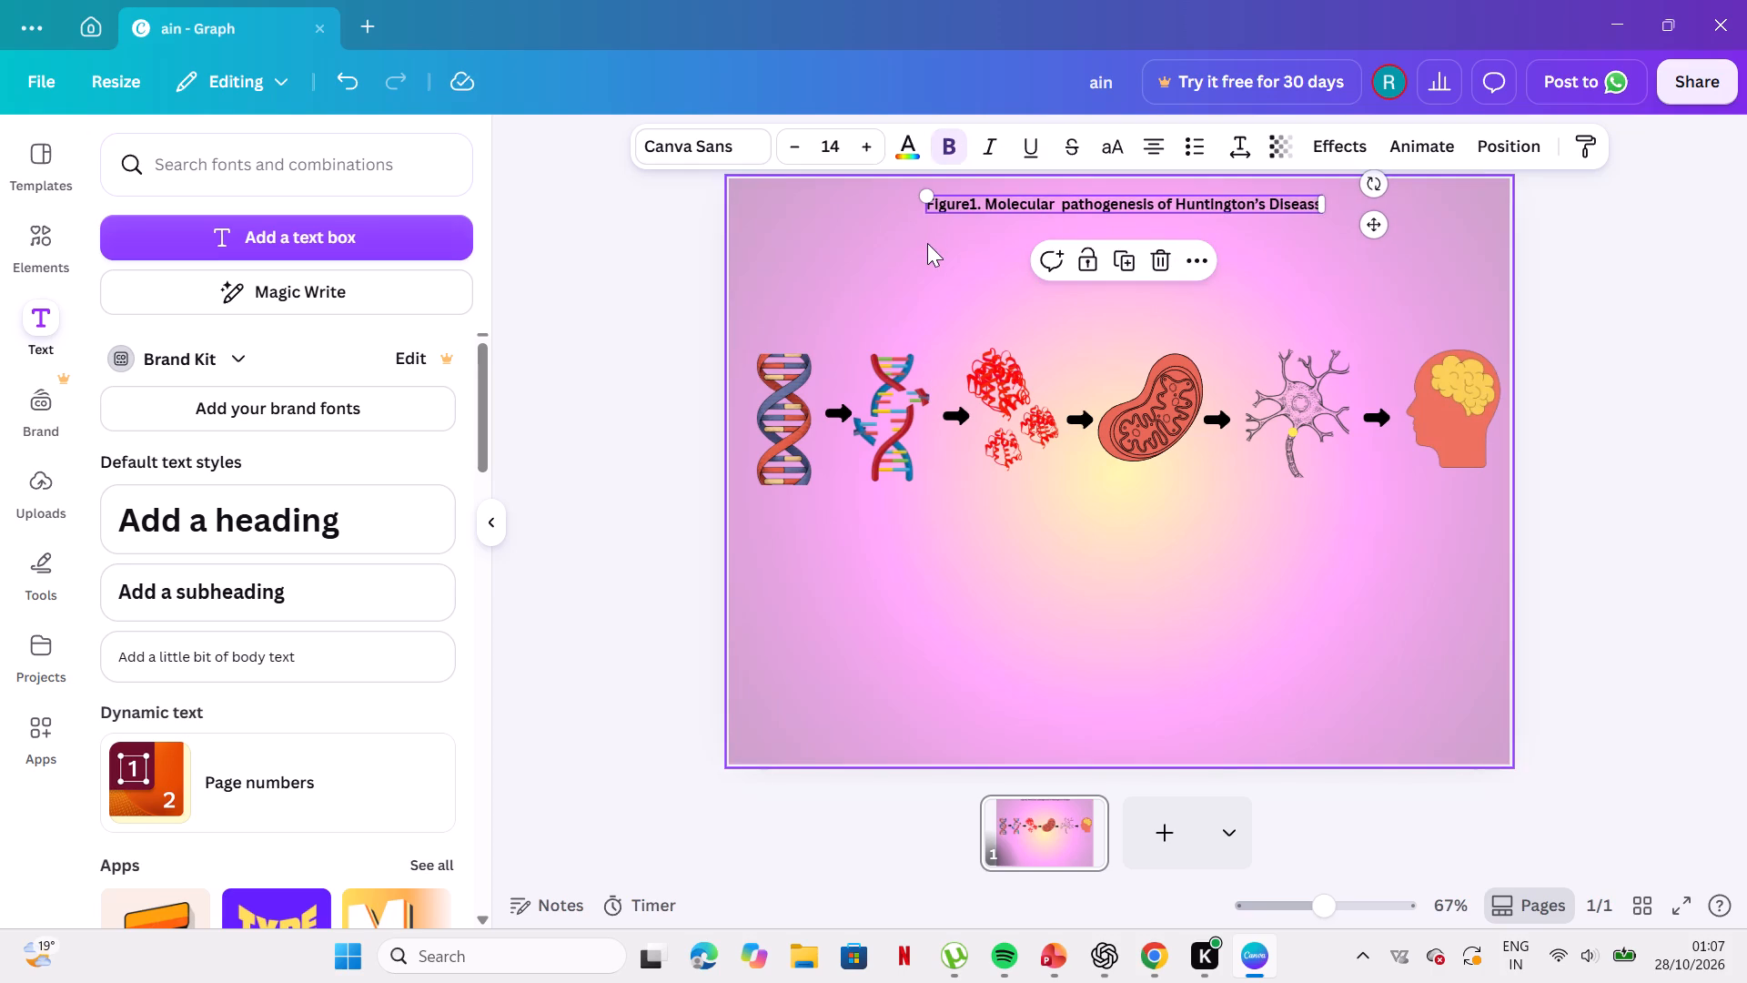
pyautogui.click(744, 140)
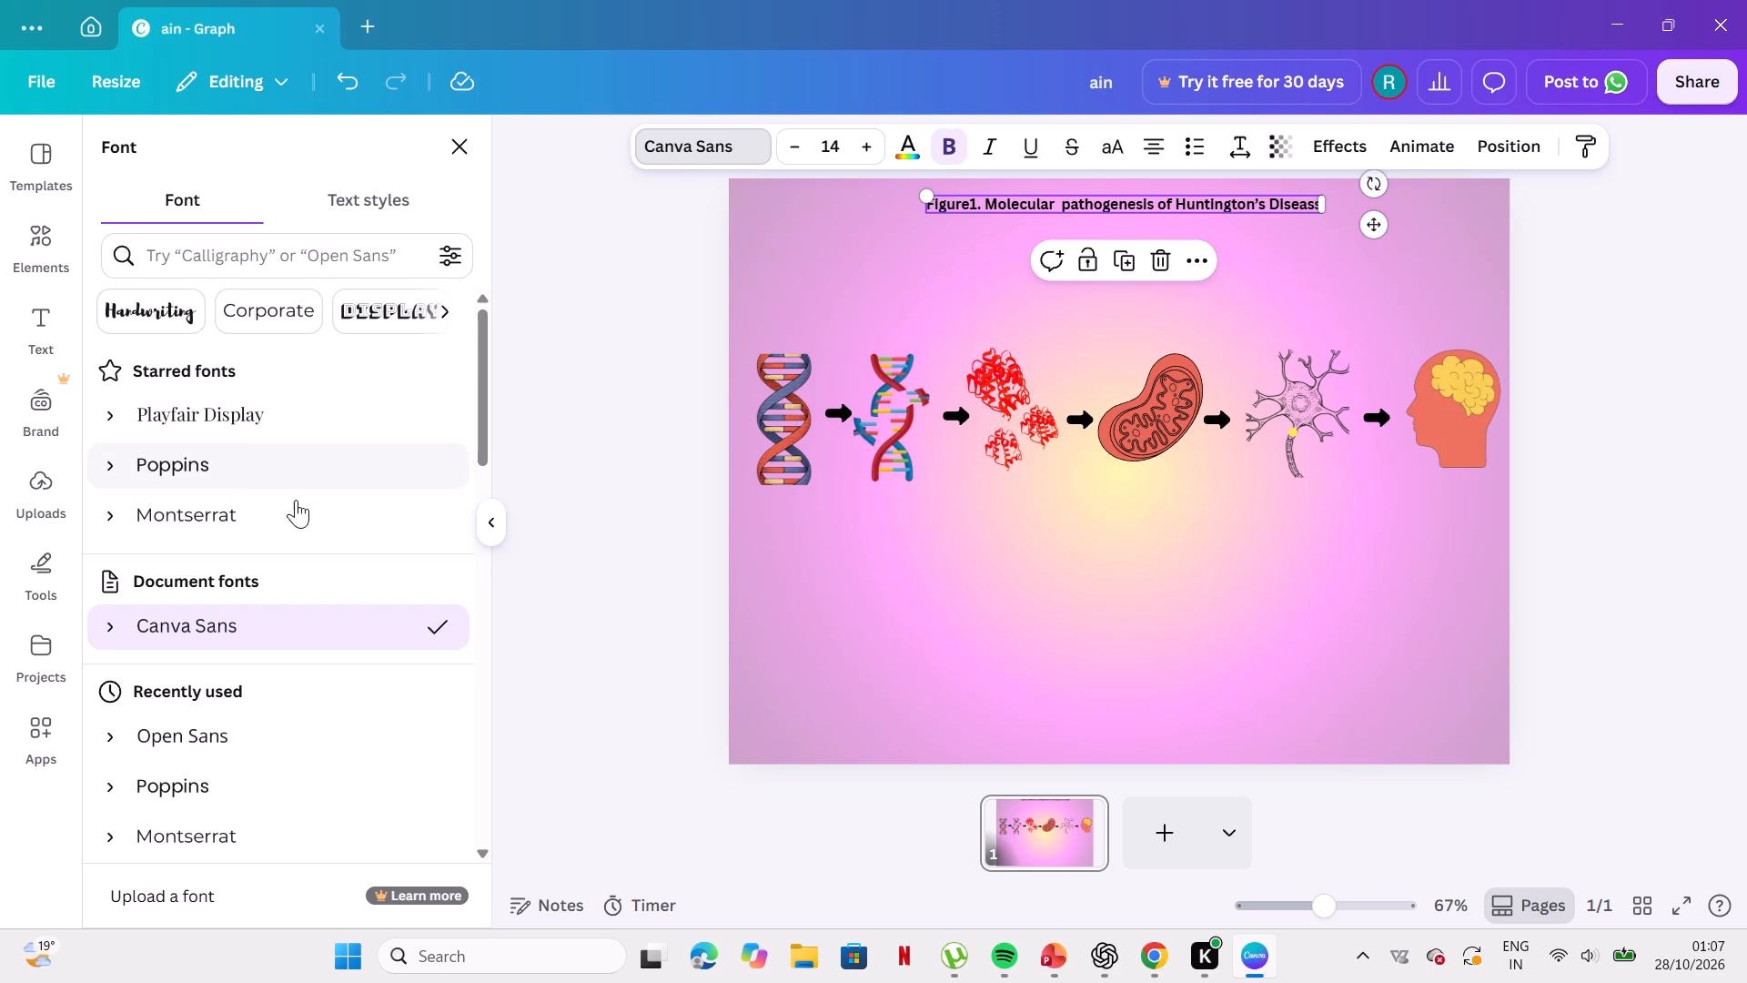
pyautogui.click(299, 421)
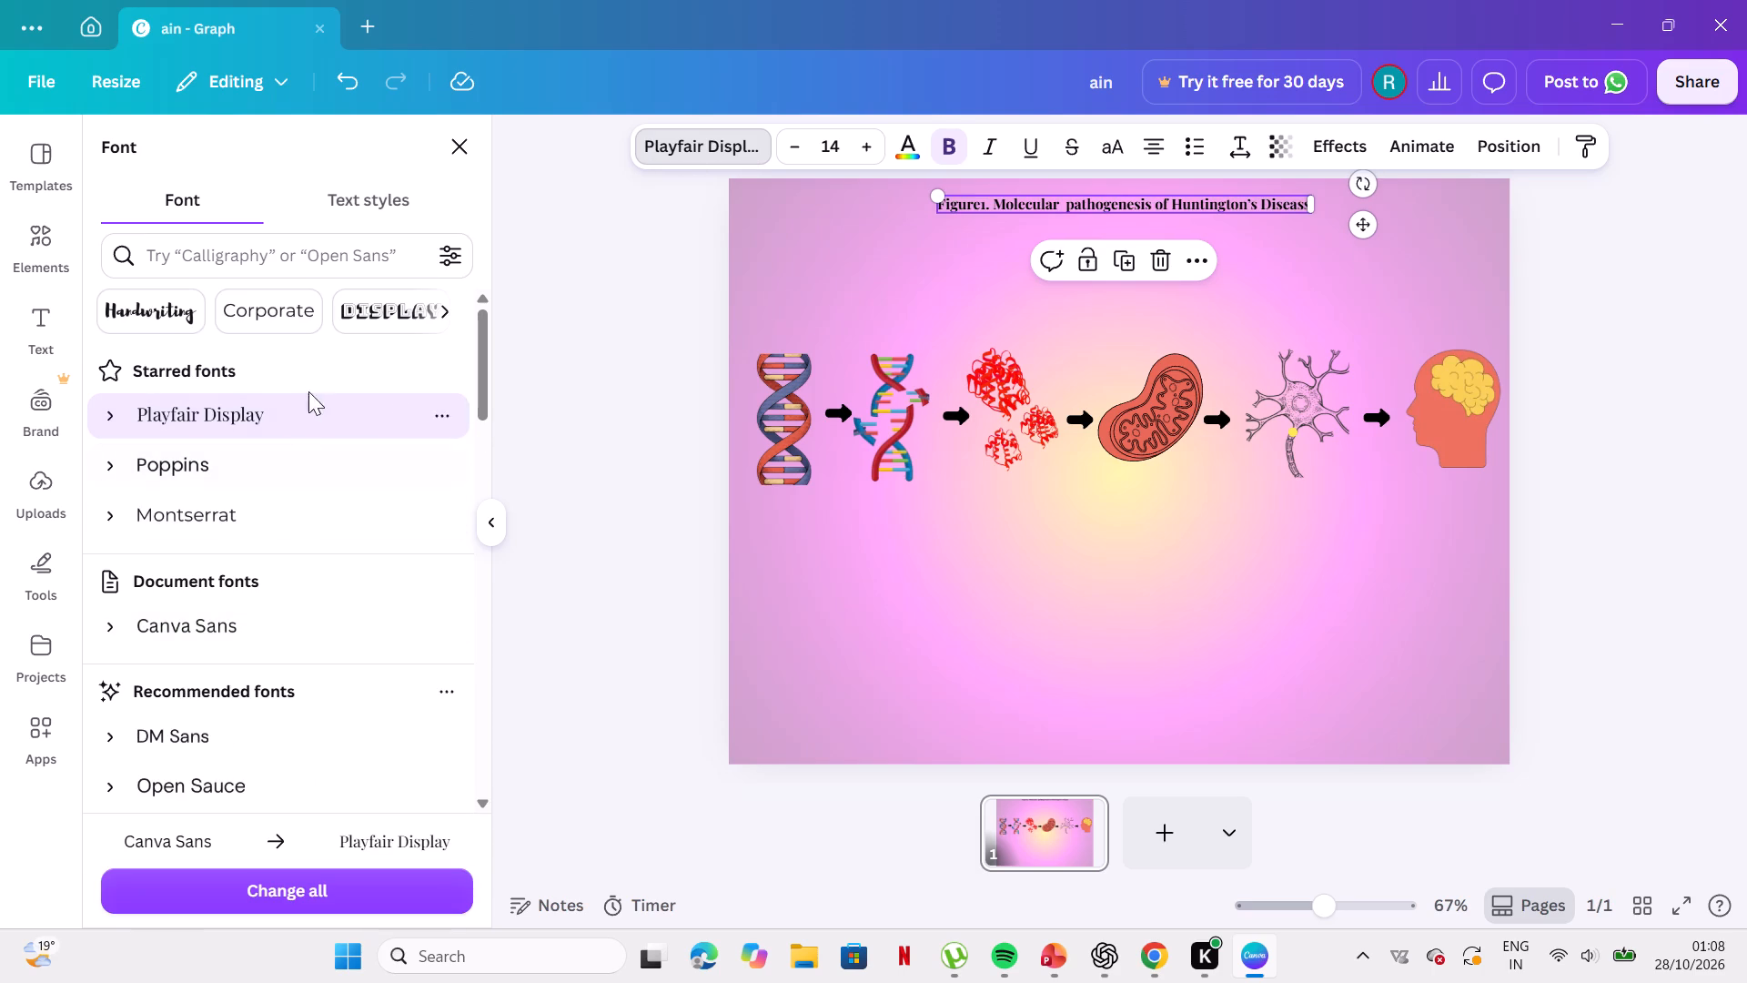
pyautogui.scroll(-5, 255, 678)
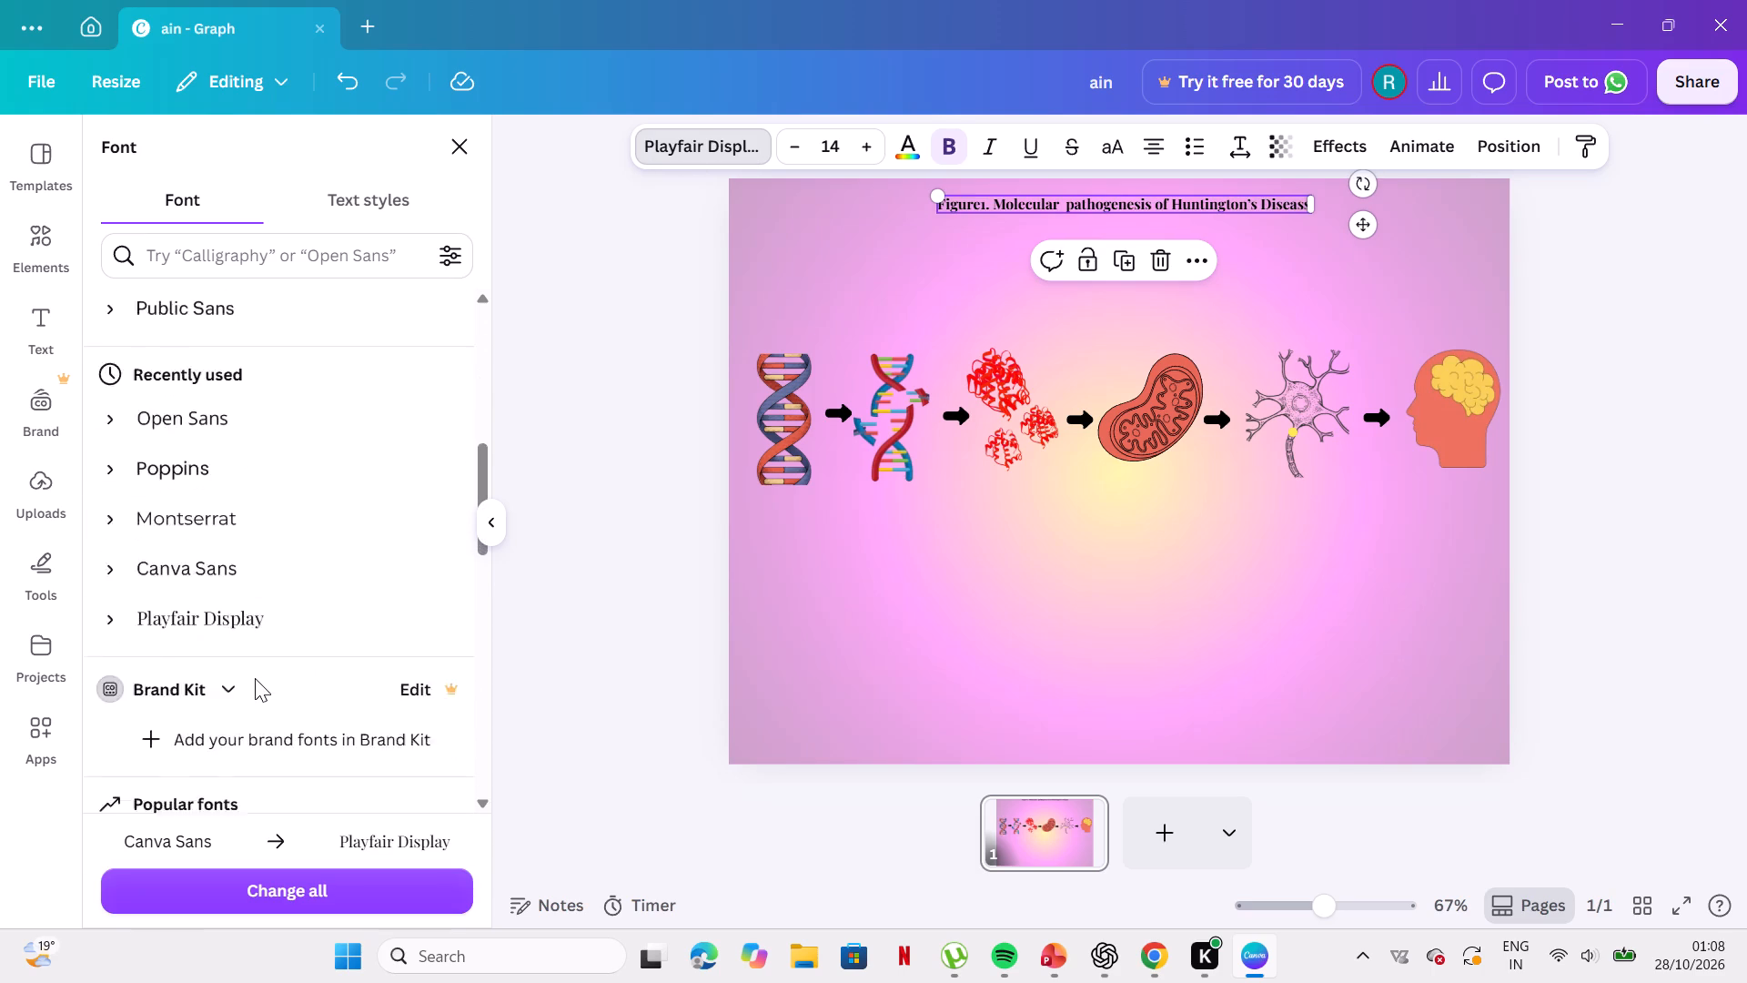
pyautogui.scroll(-1, 255, 678)
pyautogui.click(320, 244)
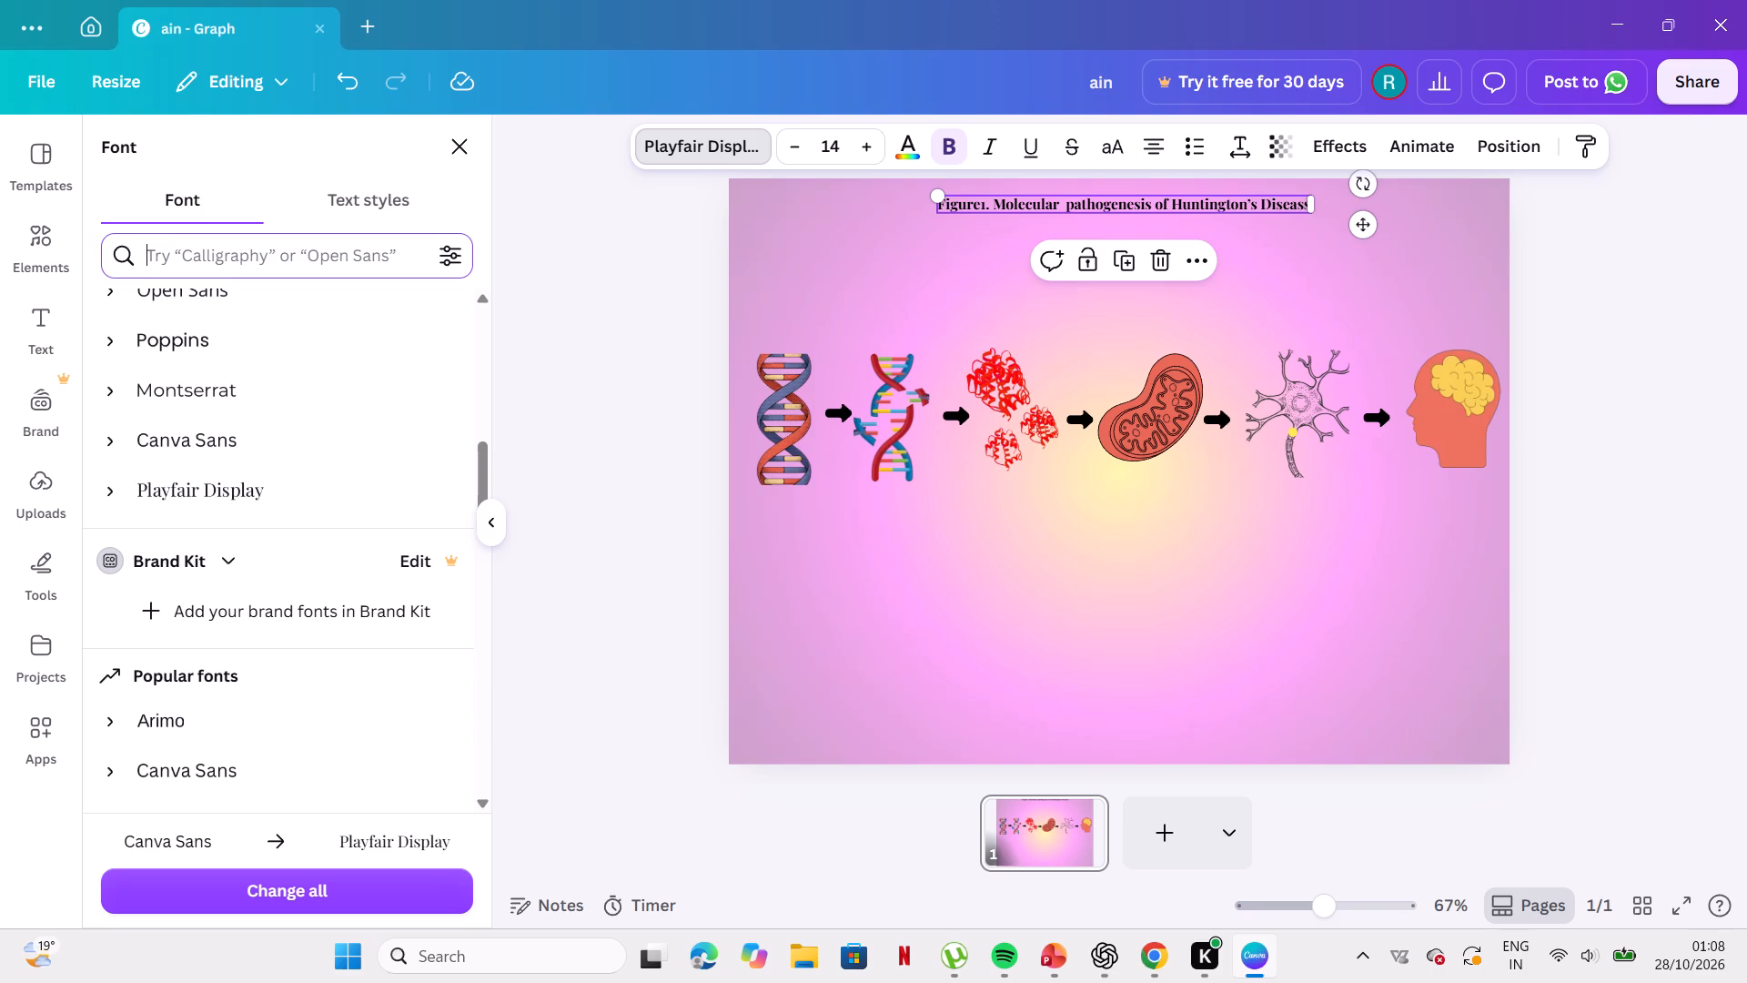
pyautogui.write('tim')
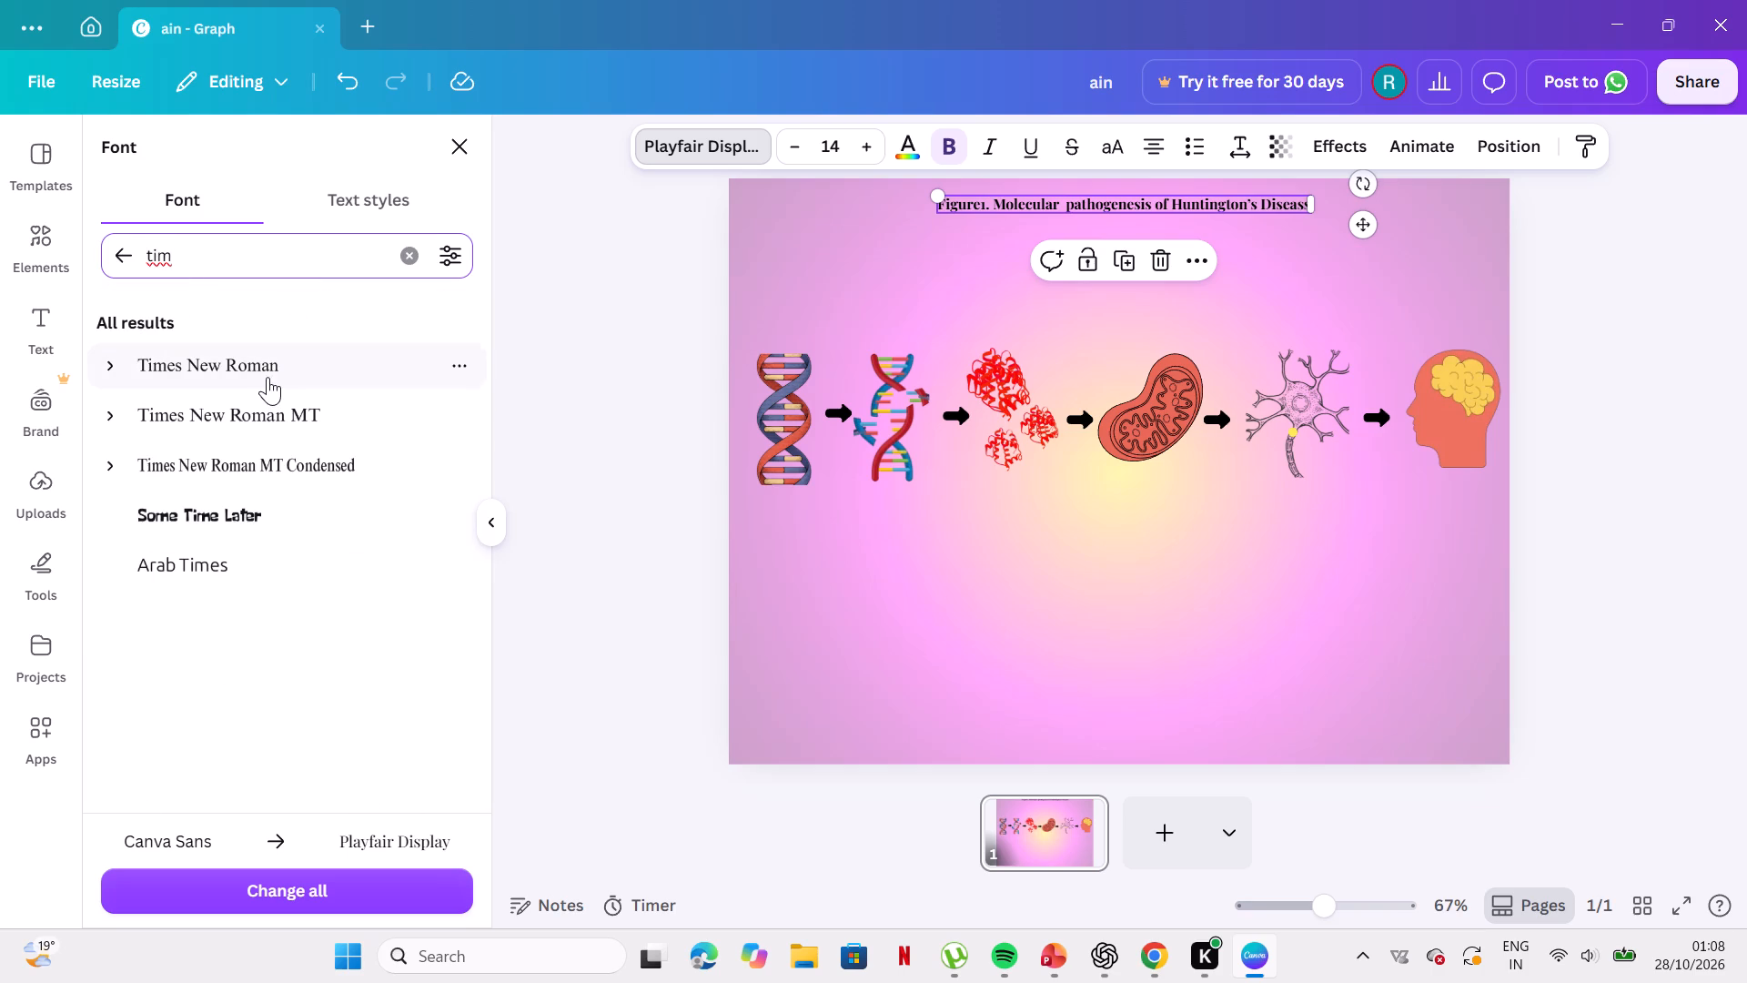
pyautogui.click(268, 367)
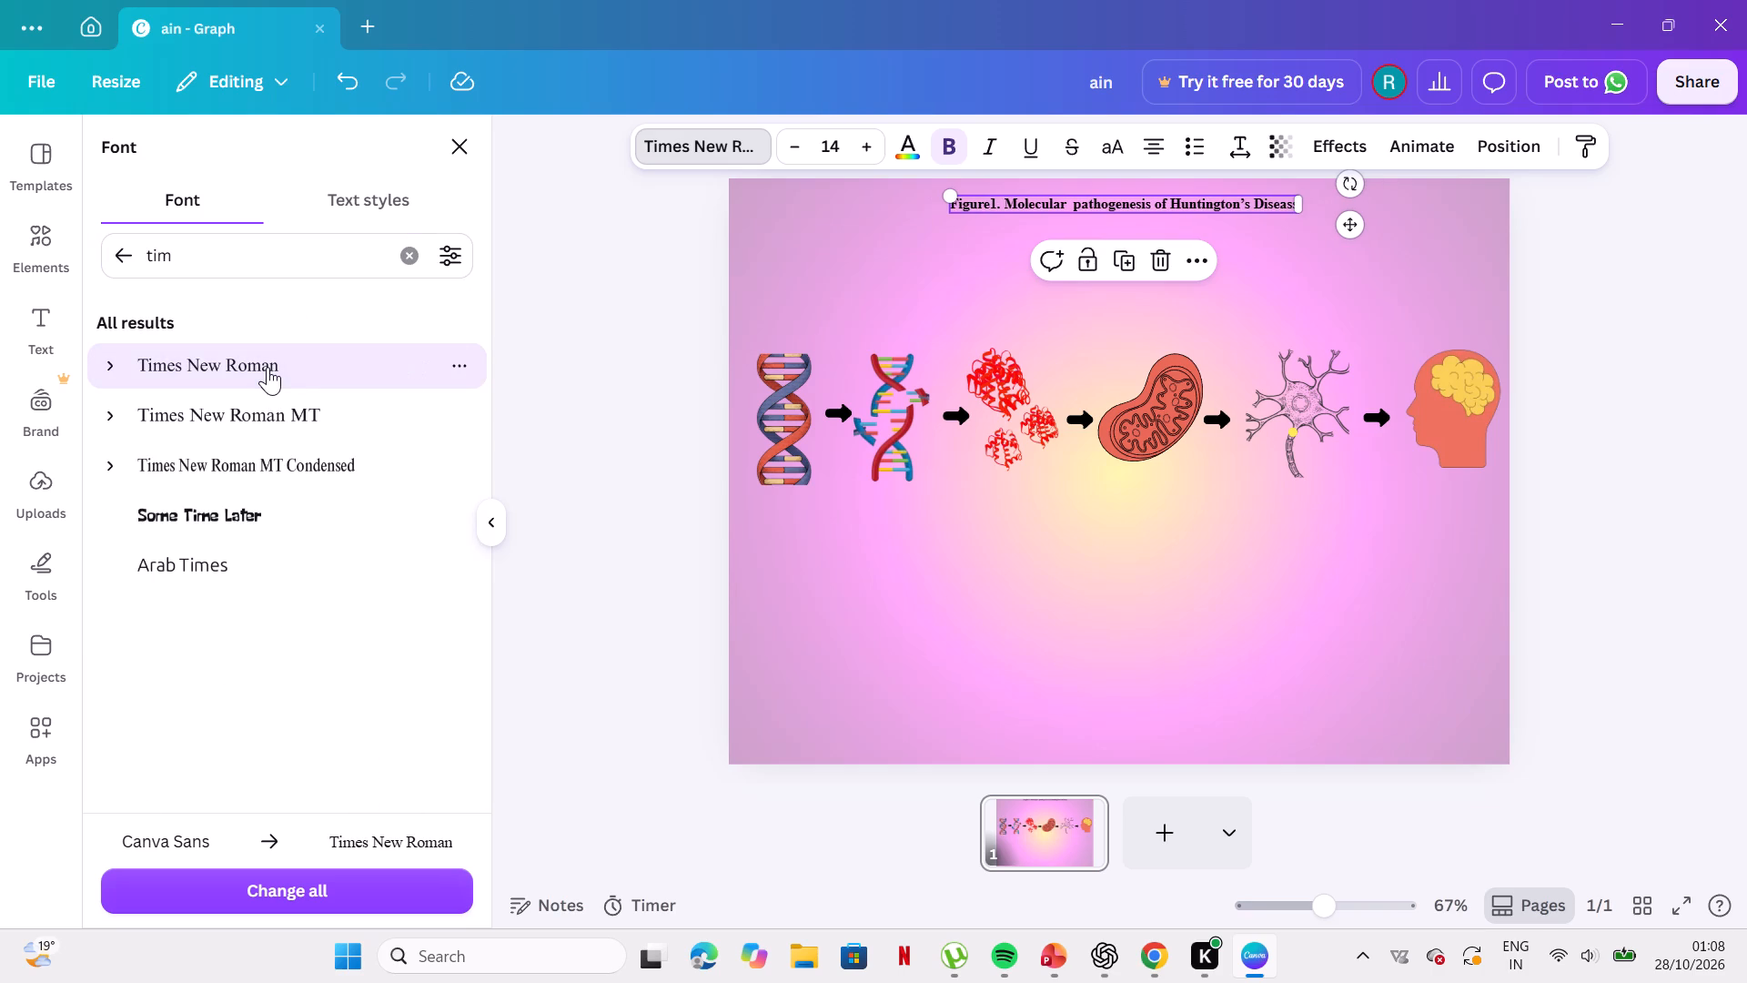
# Widen the figure caption's text box slightly and shift it back towards the page's horizontal centre.
pyautogui.moveTo(1298, 202); pyautogui.dragTo(1309, 202)
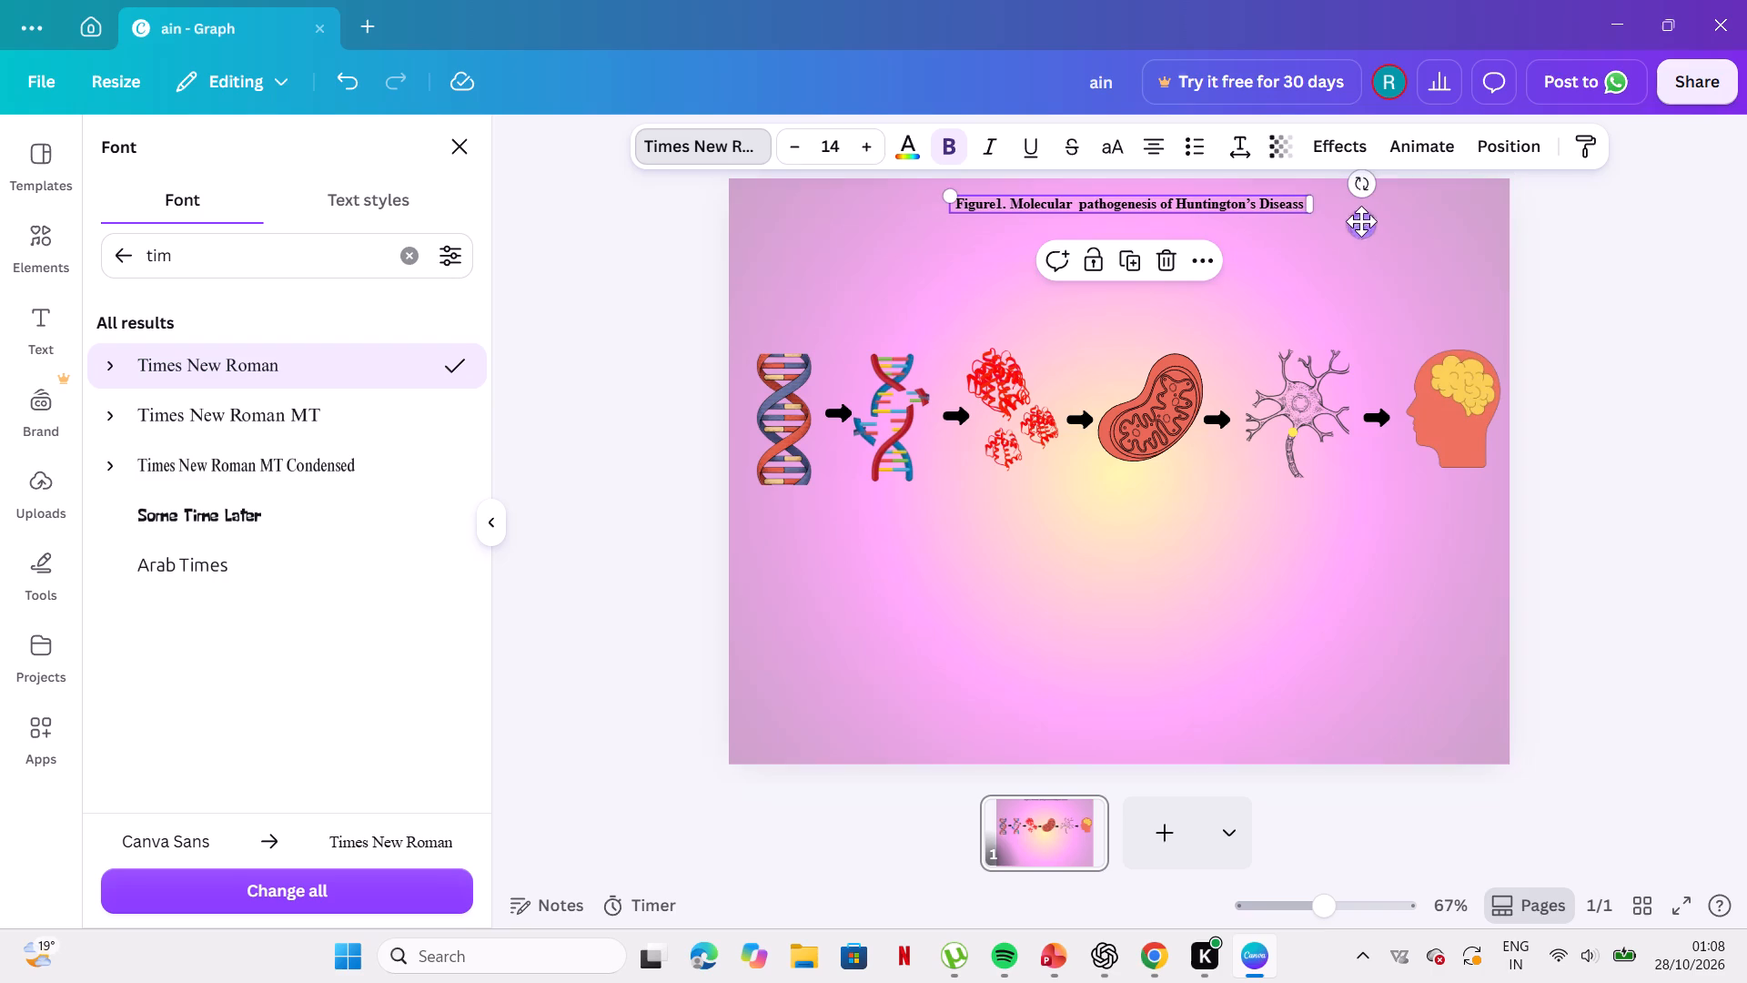
pyautogui.click(1366, 224)
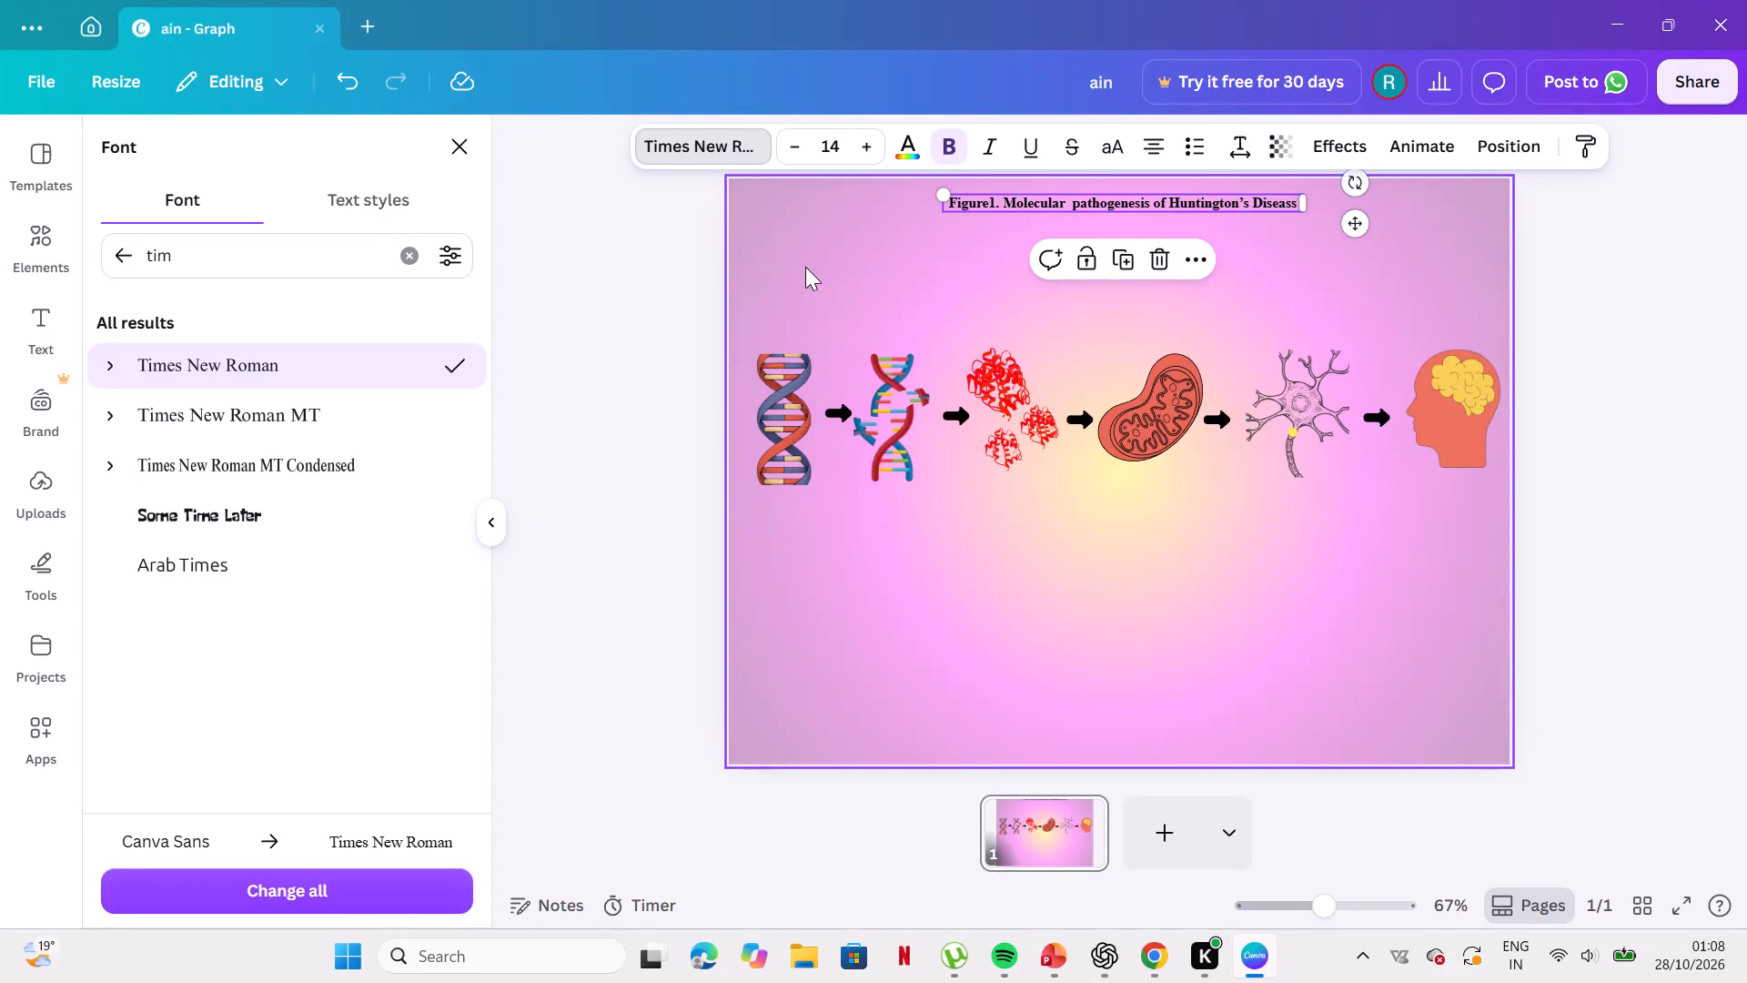
pyautogui.click(777, 297)
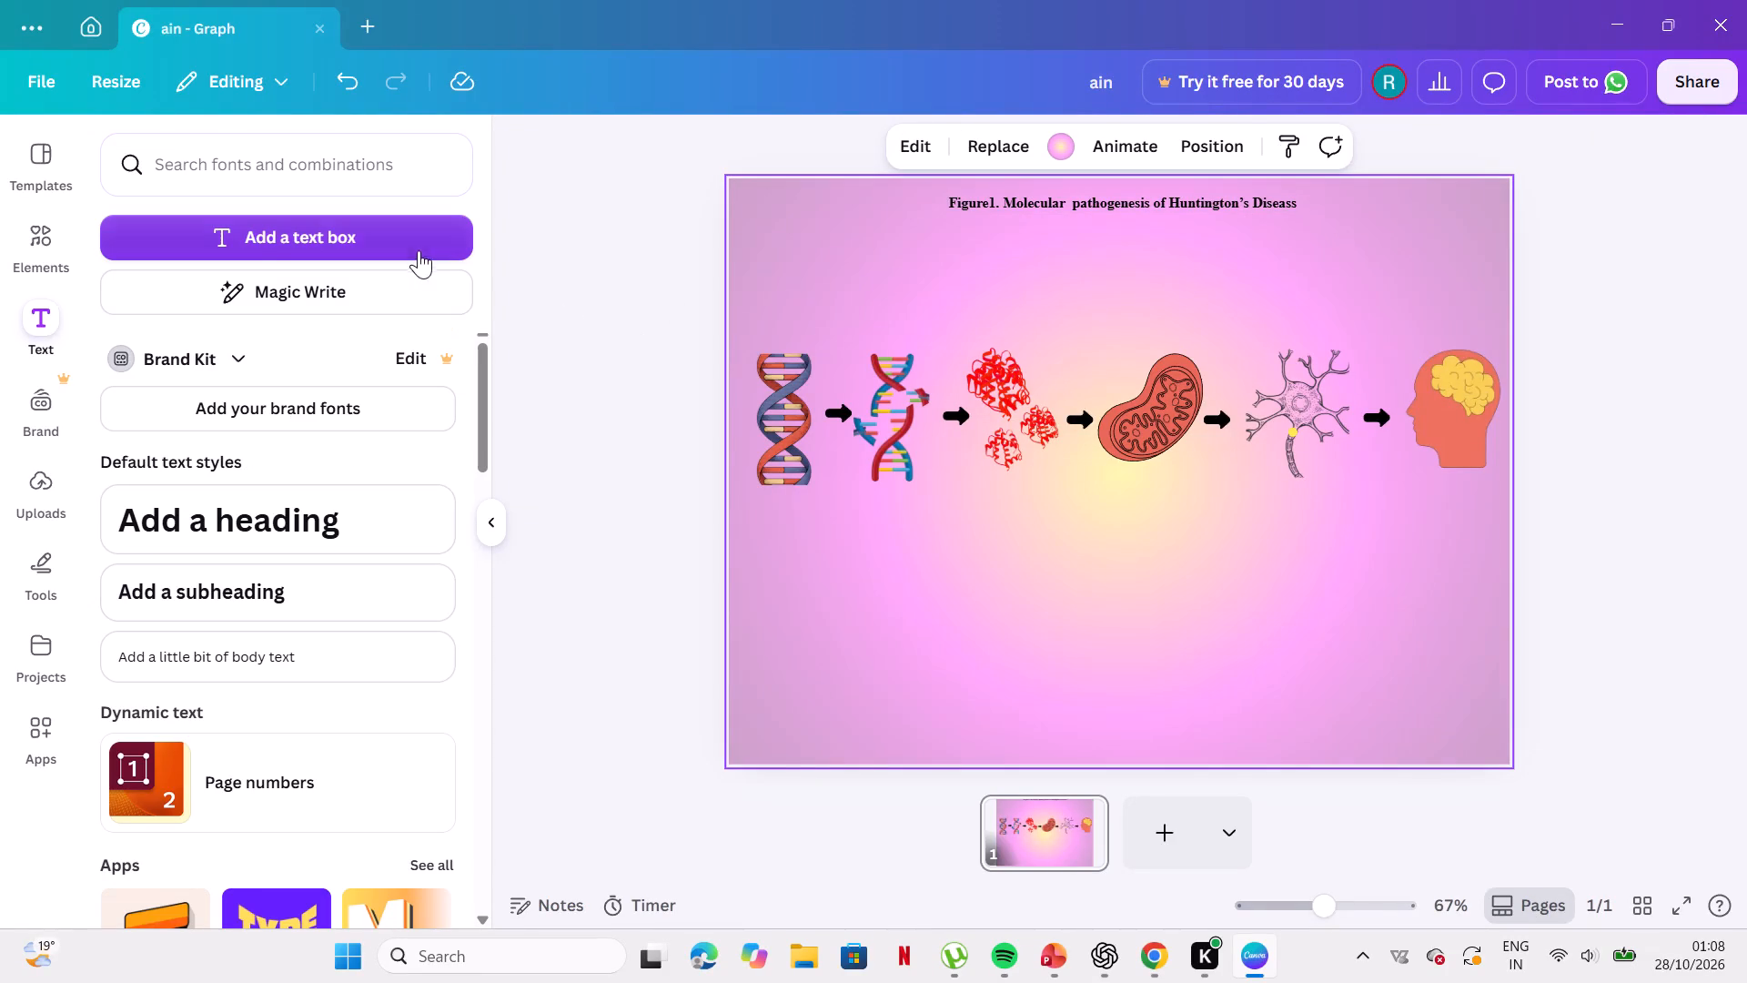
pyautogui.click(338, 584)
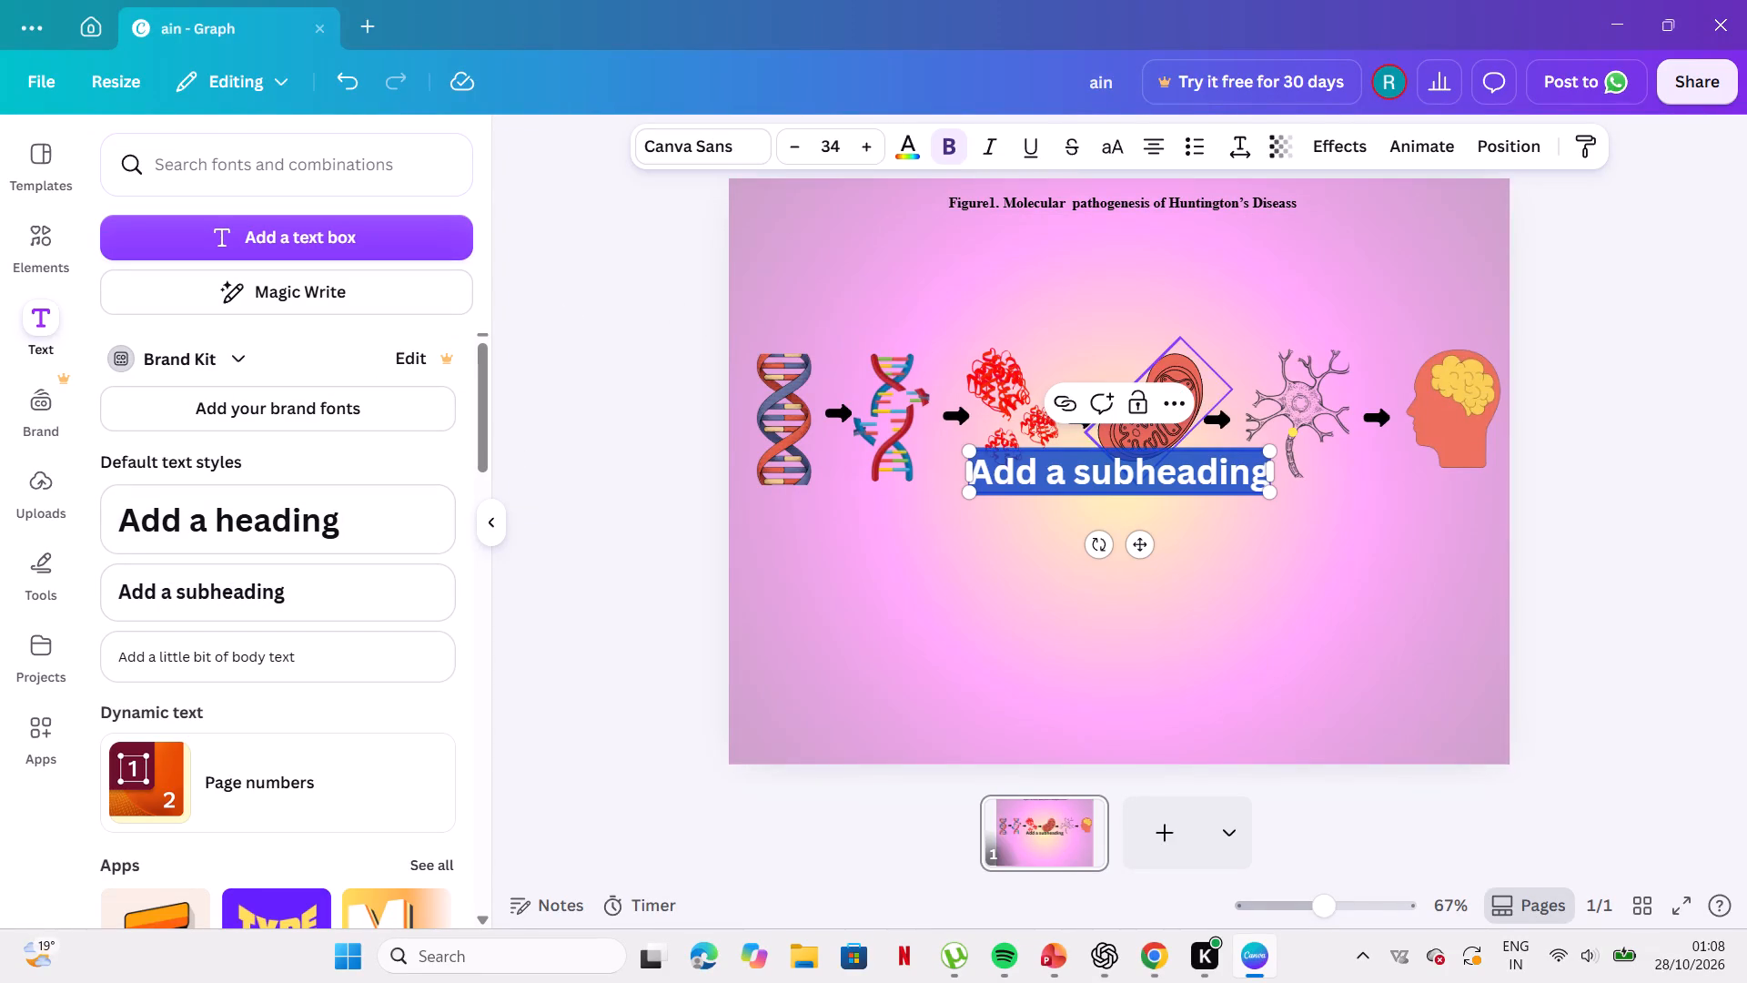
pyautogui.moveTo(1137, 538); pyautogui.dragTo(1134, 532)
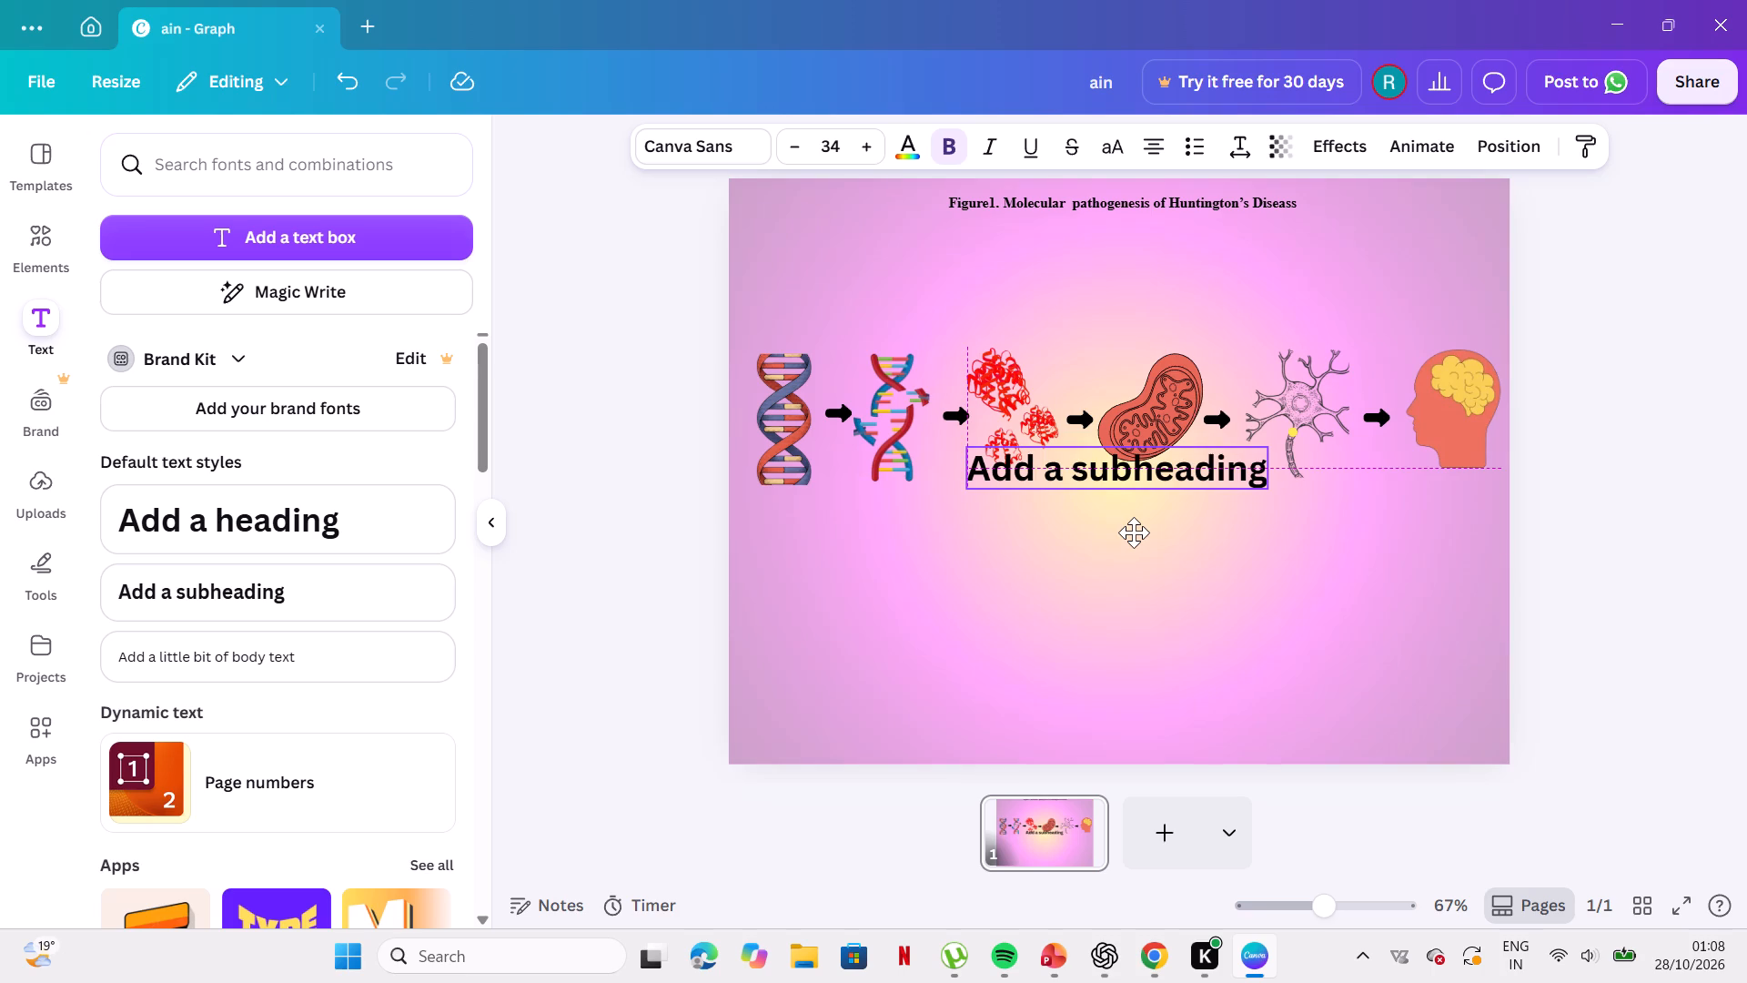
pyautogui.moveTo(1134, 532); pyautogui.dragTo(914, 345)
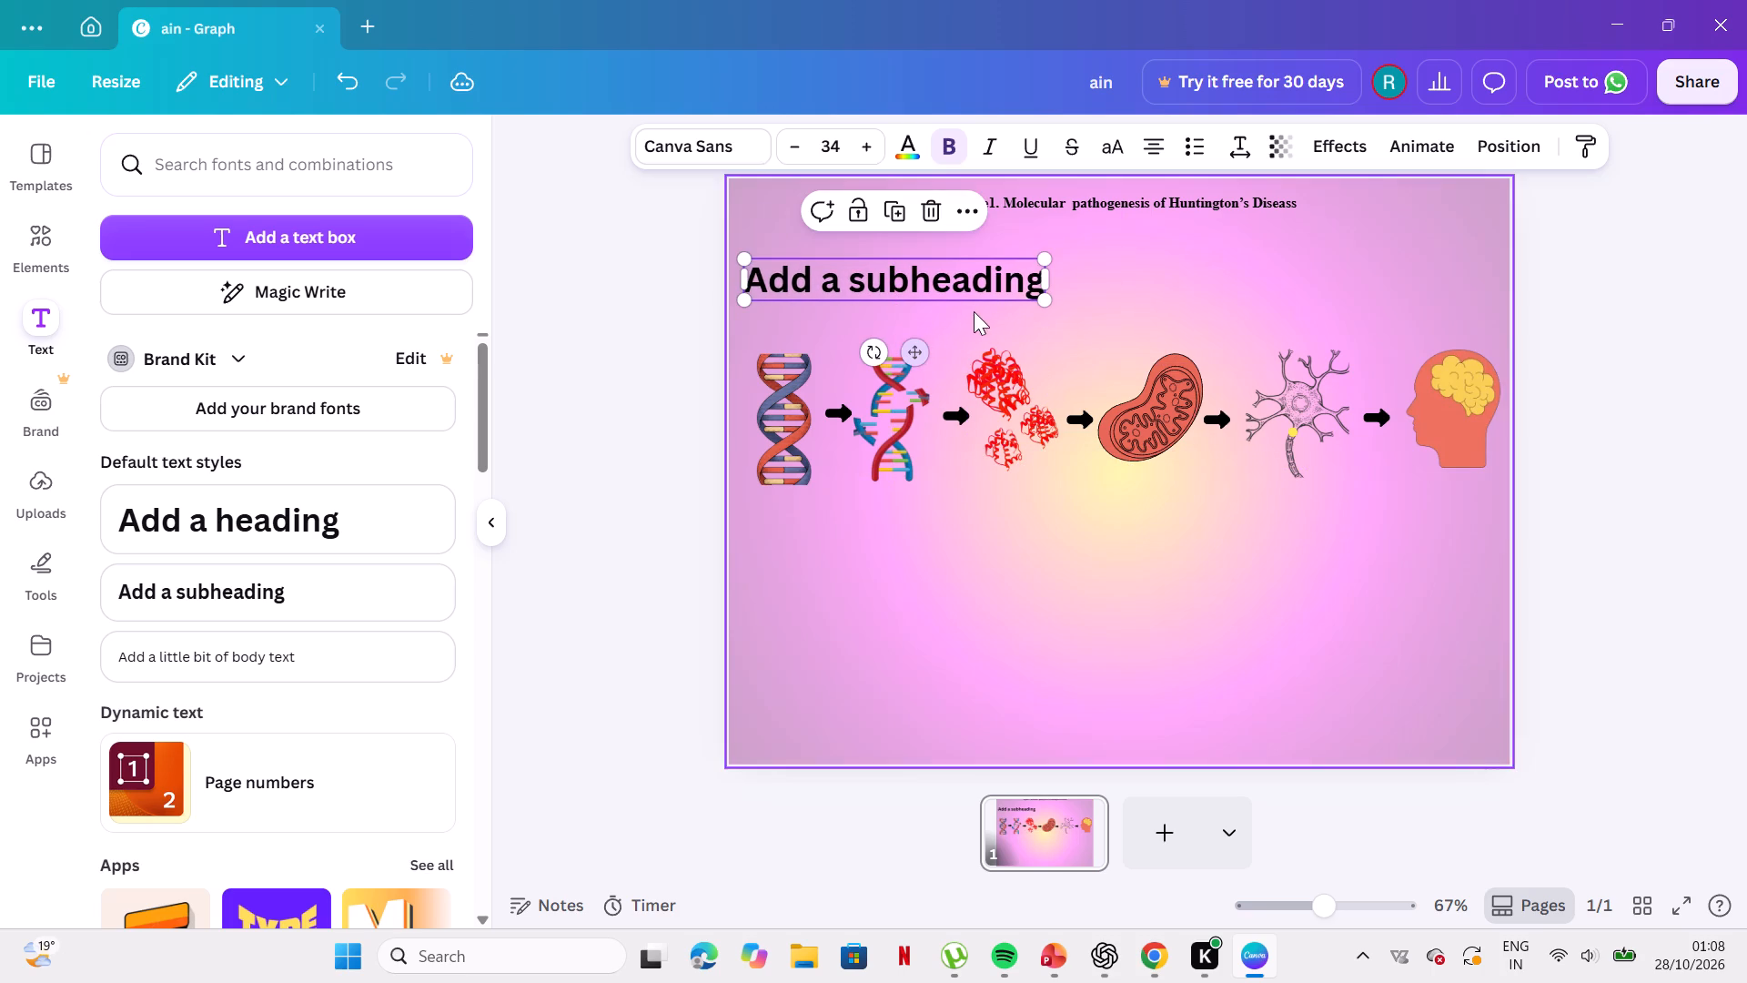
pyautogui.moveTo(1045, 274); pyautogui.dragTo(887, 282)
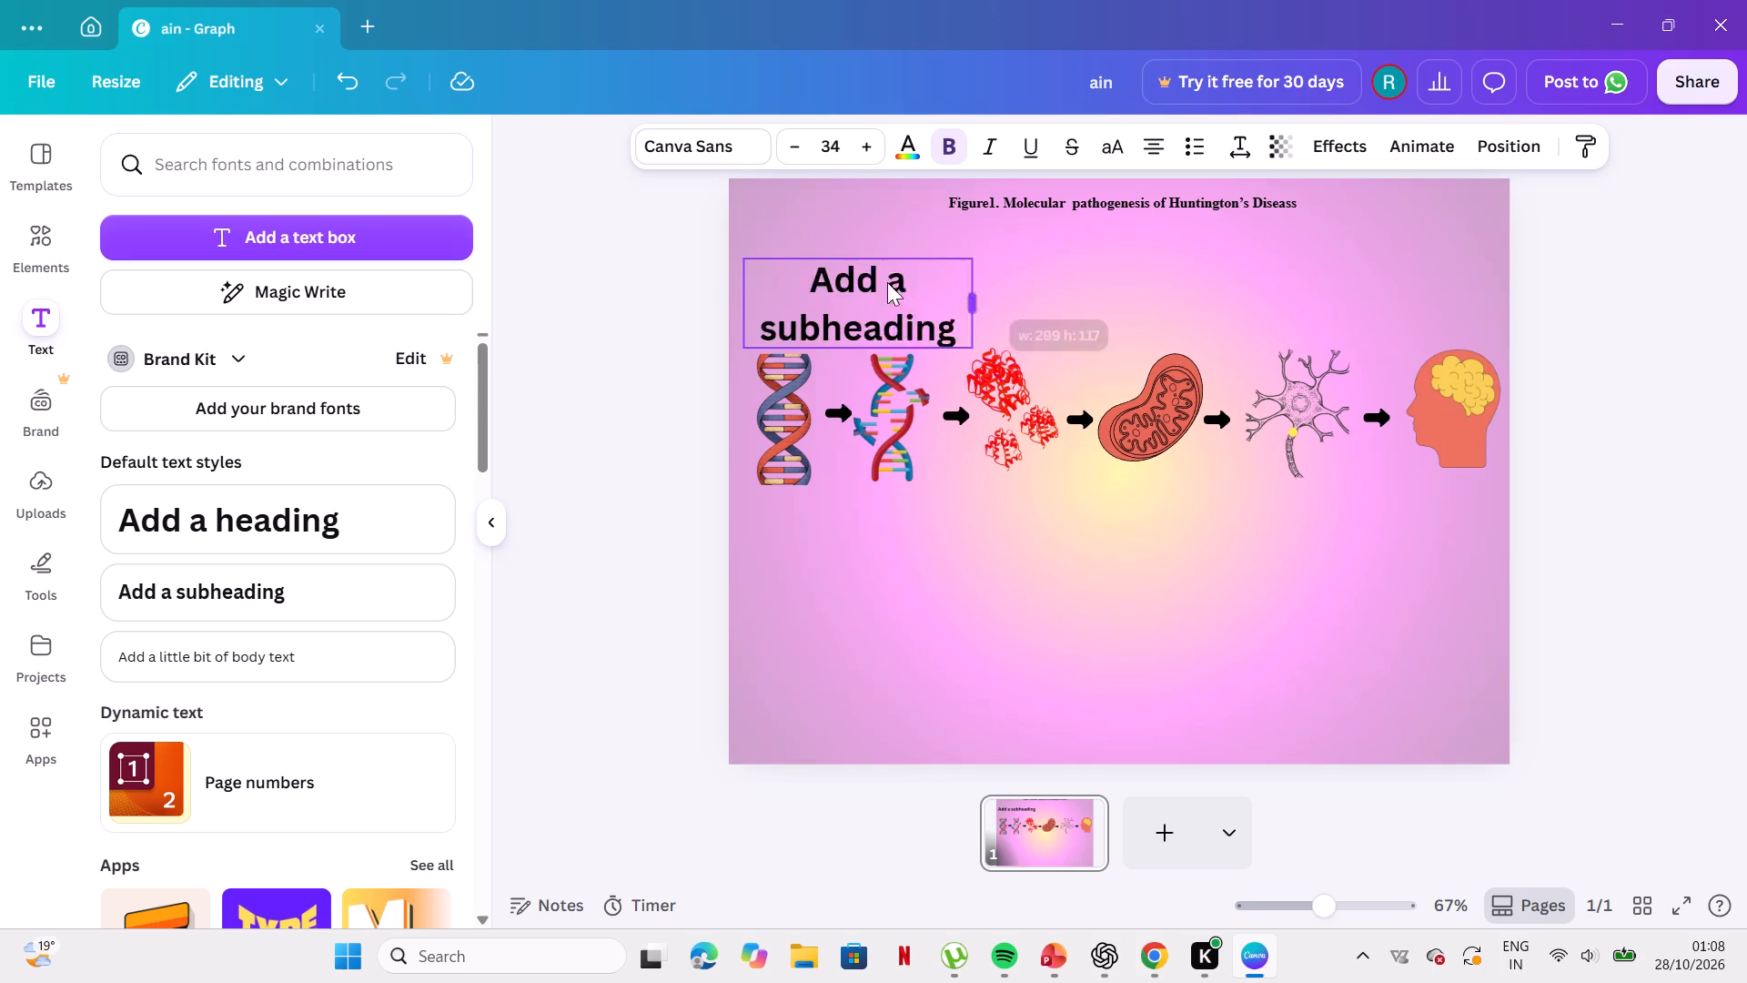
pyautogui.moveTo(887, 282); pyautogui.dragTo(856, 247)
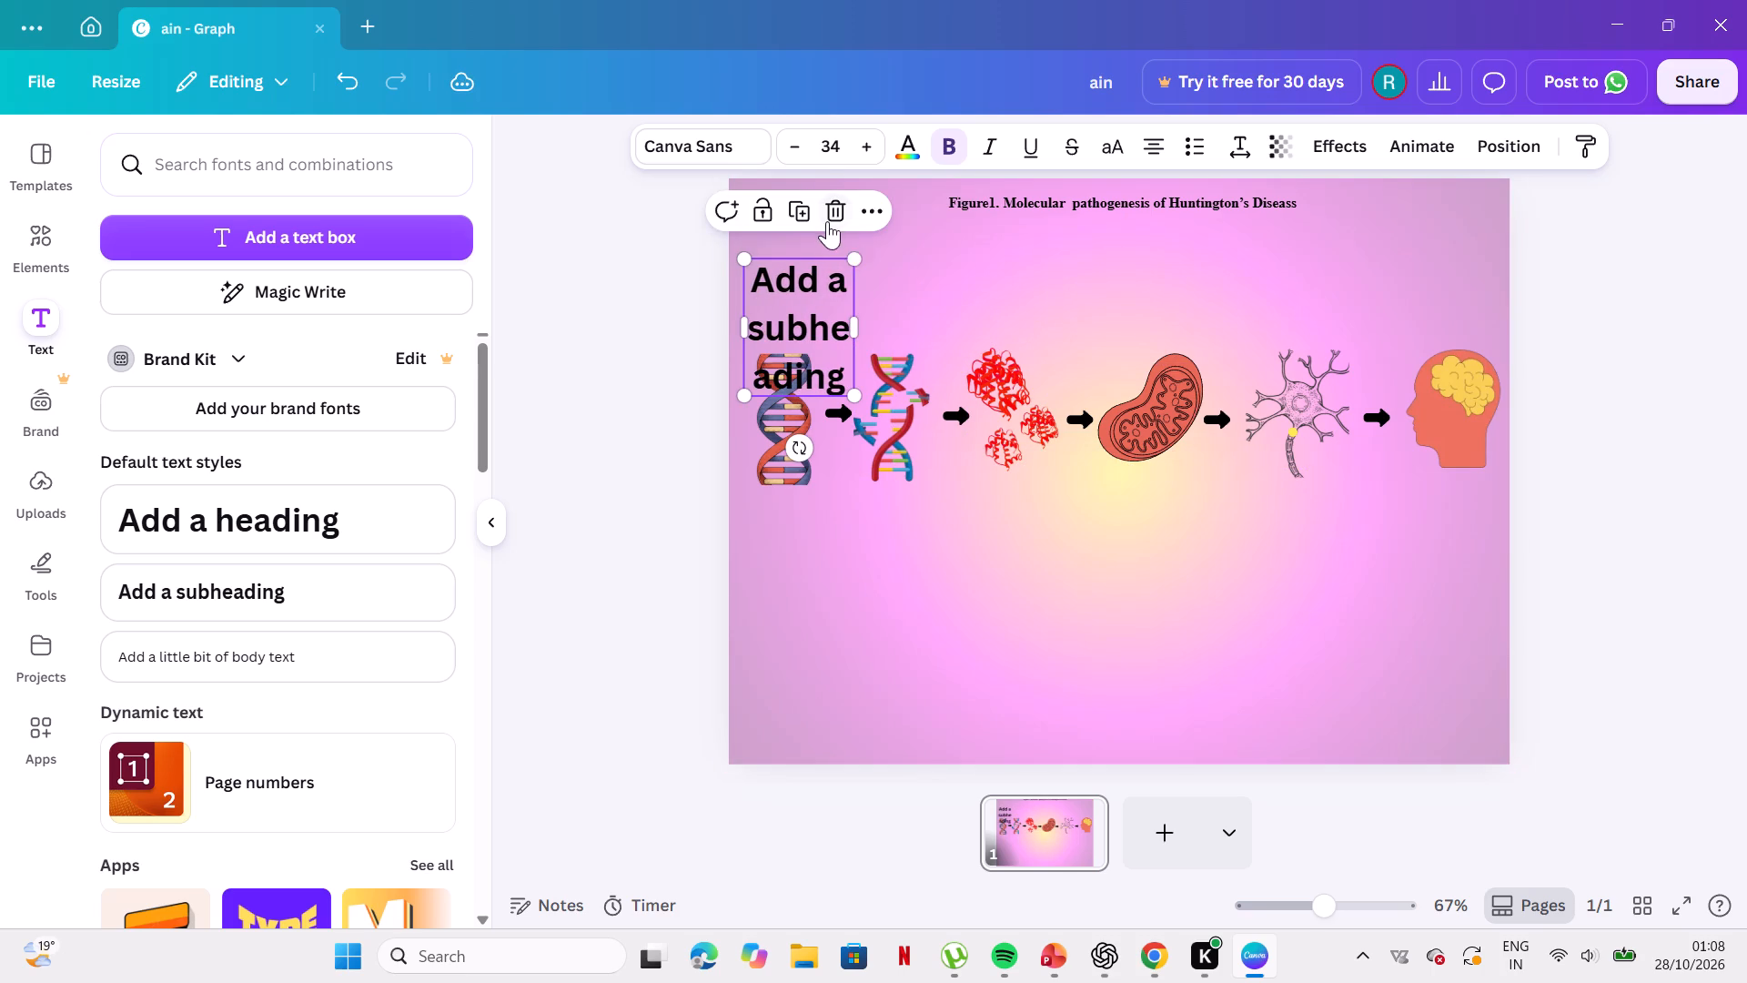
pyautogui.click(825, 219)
# Add a body text box and place it just above the two DNA illustrations and the red protein.
pyautogui.click(362, 666)
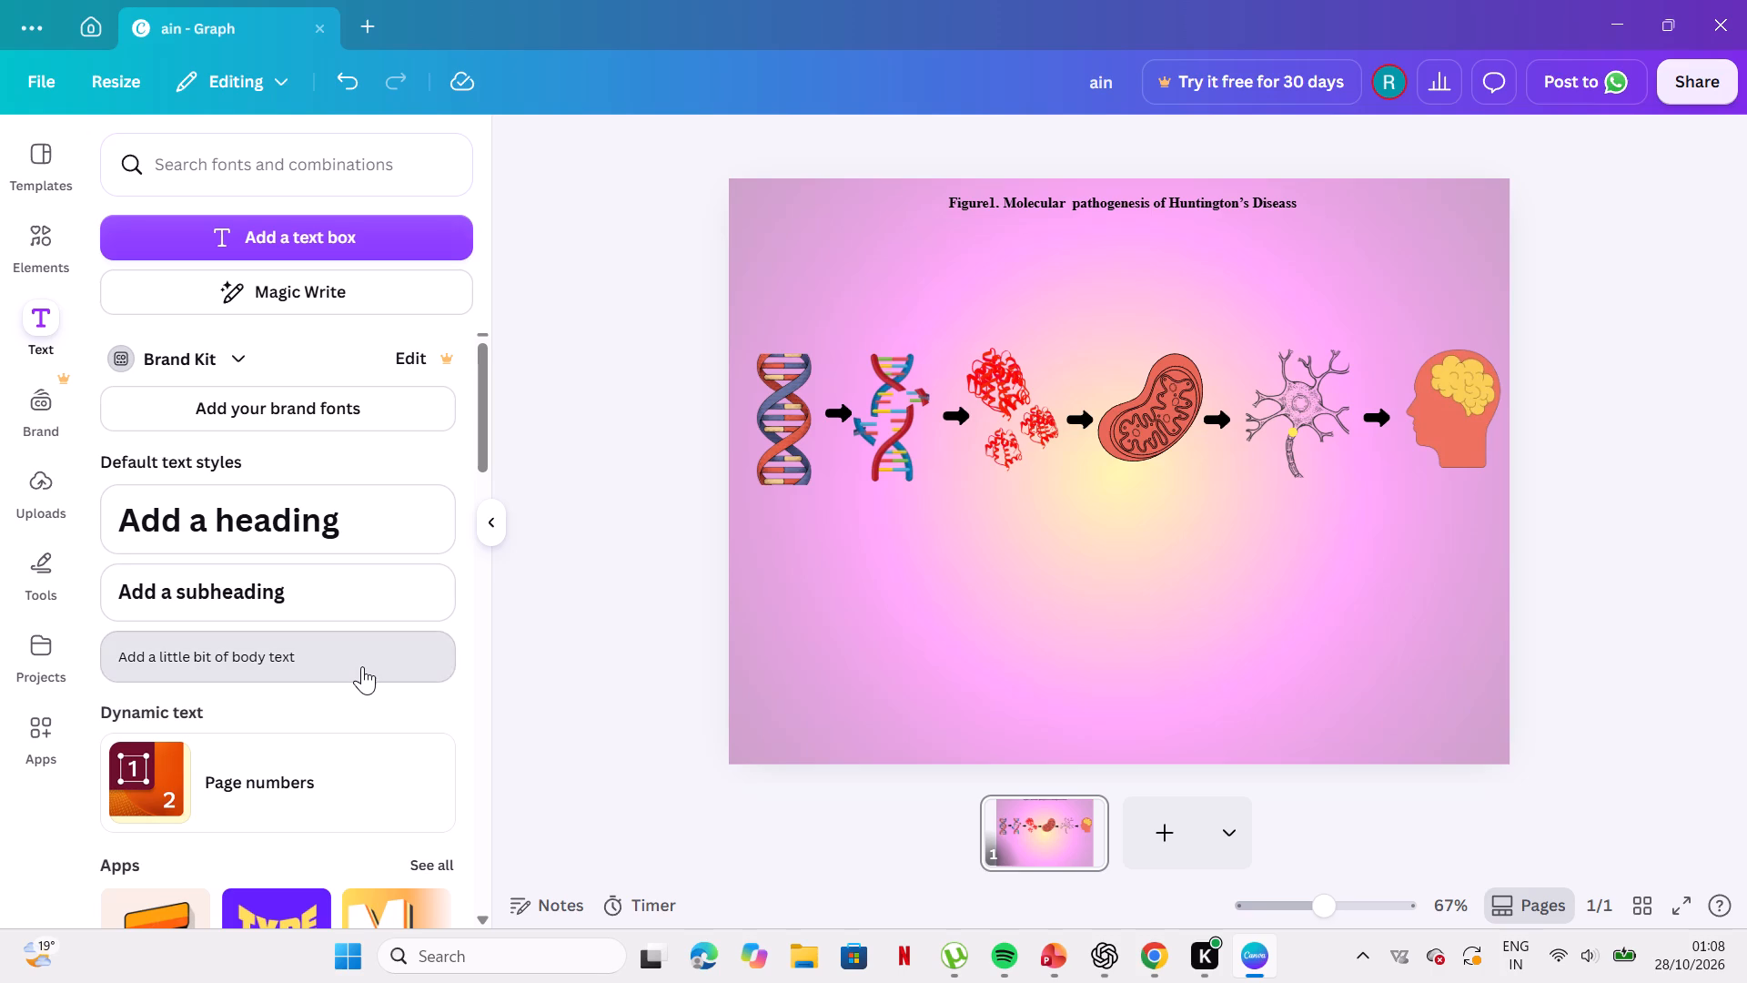
pyautogui.doubleClick(1036, 471)
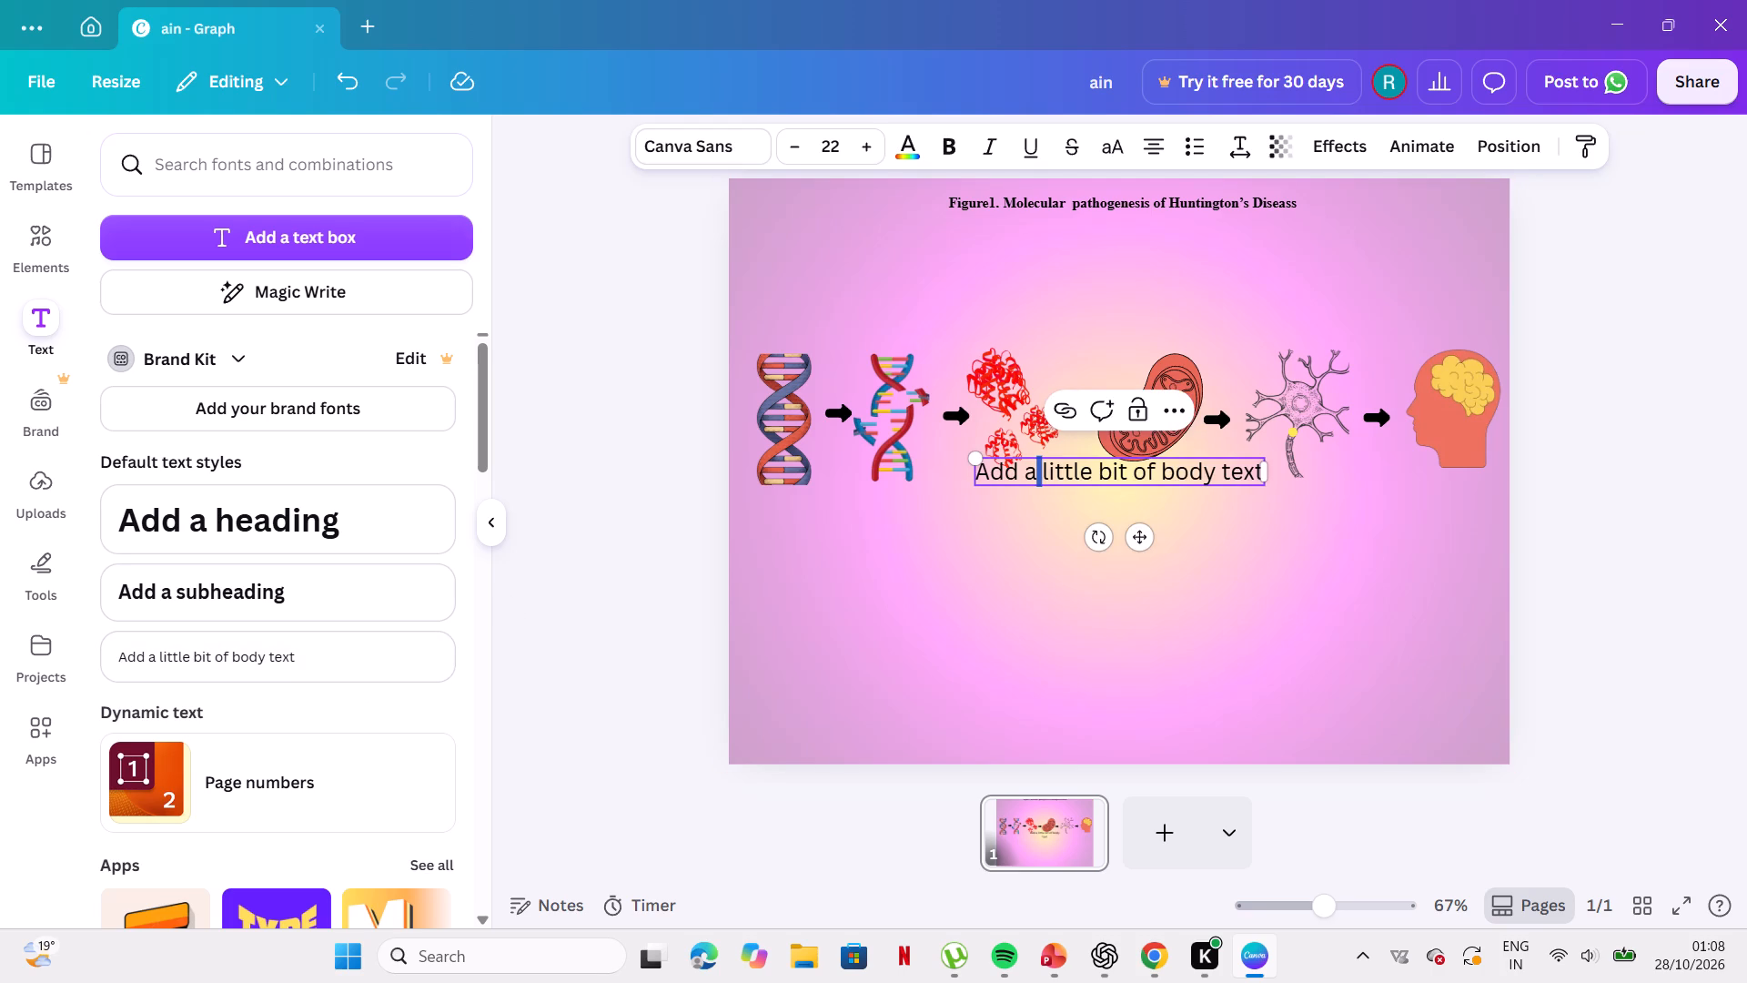
pyautogui.moveTo(1146, 539); pyautogui.dragTo(945, 371)
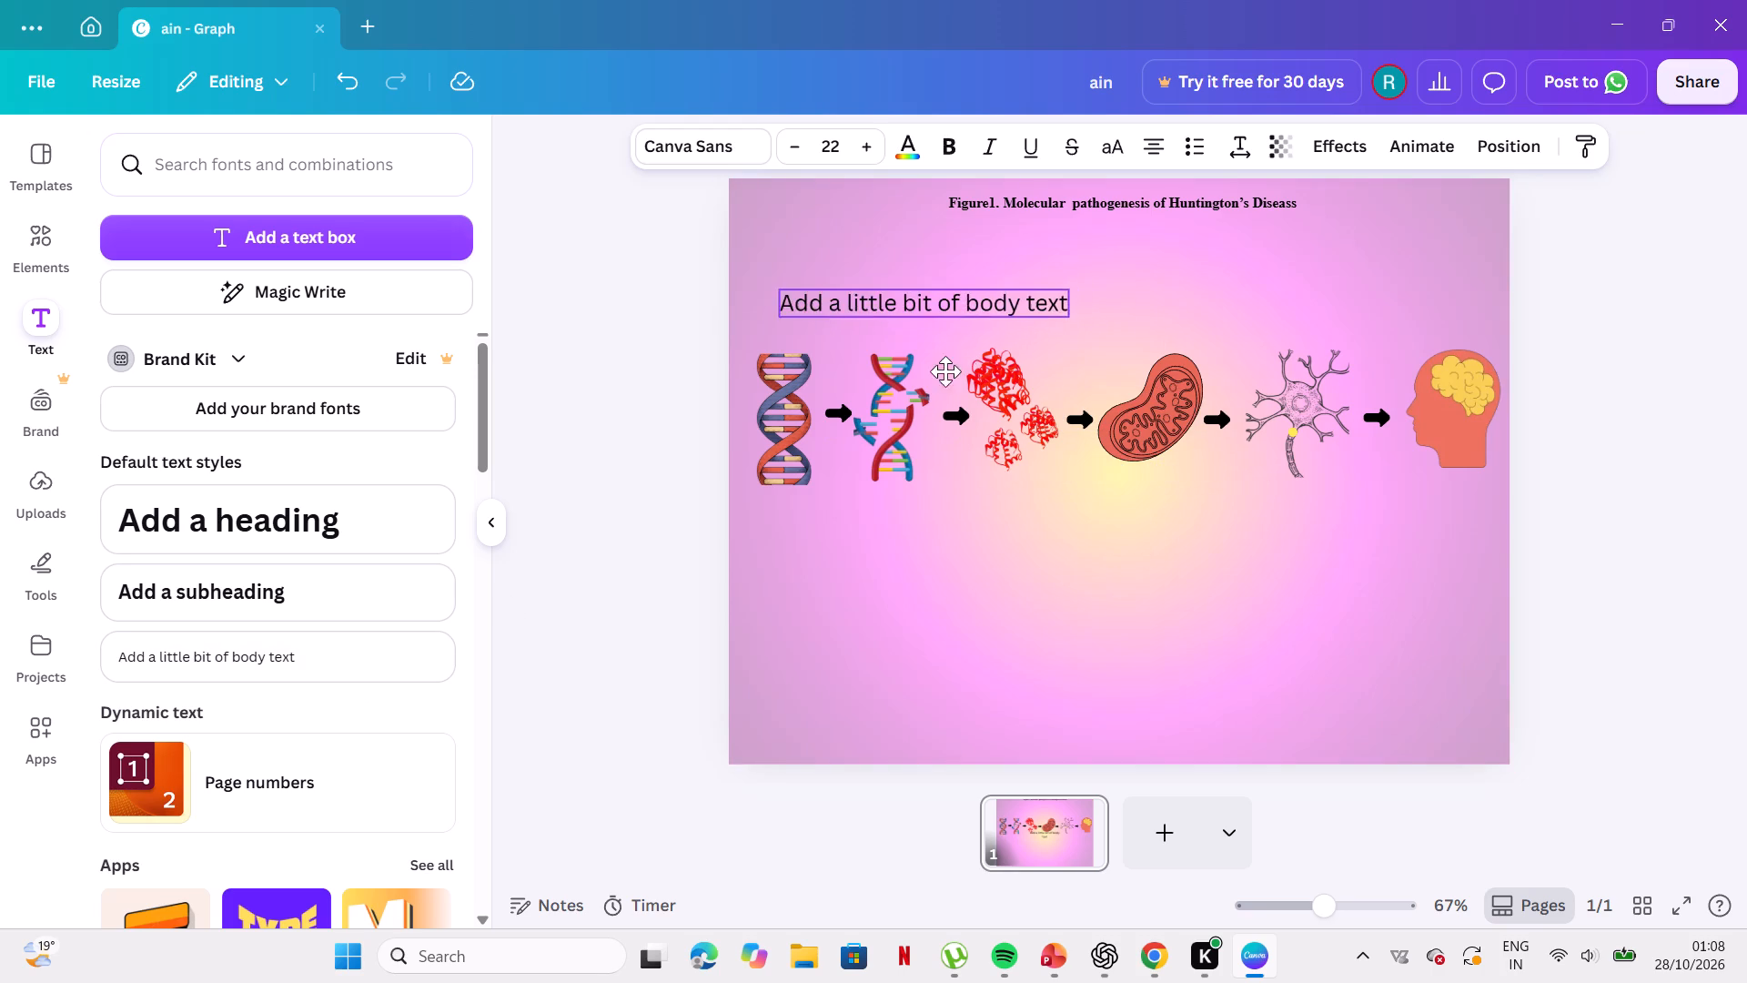
pyautogui.moveTo(945, 371); pyautogui.dragTo(920, 374)
pyautogui.moveTo(934, 287); pyautogui.dragTo(934, 305)
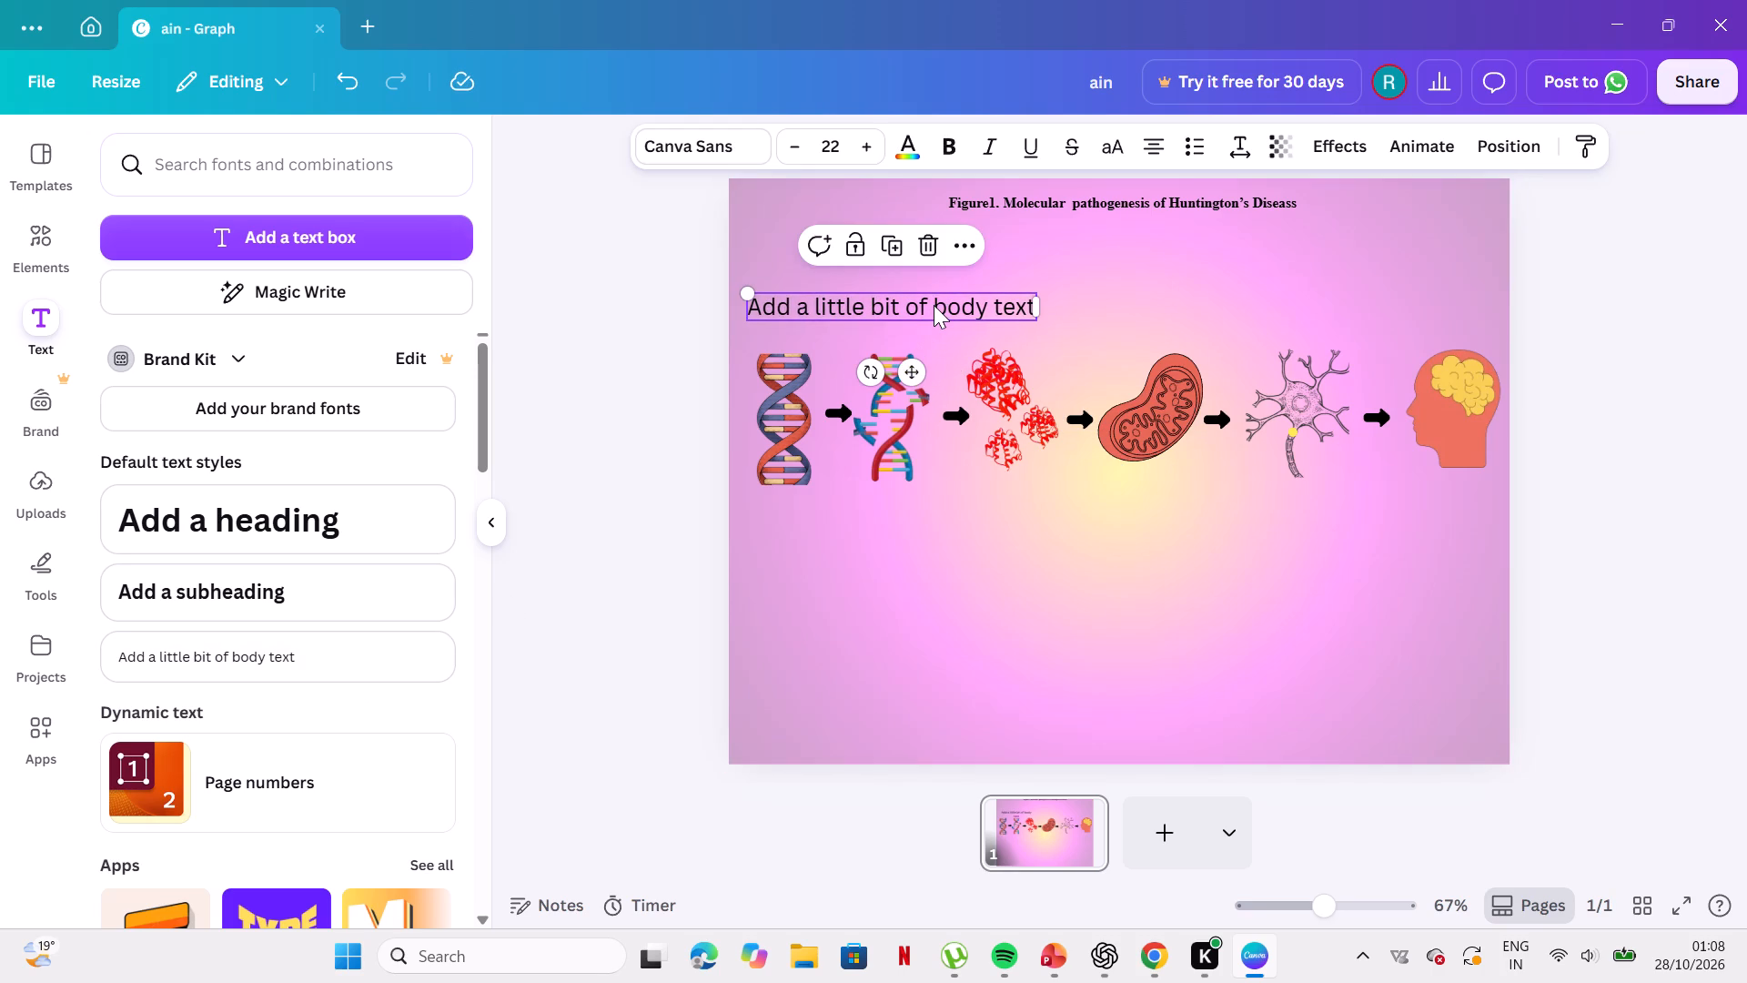
# Replace the body text placeholder above the DNA illustrations with "CAG Reapeated Expansionin".
pyautogui.tripleClick(934, 305)
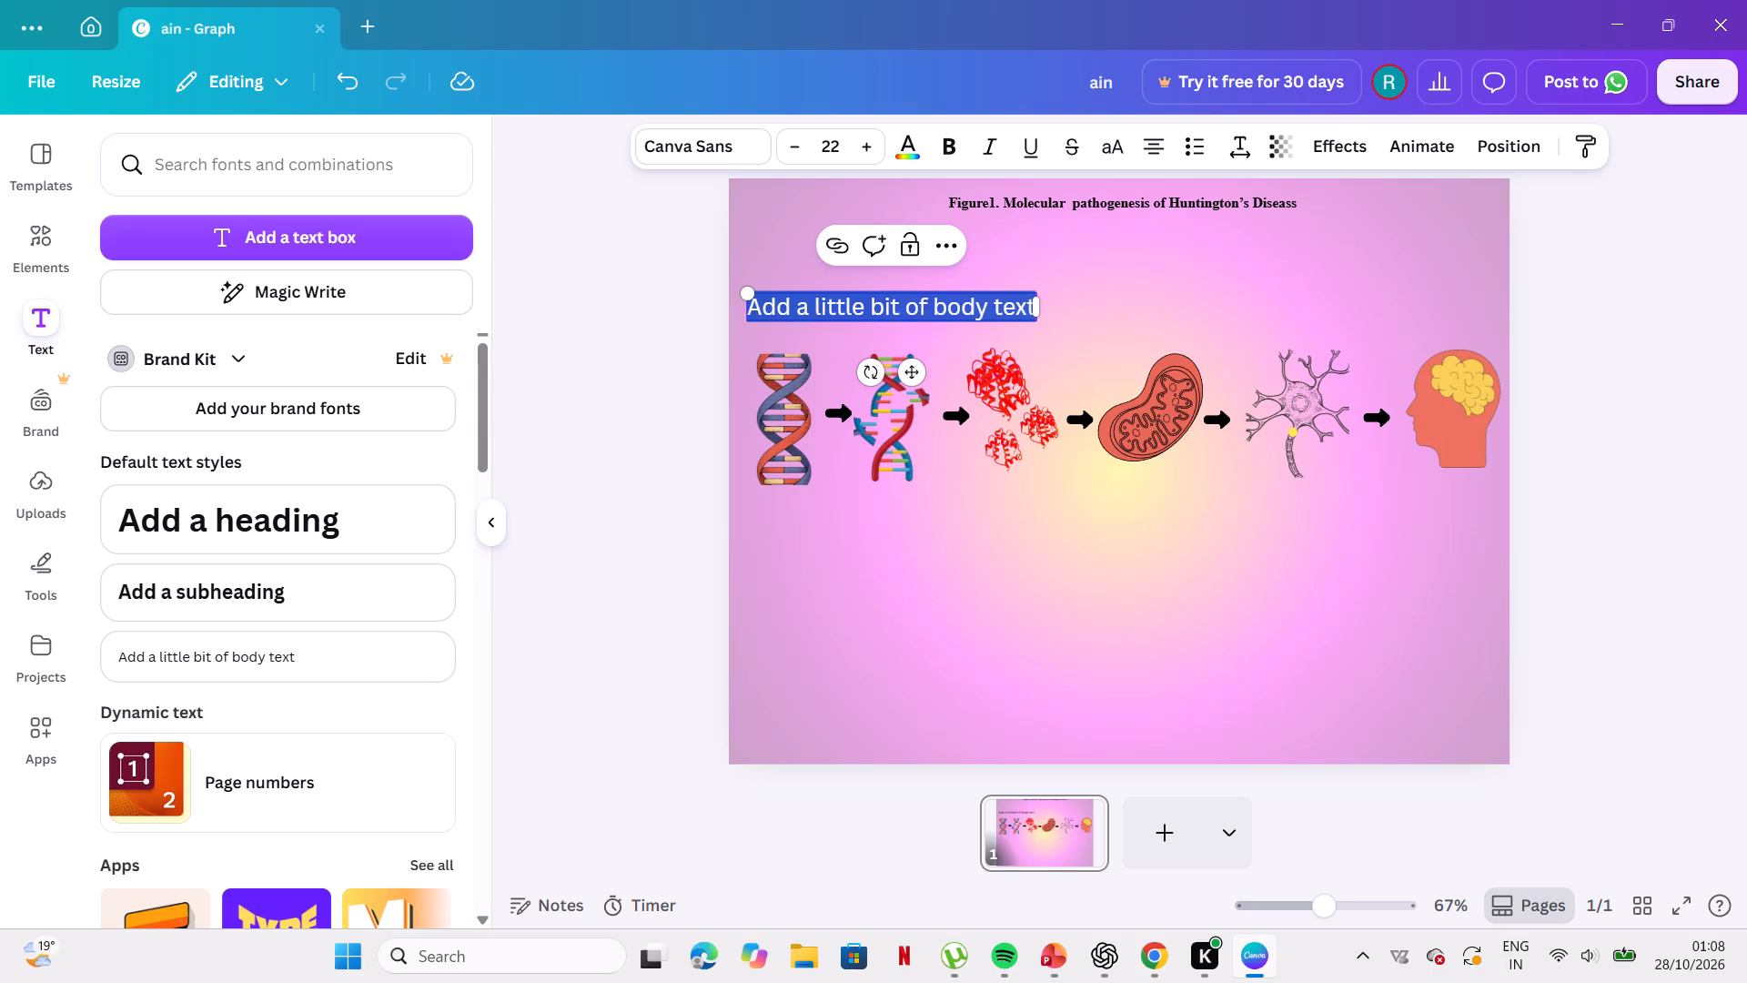
pyautogui.press('c')
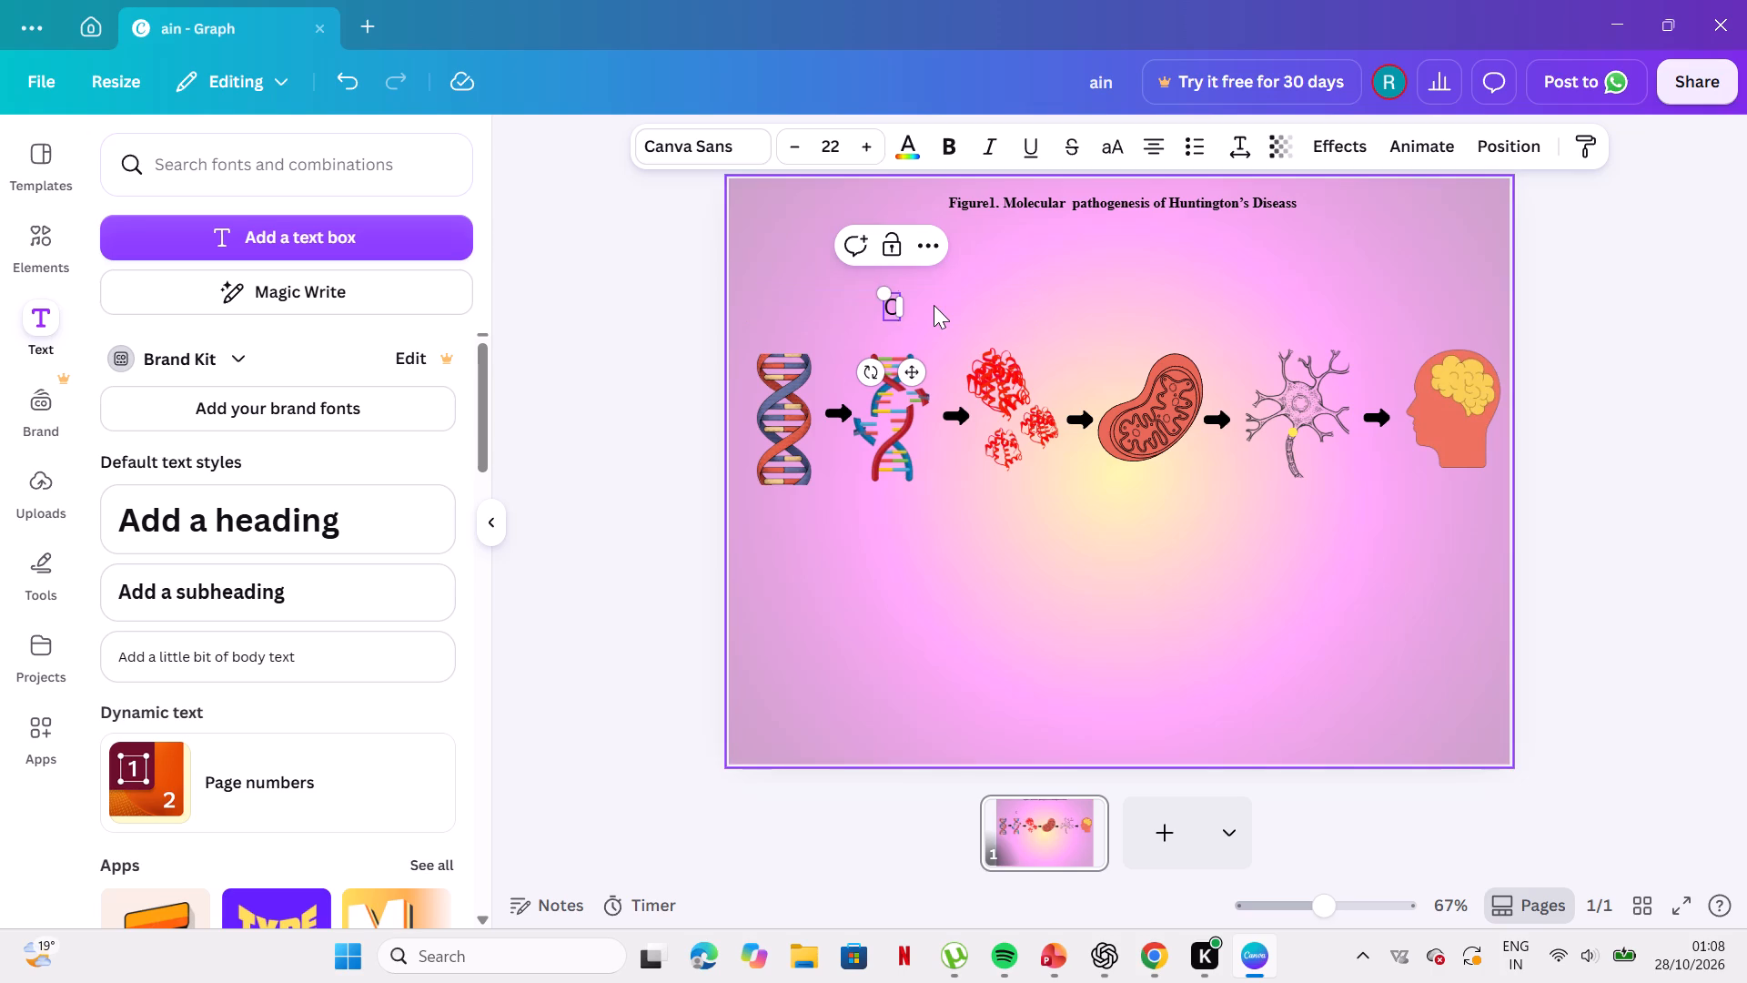
pyautogui.press('BackSpace')
pyautogui.press('c')
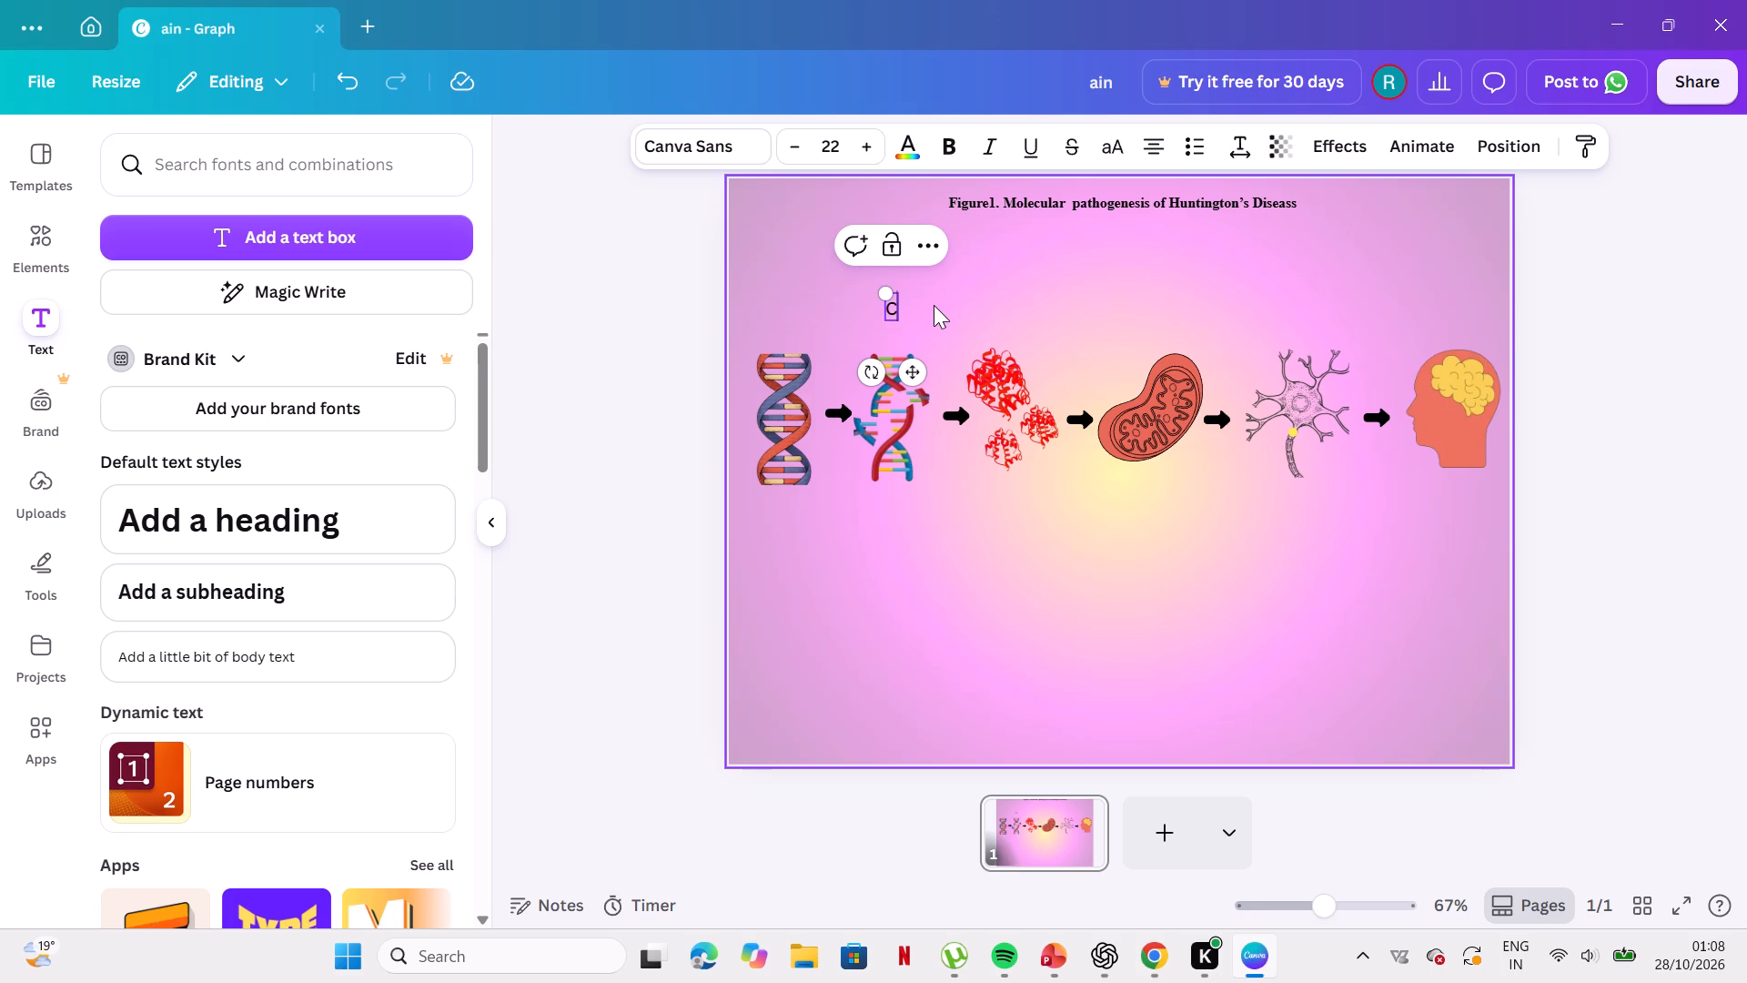
pyautogui.write('AG')
pyautogui.press('BackSpace')
pyautogui.press('BackSpace')
pyautogui.press('BackSpace')
pyautogui.press('BackSpace')
pyautogui.write('CAG')
pyautogui.press('space')
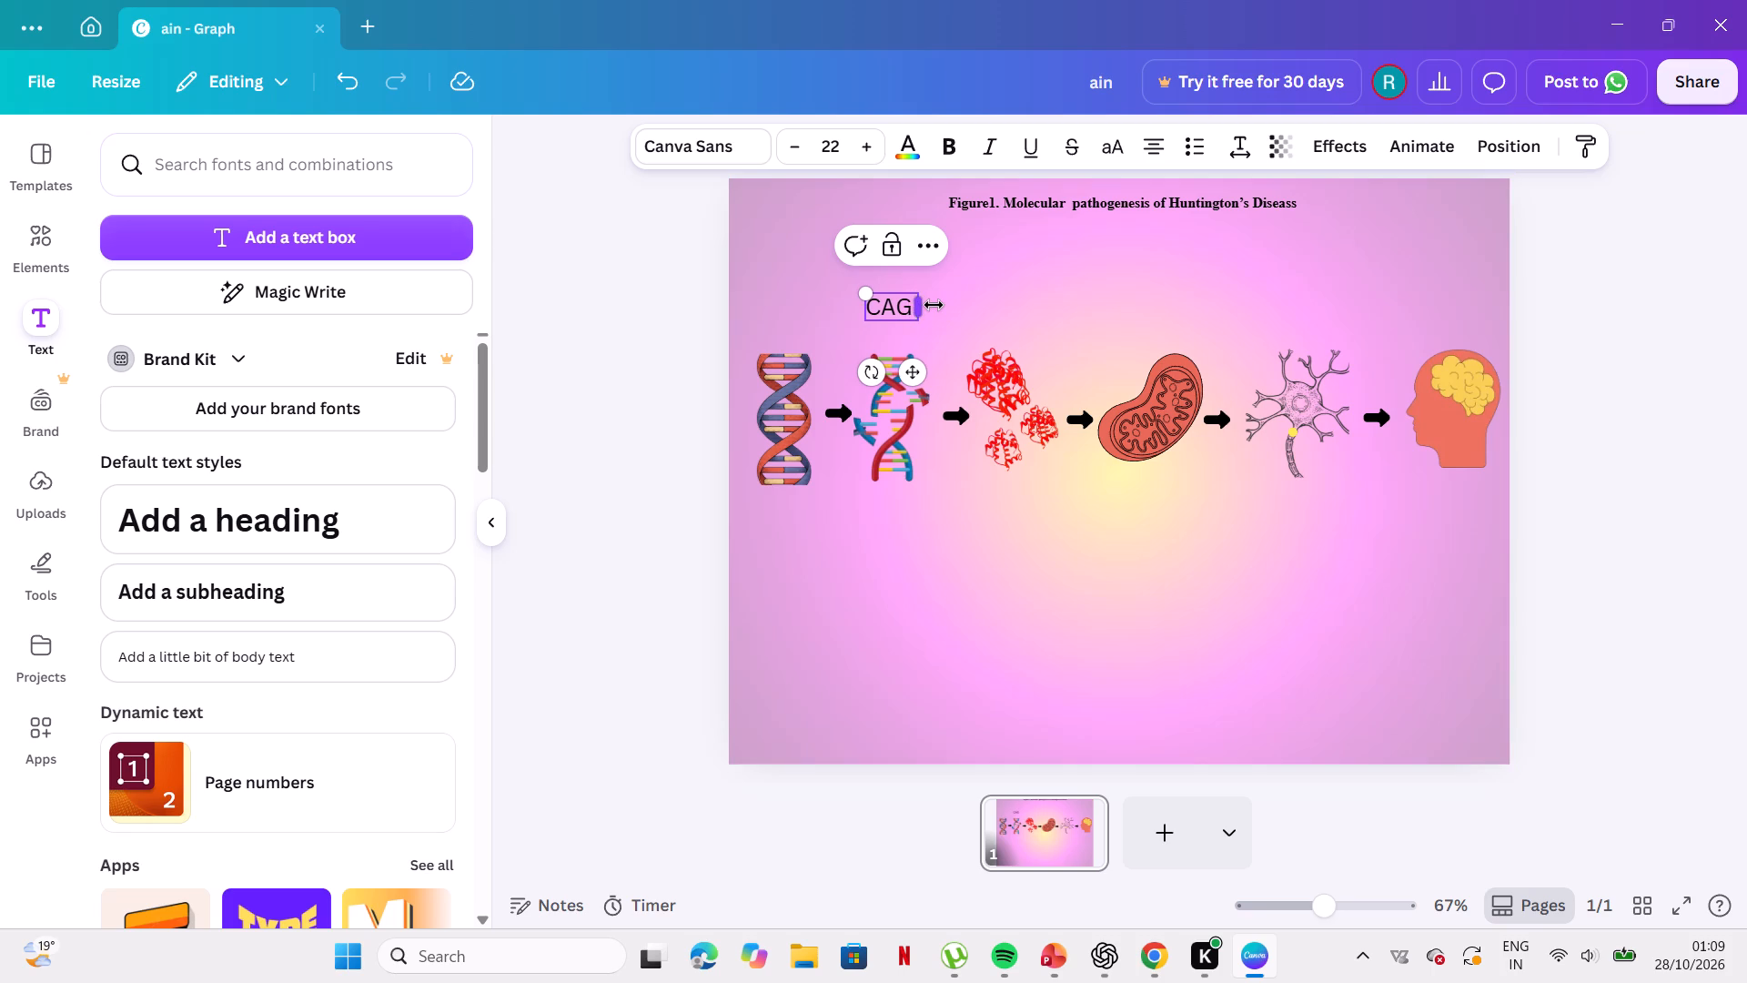
pyautogui.press('r')
pyautogui.write('eapeated')
pyautogui.press('space')
pyautogui.press('e')
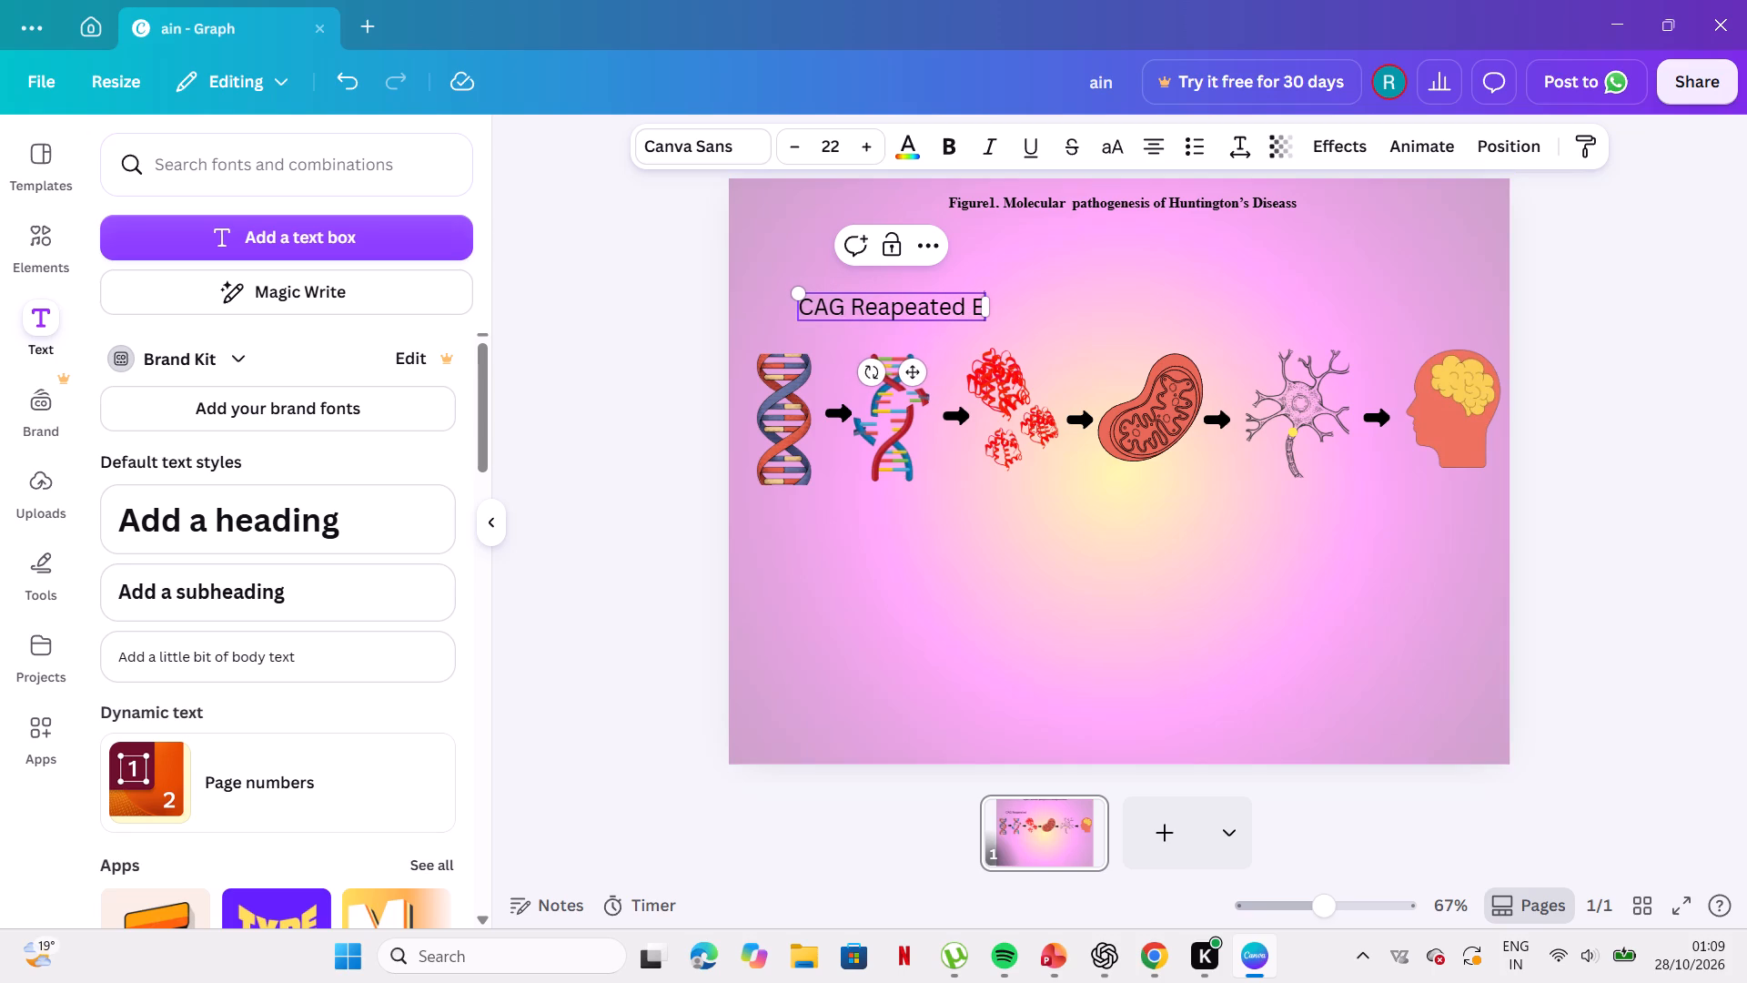
pyautogui.press('x')
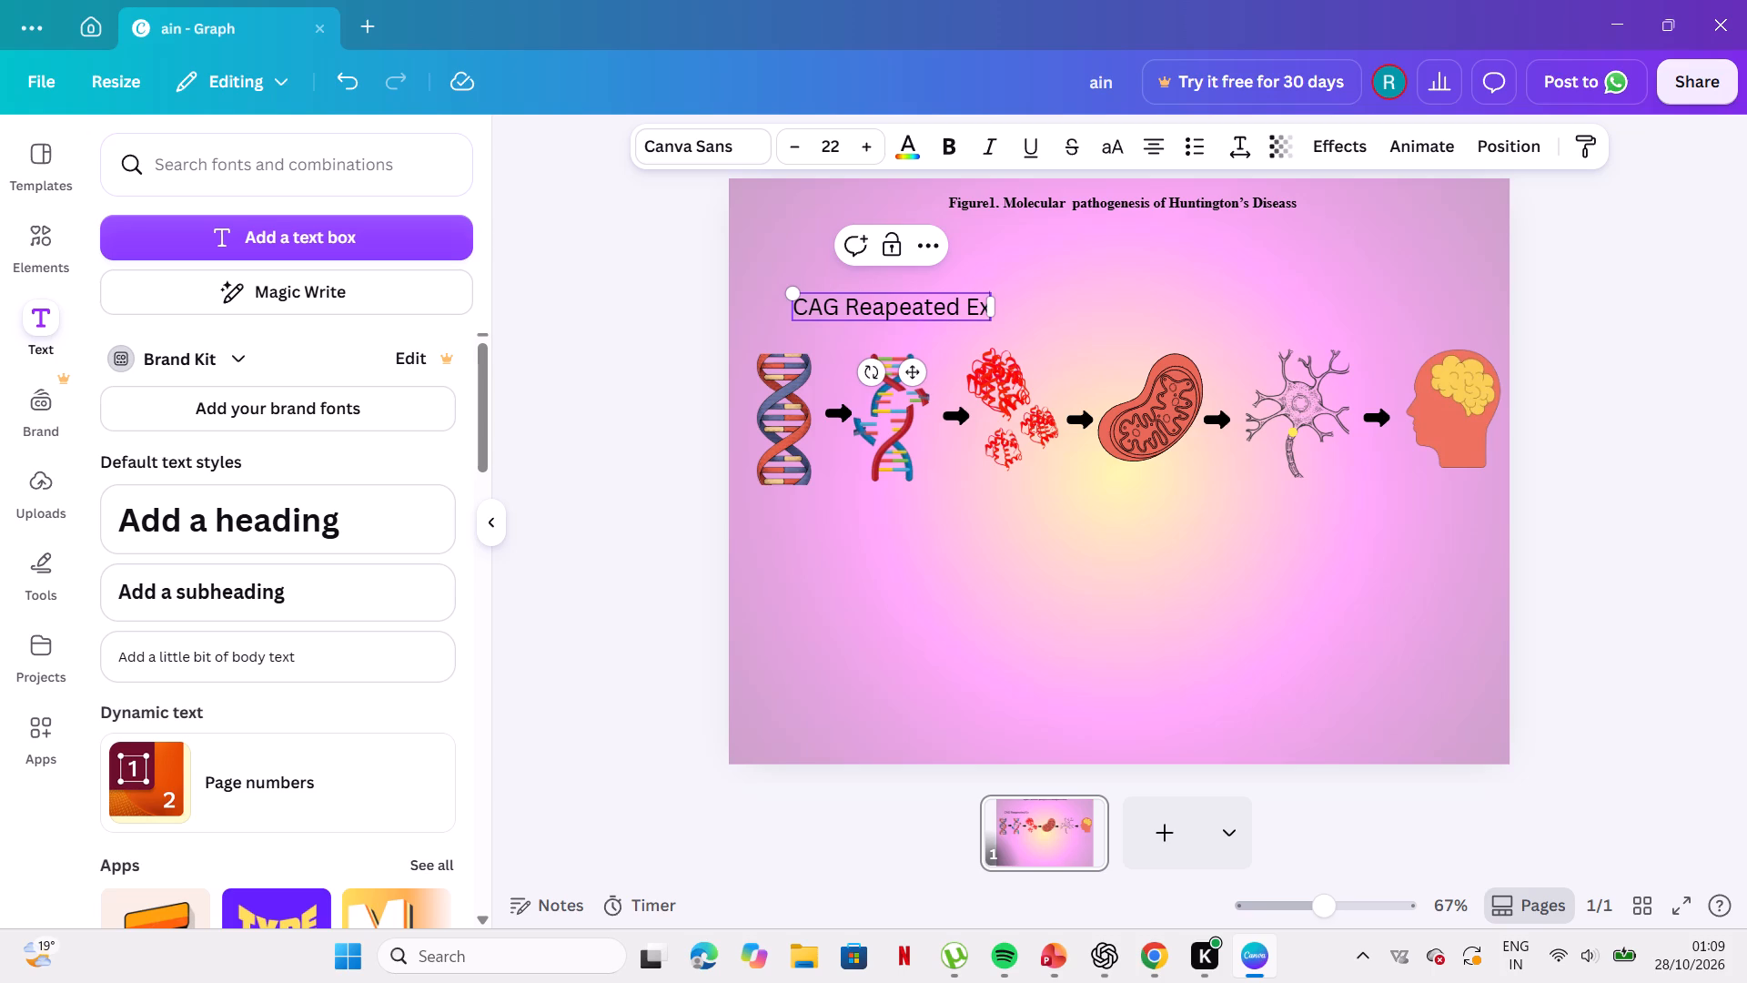
pyautogui.write('pansion')
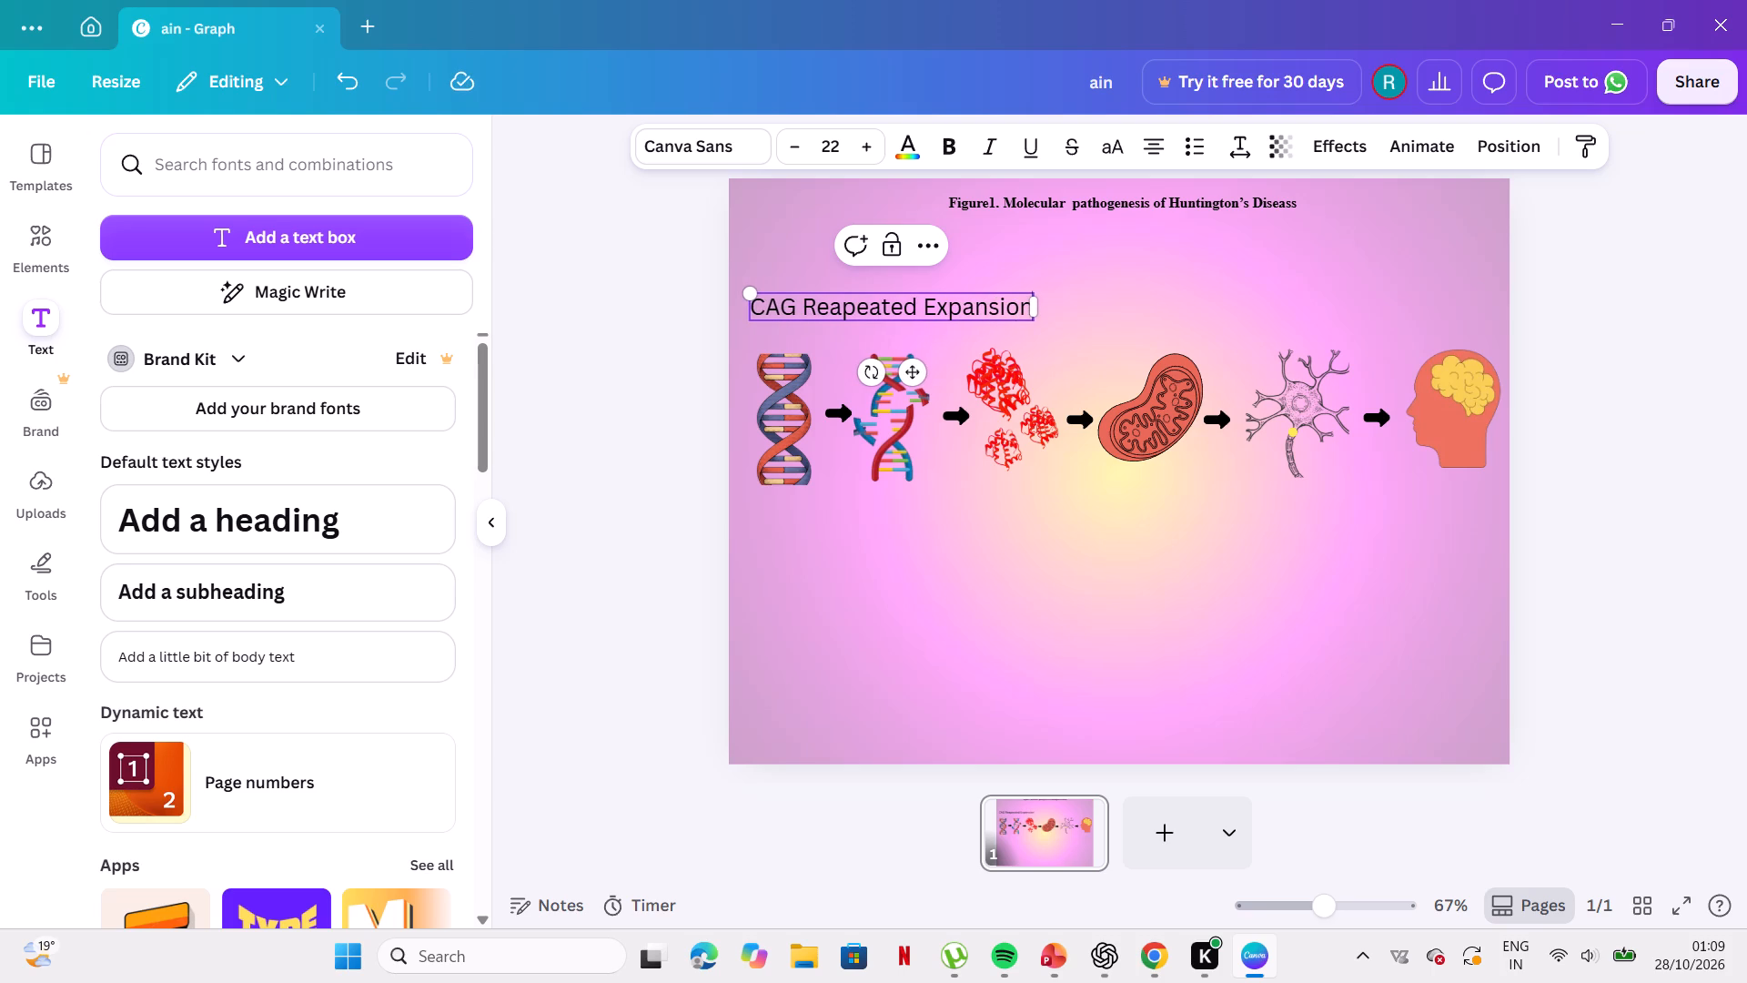
pyautogui.press('i')
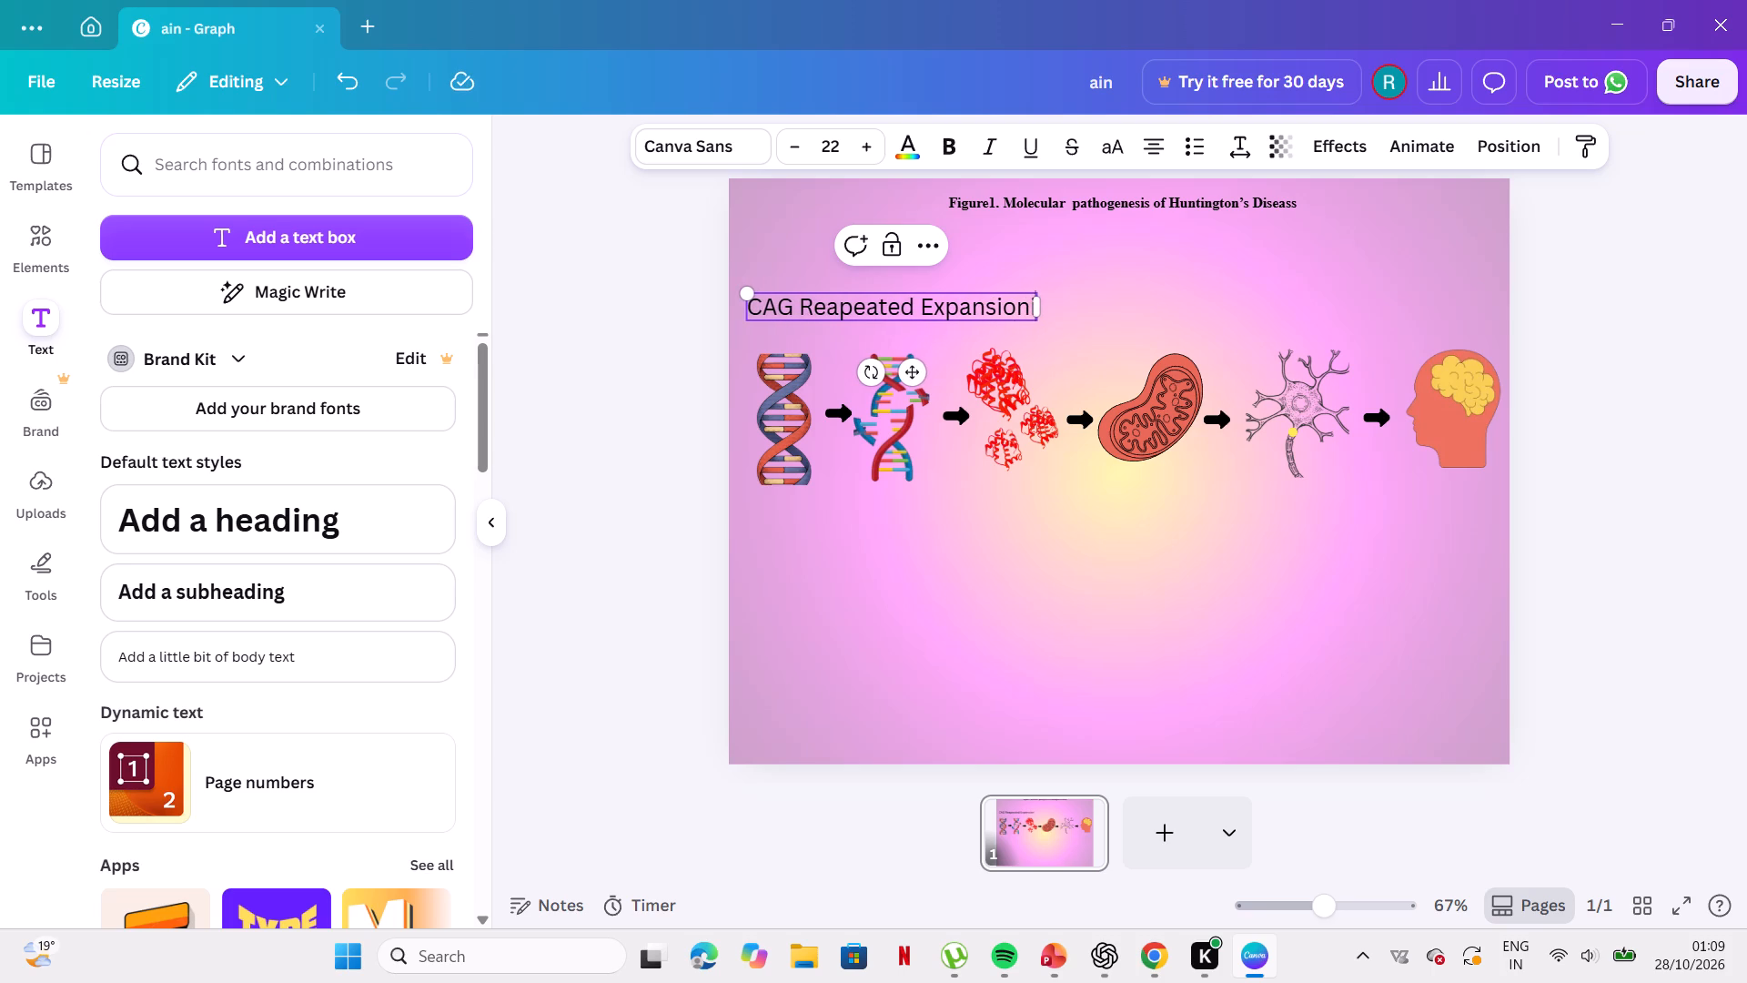
pyautogui.press('n')
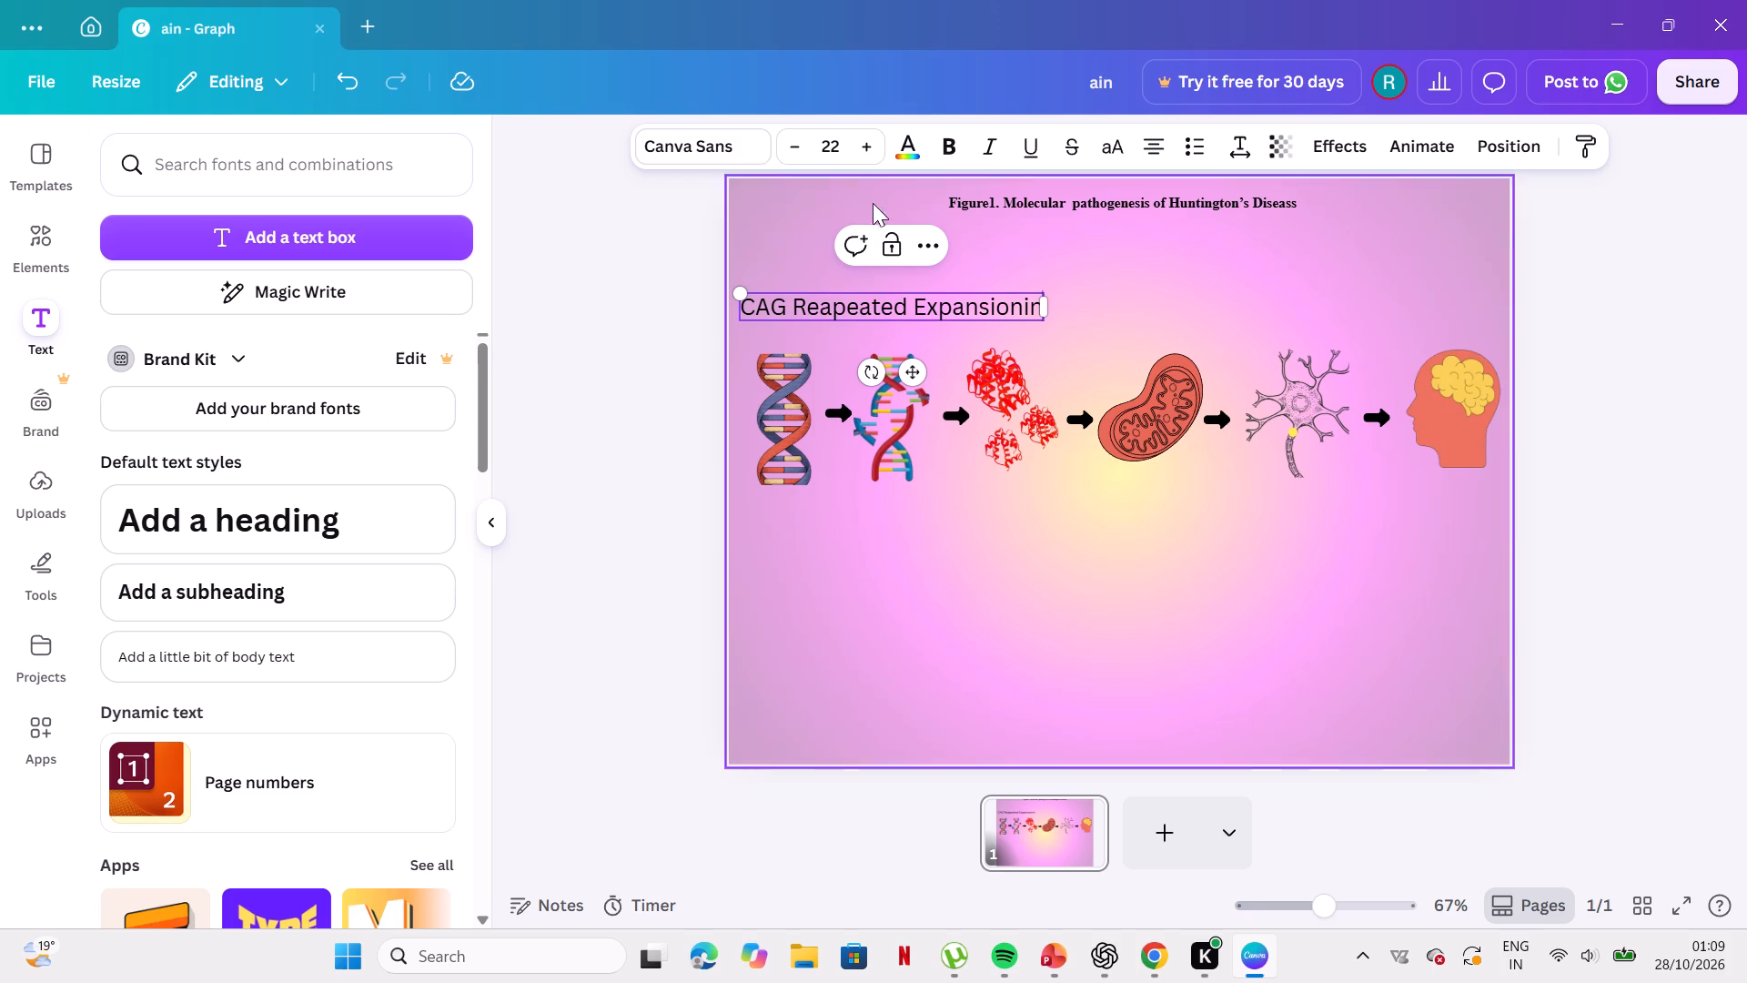
# Set the font size of the CAG label above the DNA illustrations to 12.
pyautogui.click(726, 139)
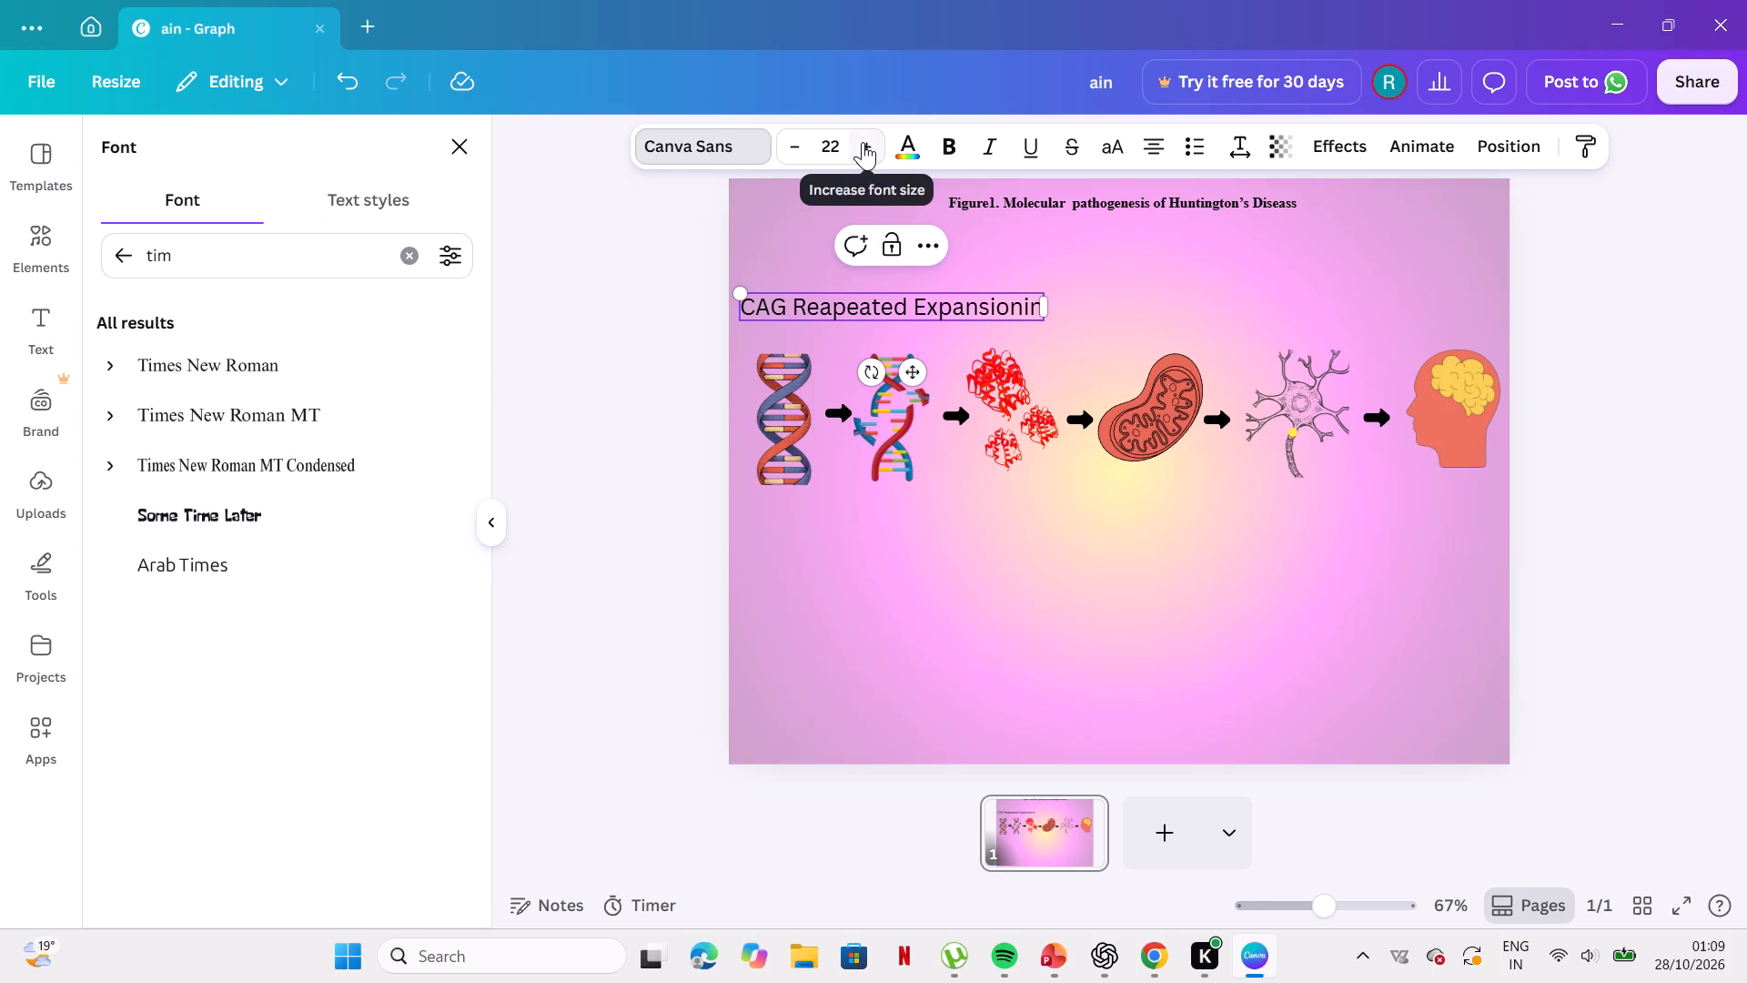
pyautogui.click(832, 143)
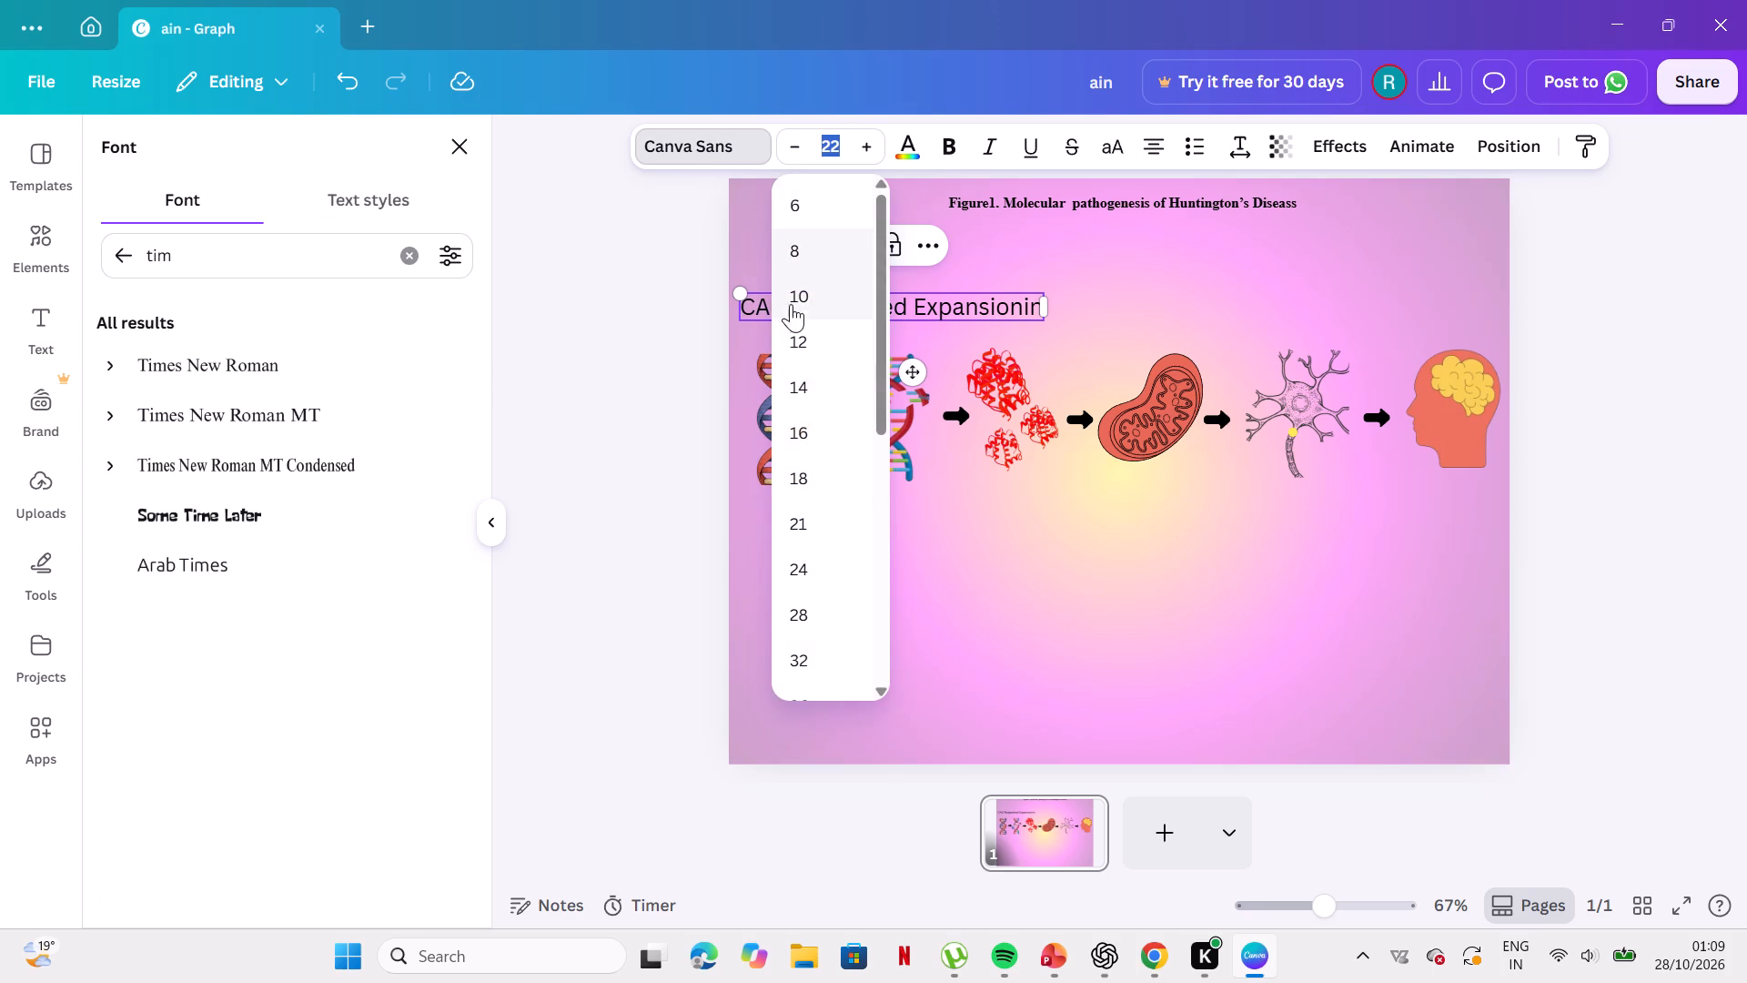
pyautogui.click(783, 340)
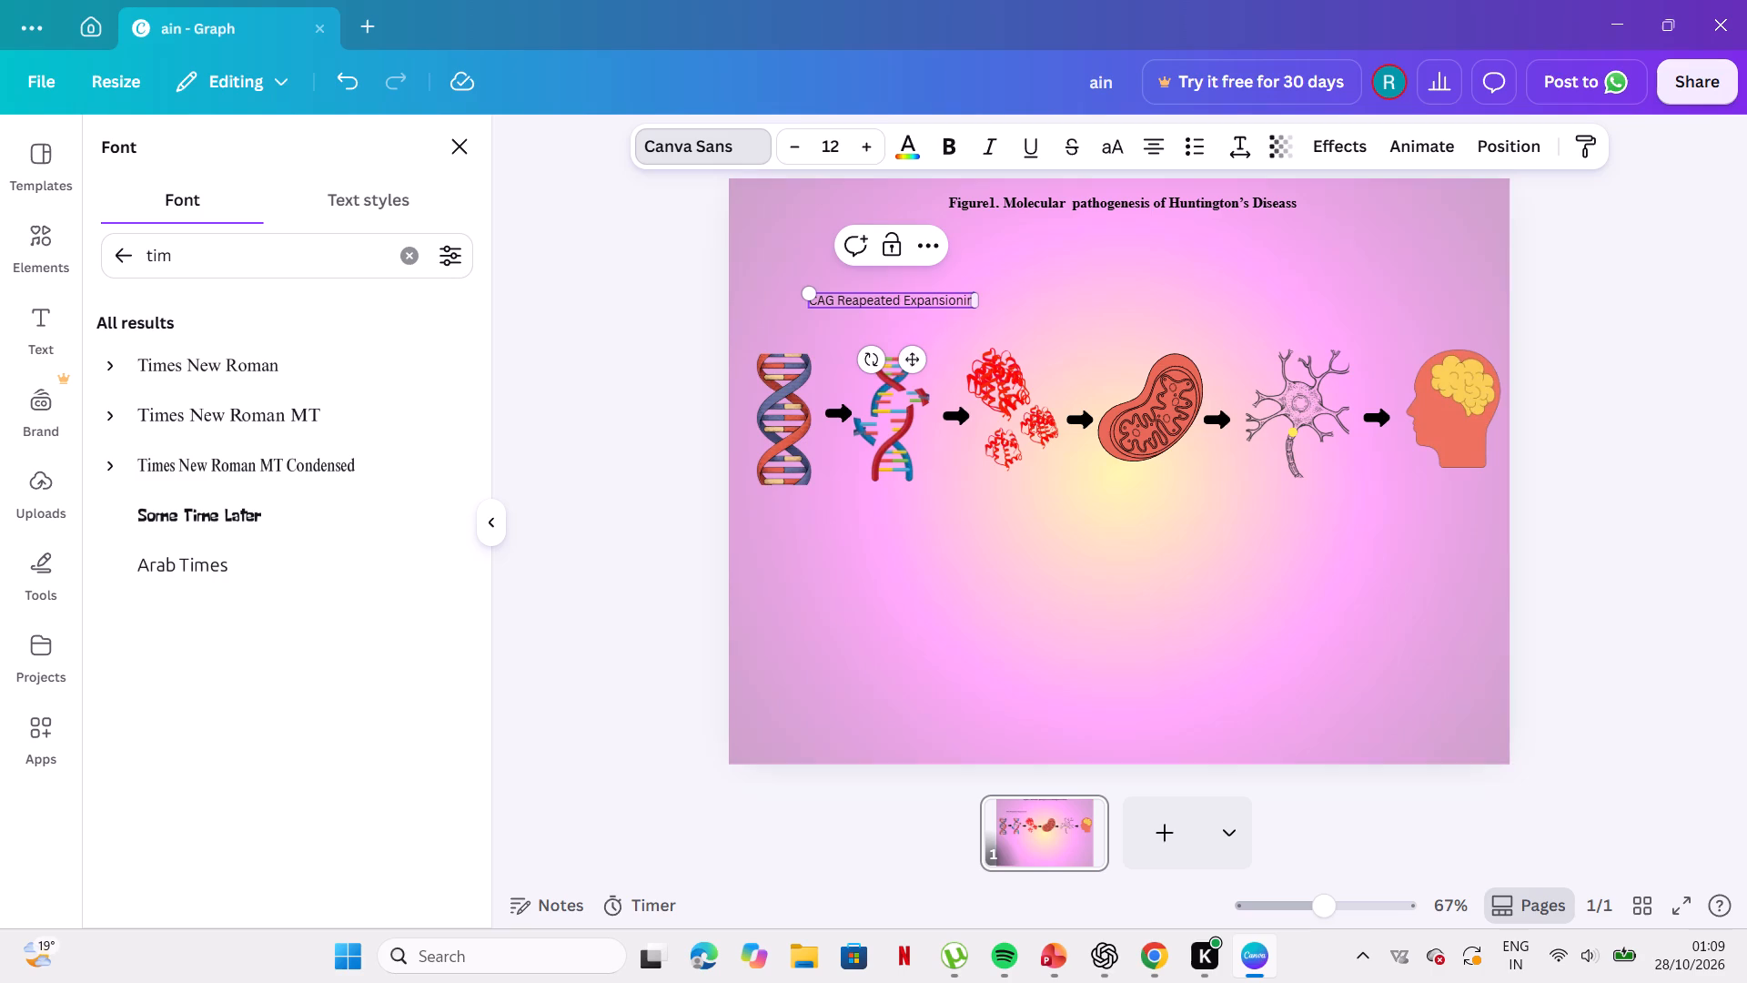
# Move the CAG label above the first DNA illustration and narrow its text box so the text wraps onto three lines.
pyautogui.moveTo(904, 356); pyautogui.dragTo(843, 354)
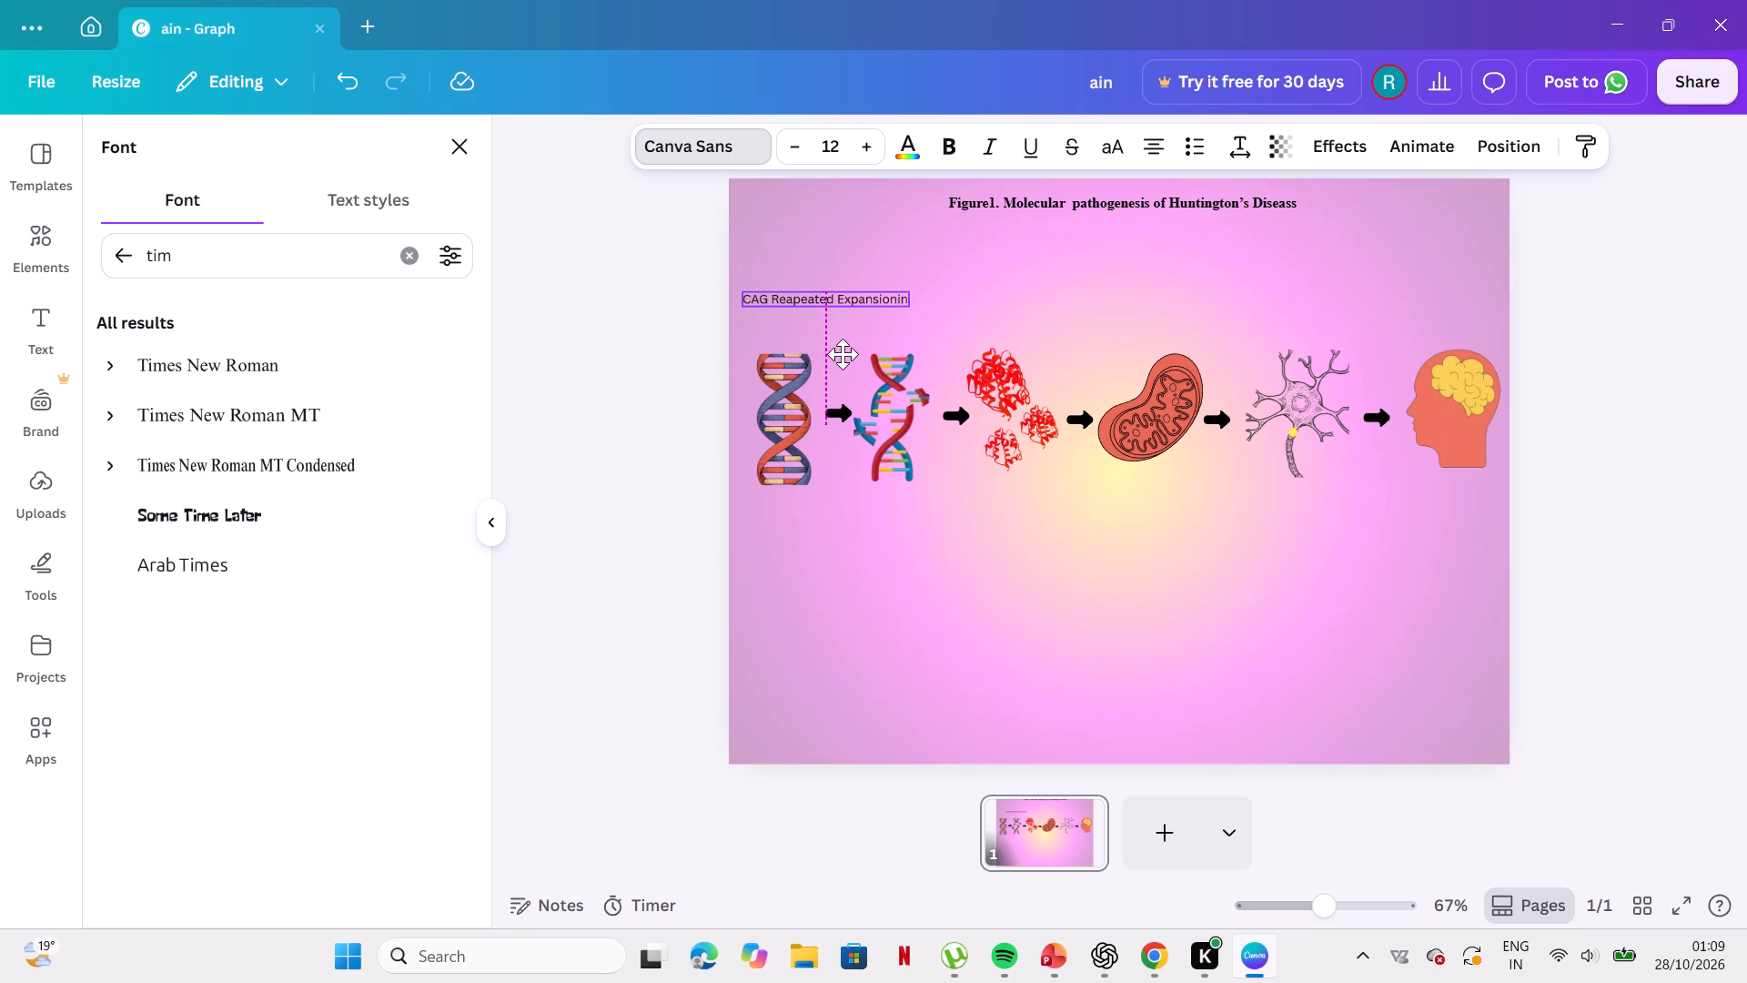
pyautogui.moveTo(843, 354); pyautogui.dragTo(841, 354)
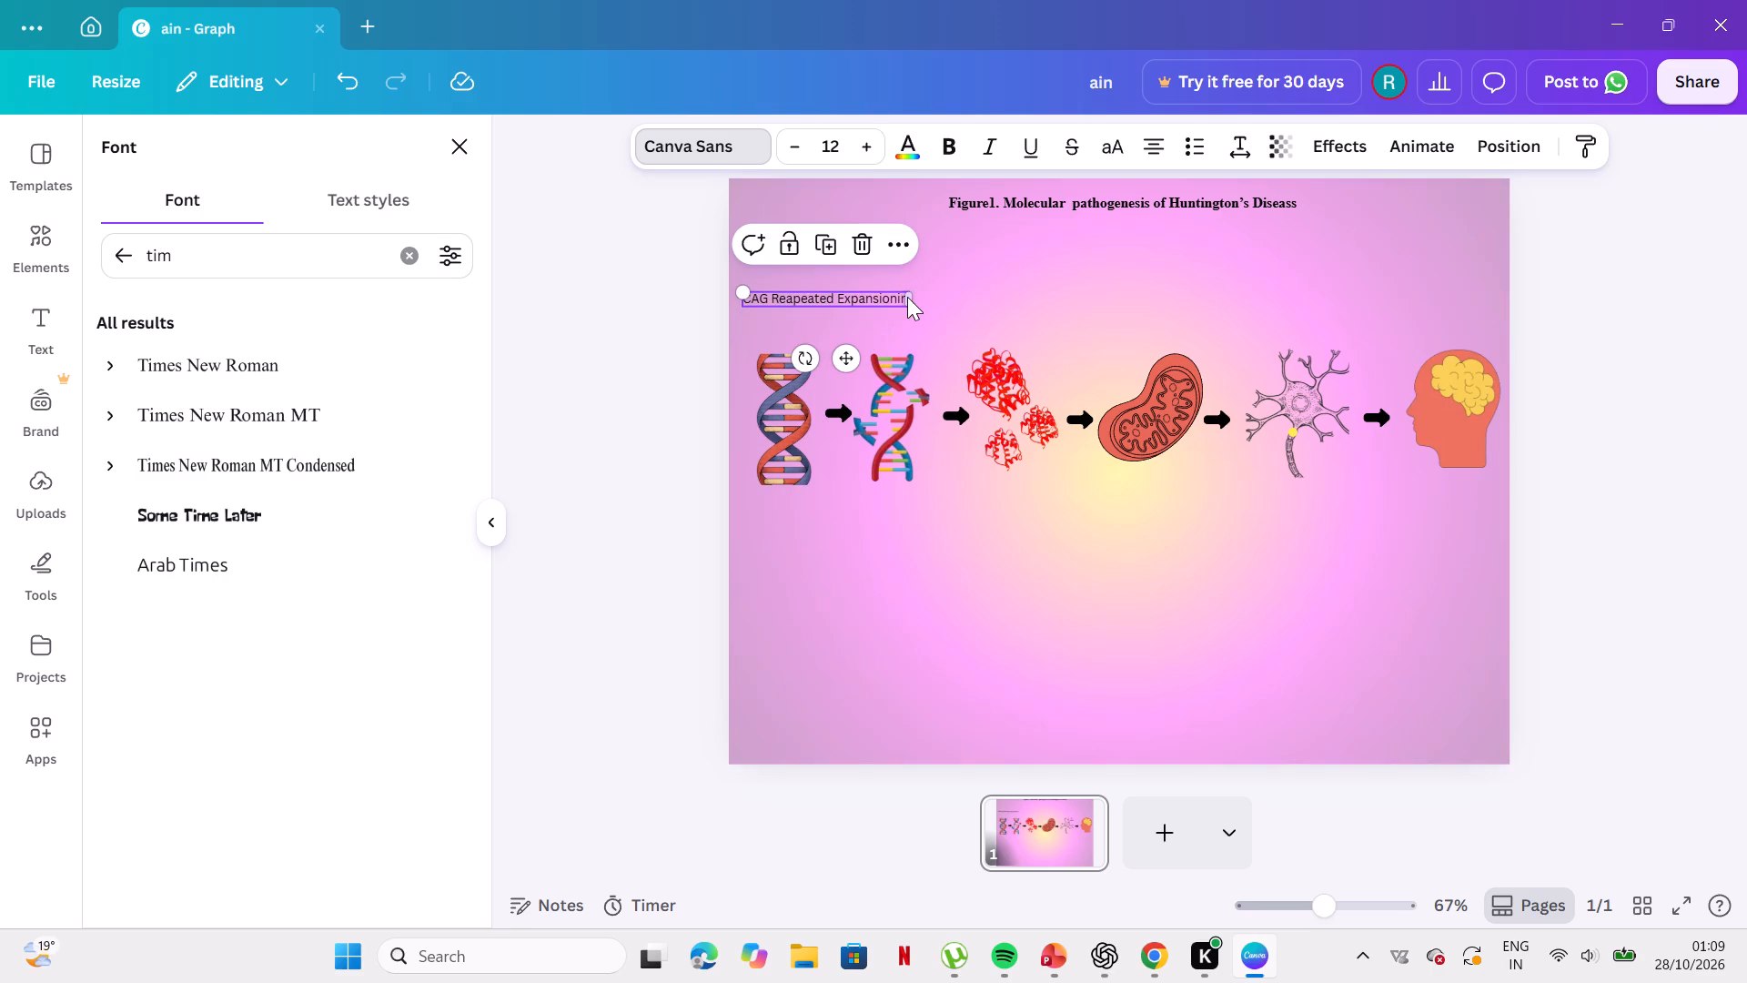
pyautogui.moveTo(907, 297); pyautogui.dragTo(920, 294)
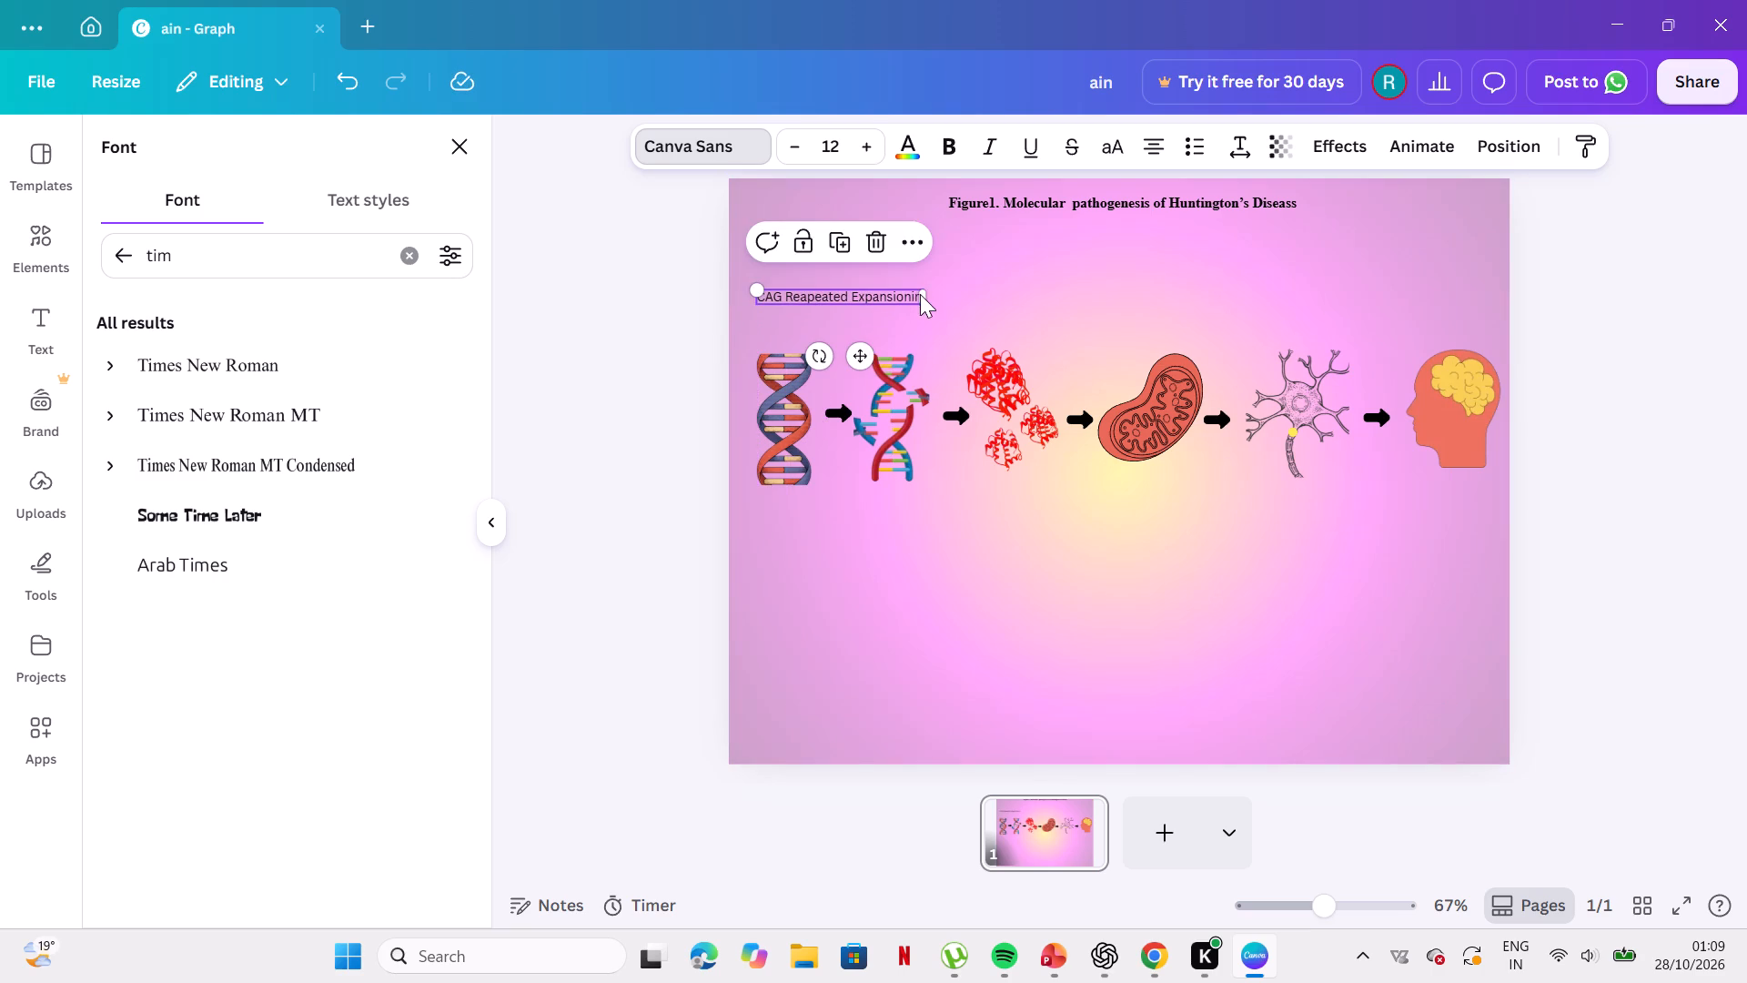
pyautogui.moveTo(924, 295); pyautogui.dragTo(839, 318)
# Correct the ending of the CAG label and extend it so it reads "CAG Reapeated Expansion in HTT Gene".
pyautogui.click(826, 324)
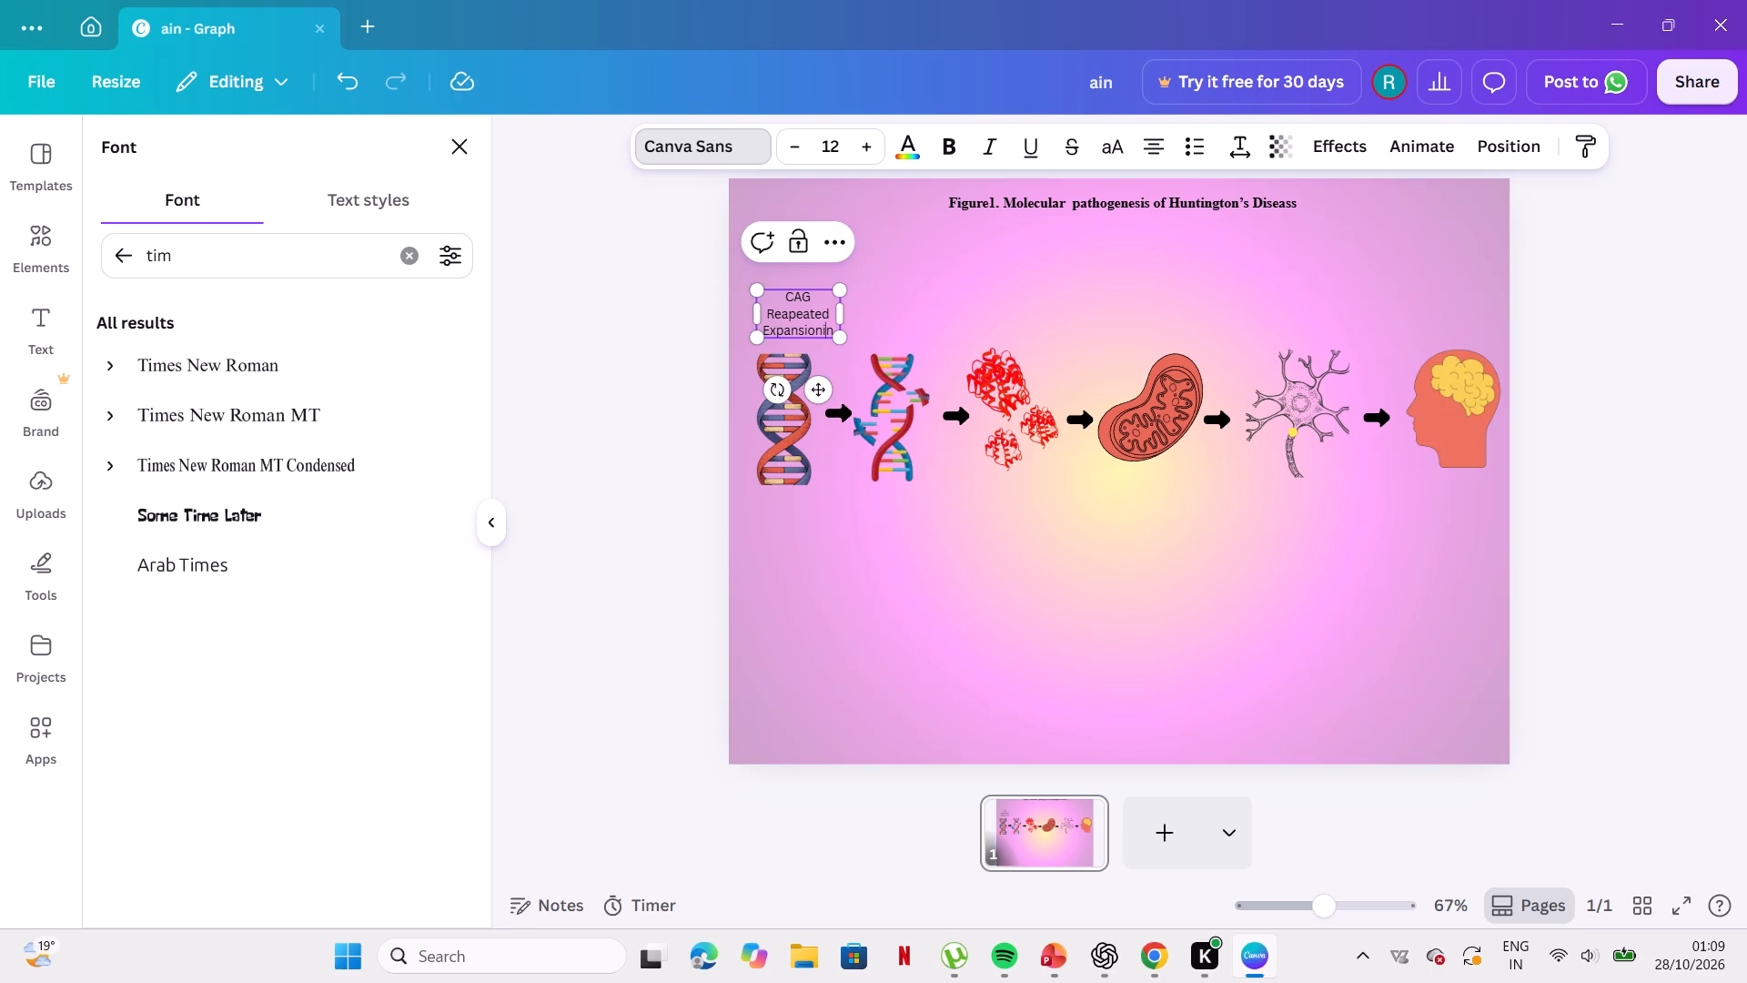
pyautogui.click(833, 329)
pyautogui.press('BackSpace')
pyautogui.press('BackSpace')
pyautogui.press('space')
pyautogui.write('in')
pyautogui.press('space')
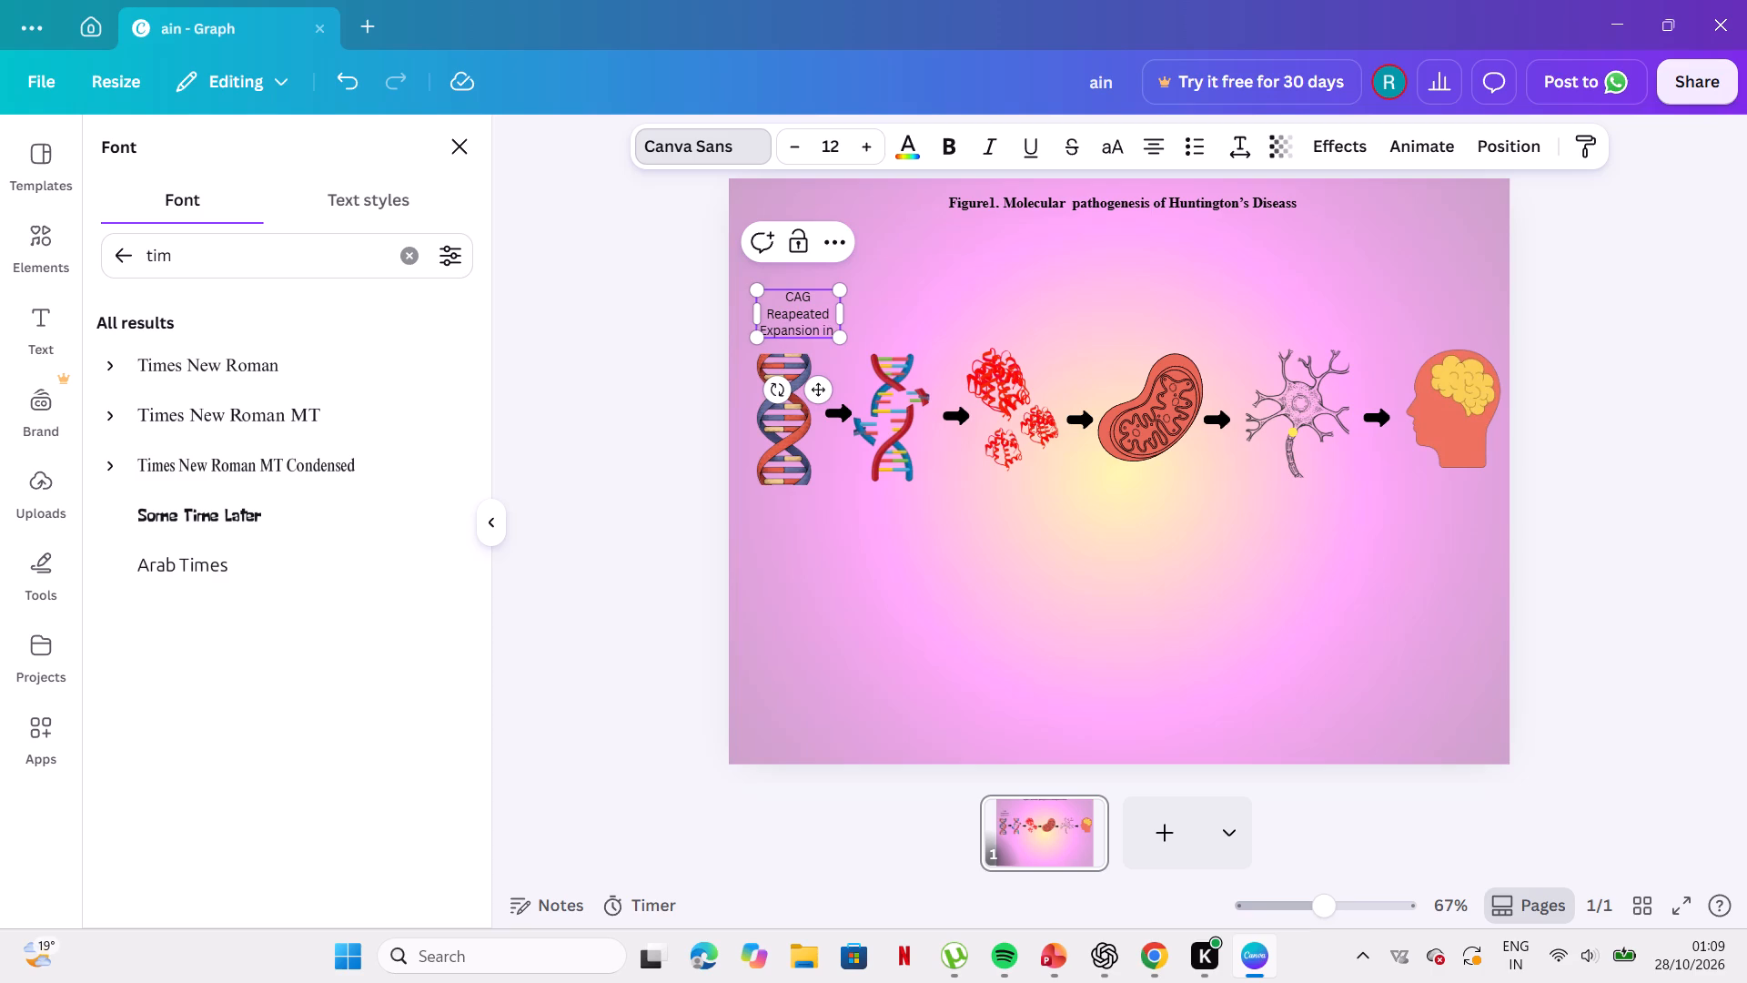
pyautogui.write('HTT')
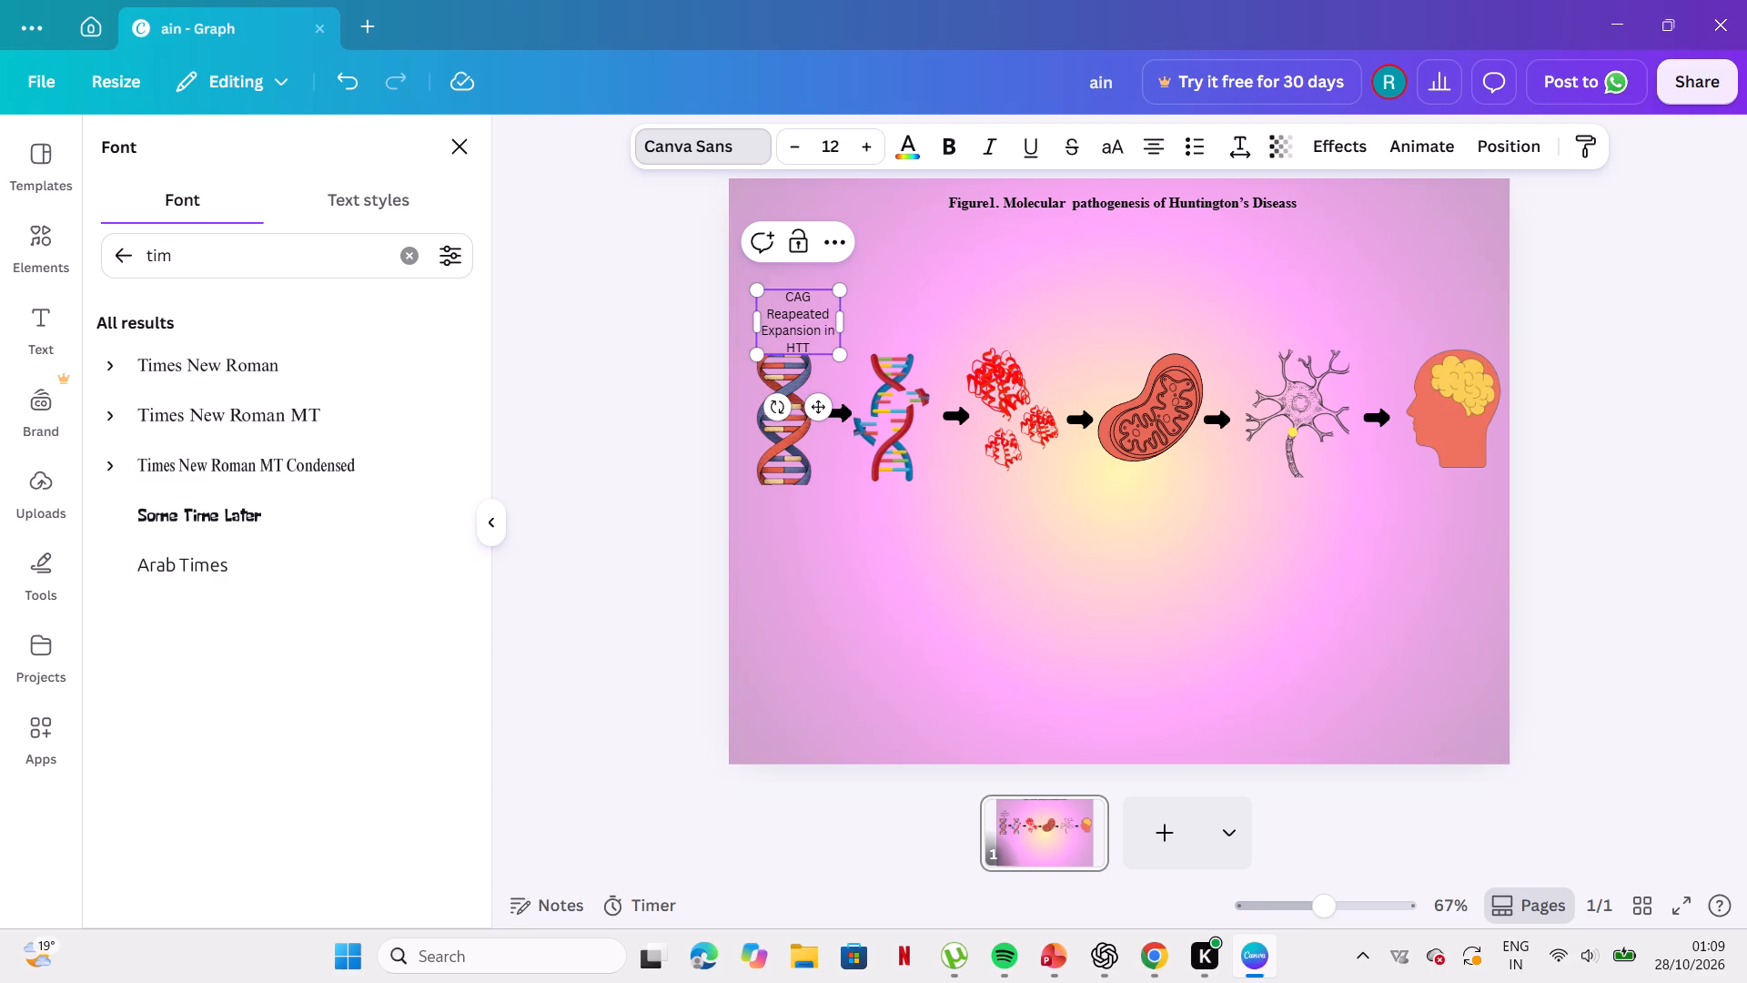
pyautogui.press('space')
pyautogui.press('g')
pyautogui.write('ene')
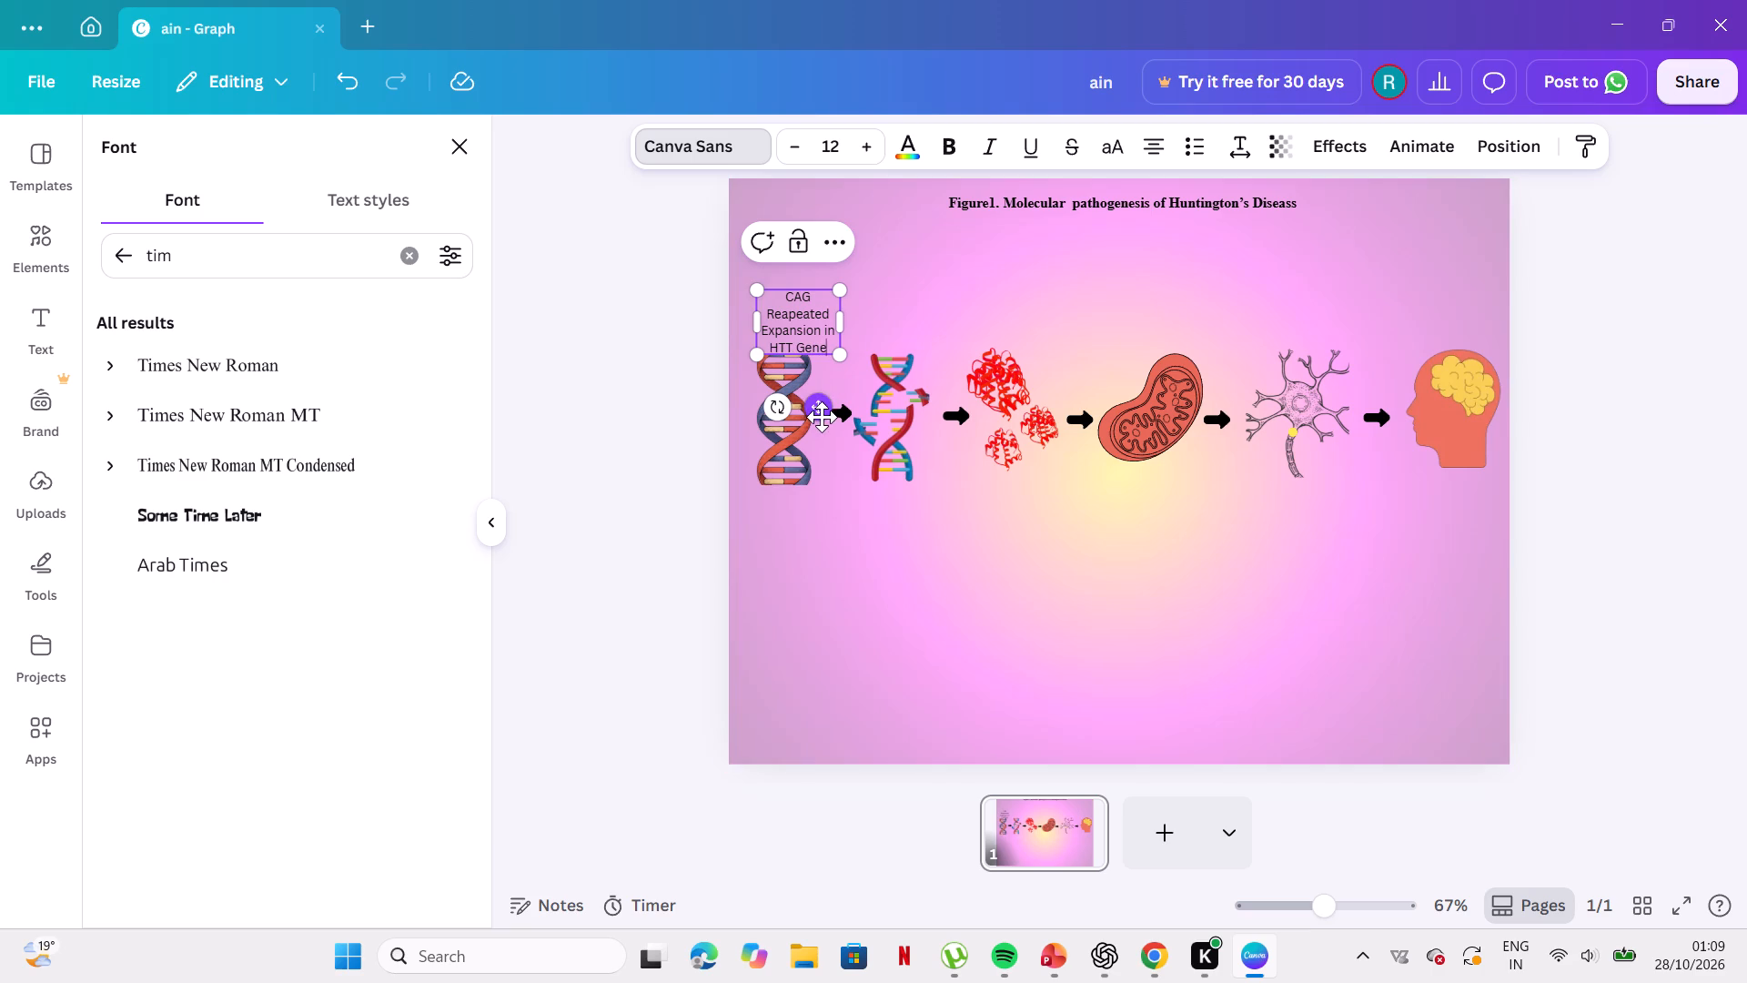
# Lower the first DNA illustration slightly and centre the CAG label just above it without overlap.
pyautogui.moveTo(822, 417); pyautogui.dragTo(811, 399)
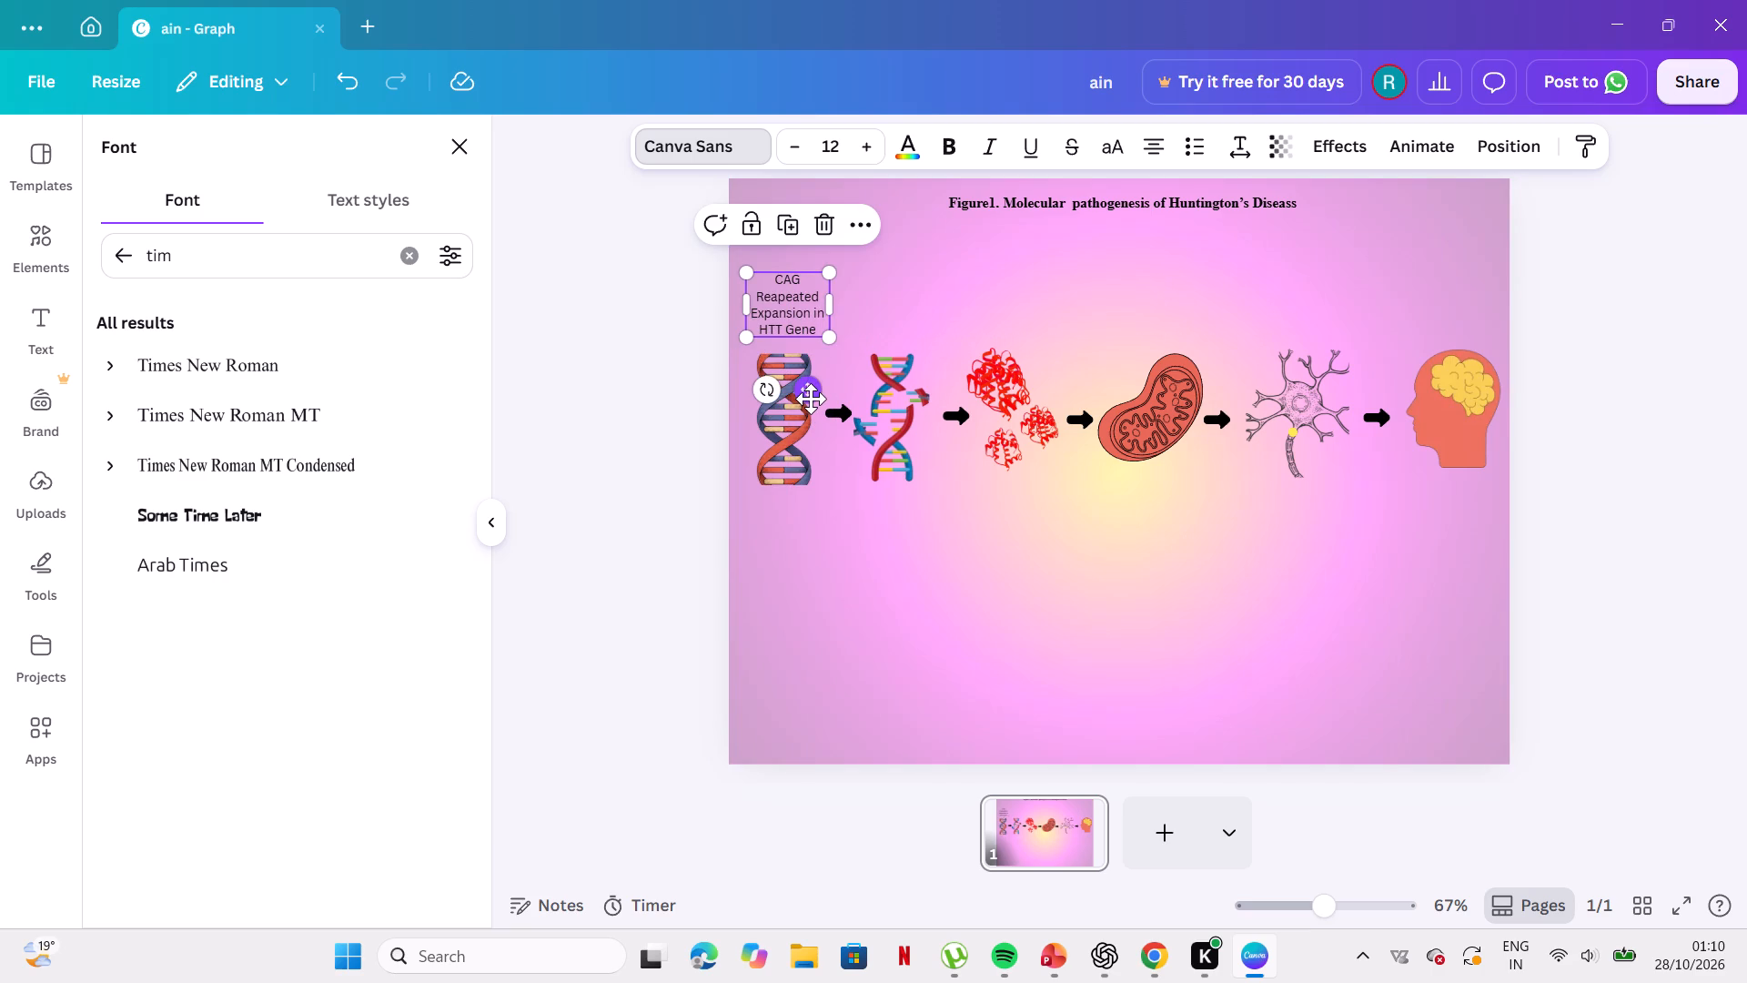
pyautogui.moveTo(798, 446); pyautogui.dragTo(798, 489)
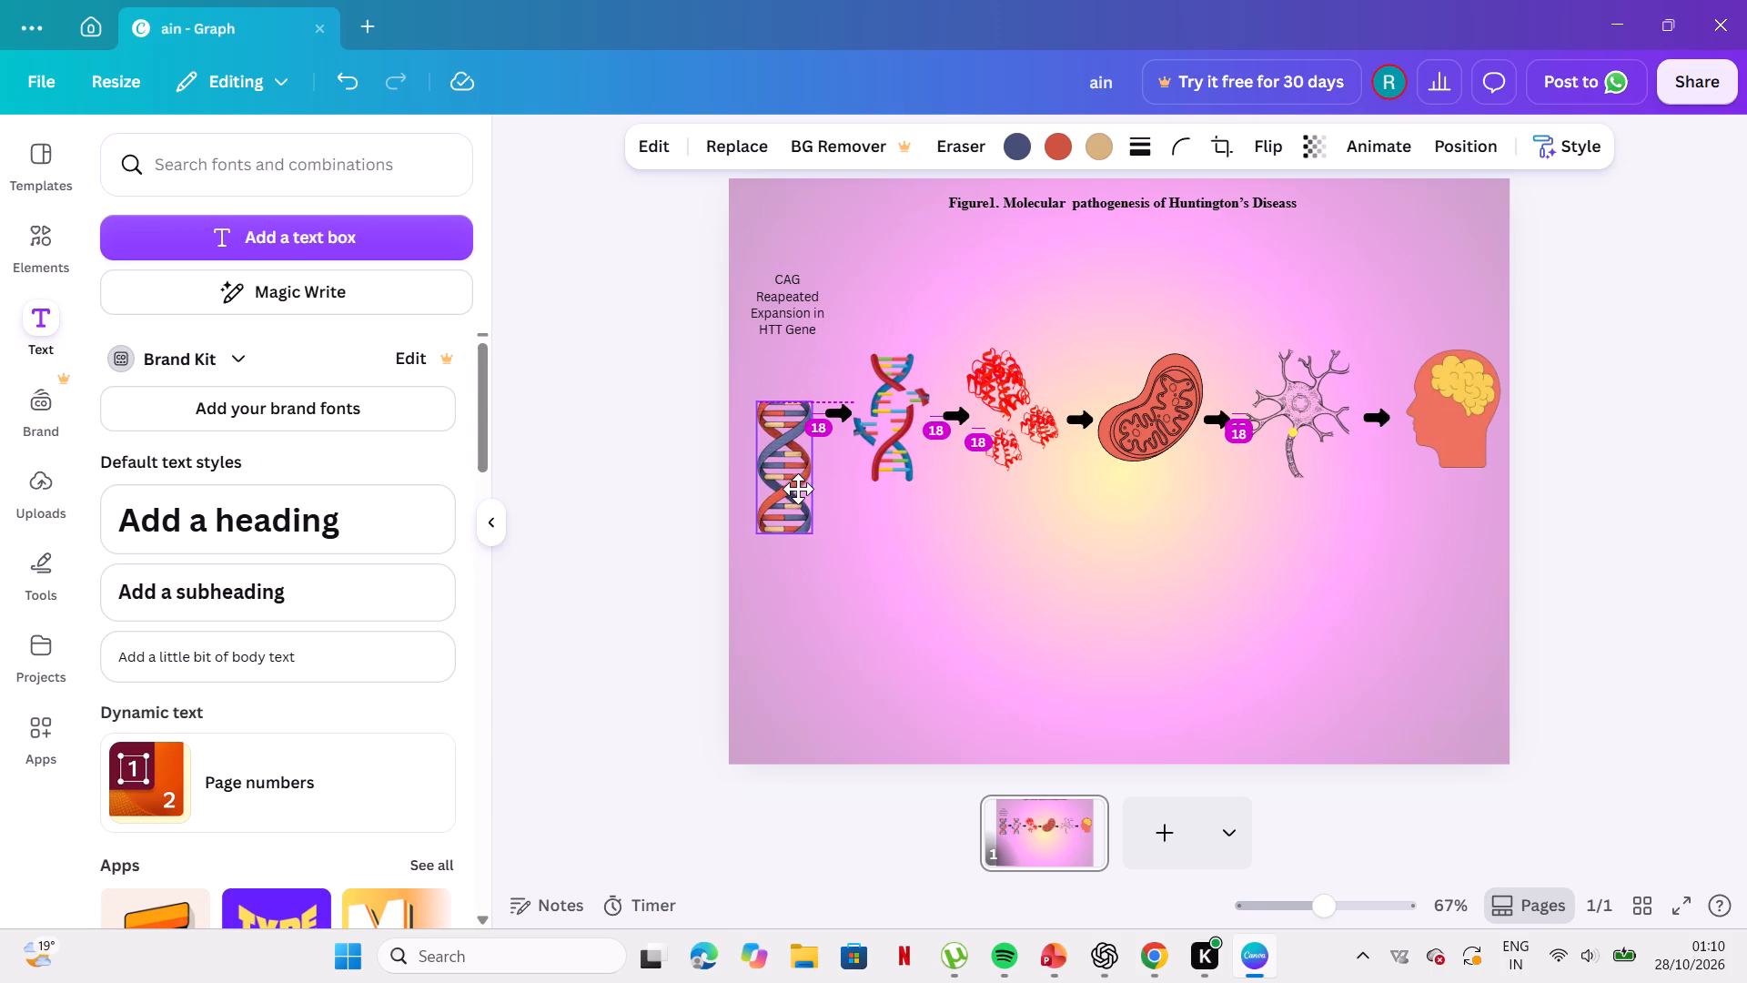
pyautogui.moveTo(798, 489); pyautogui.dragTo(801, 460)
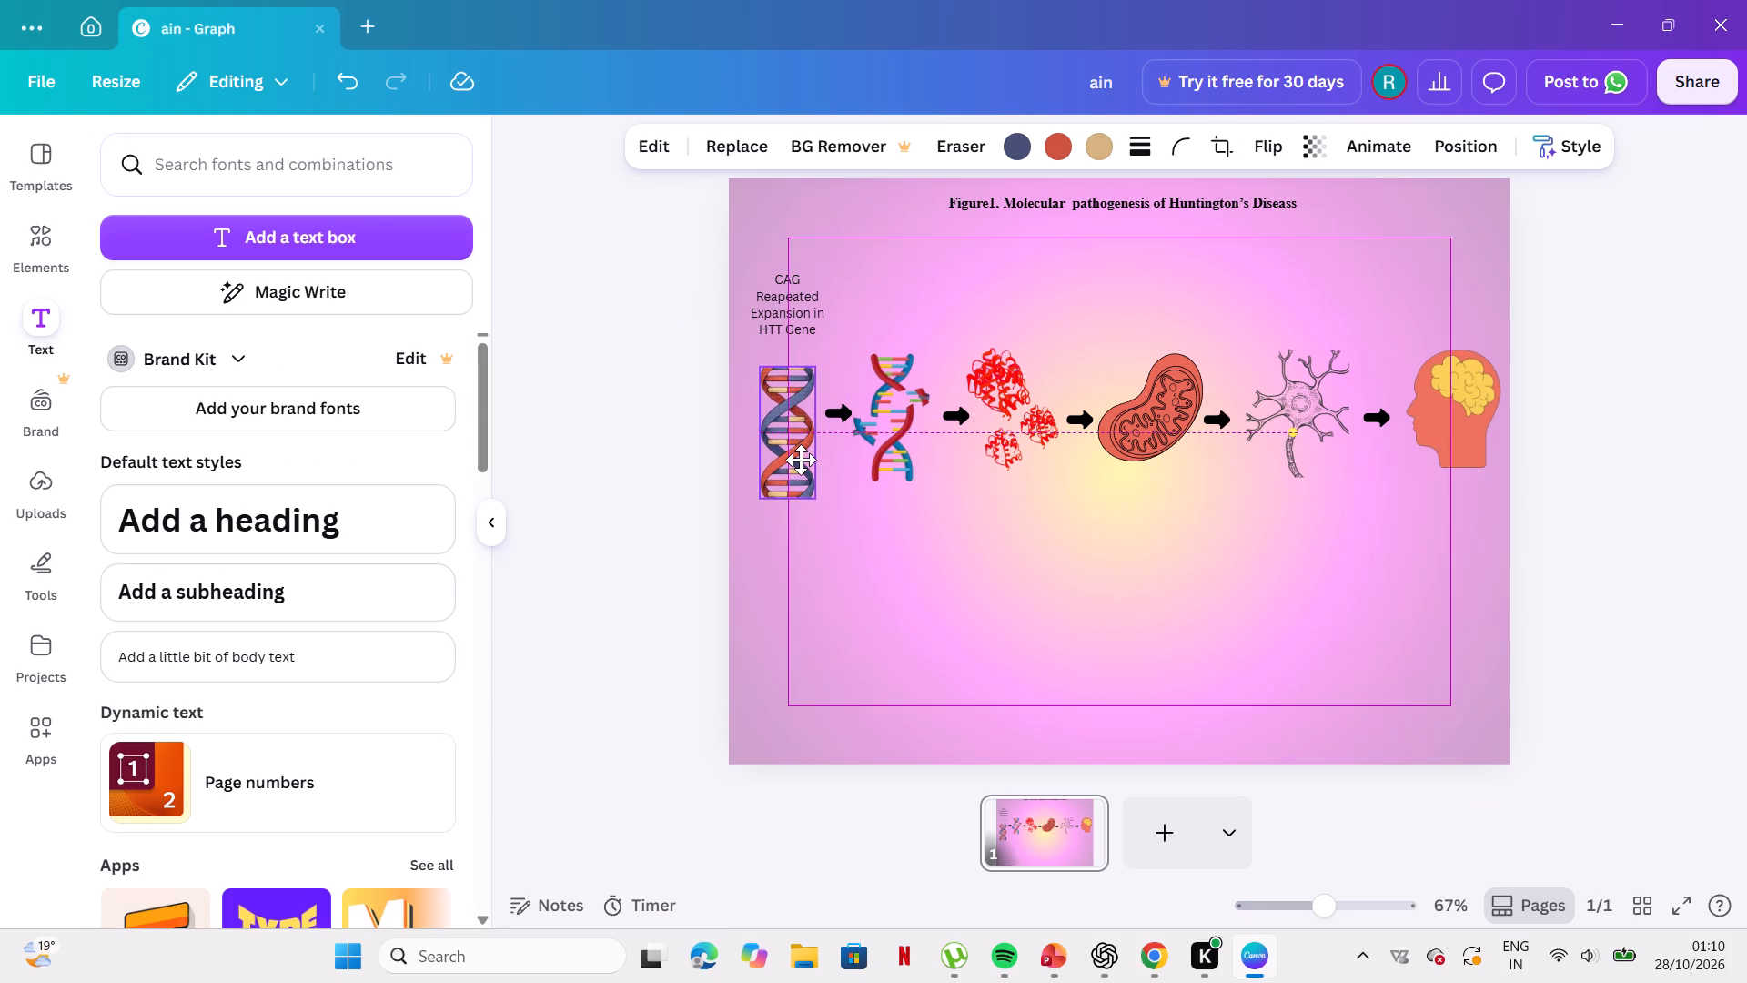
pyautogui.moveTo(801, 460); pyautogui.dragTo(801, 474)
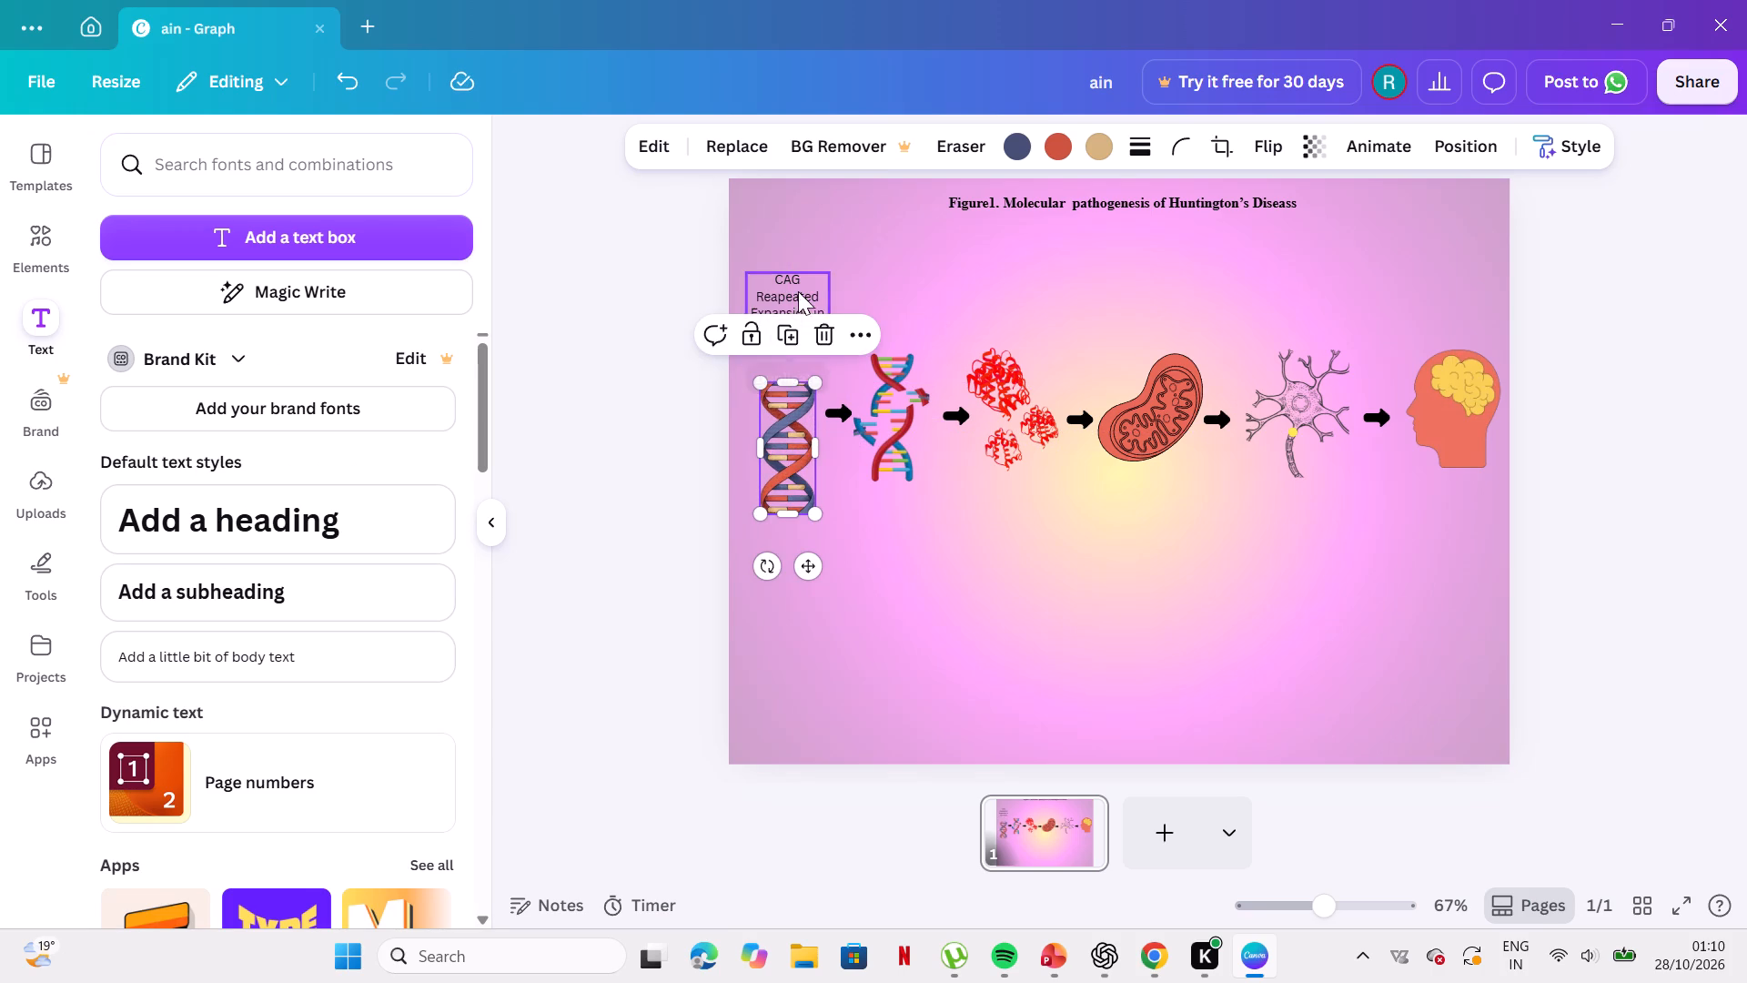
pyautogui.moveTo(797, 285); pyautogui.dragTo(795, 299)
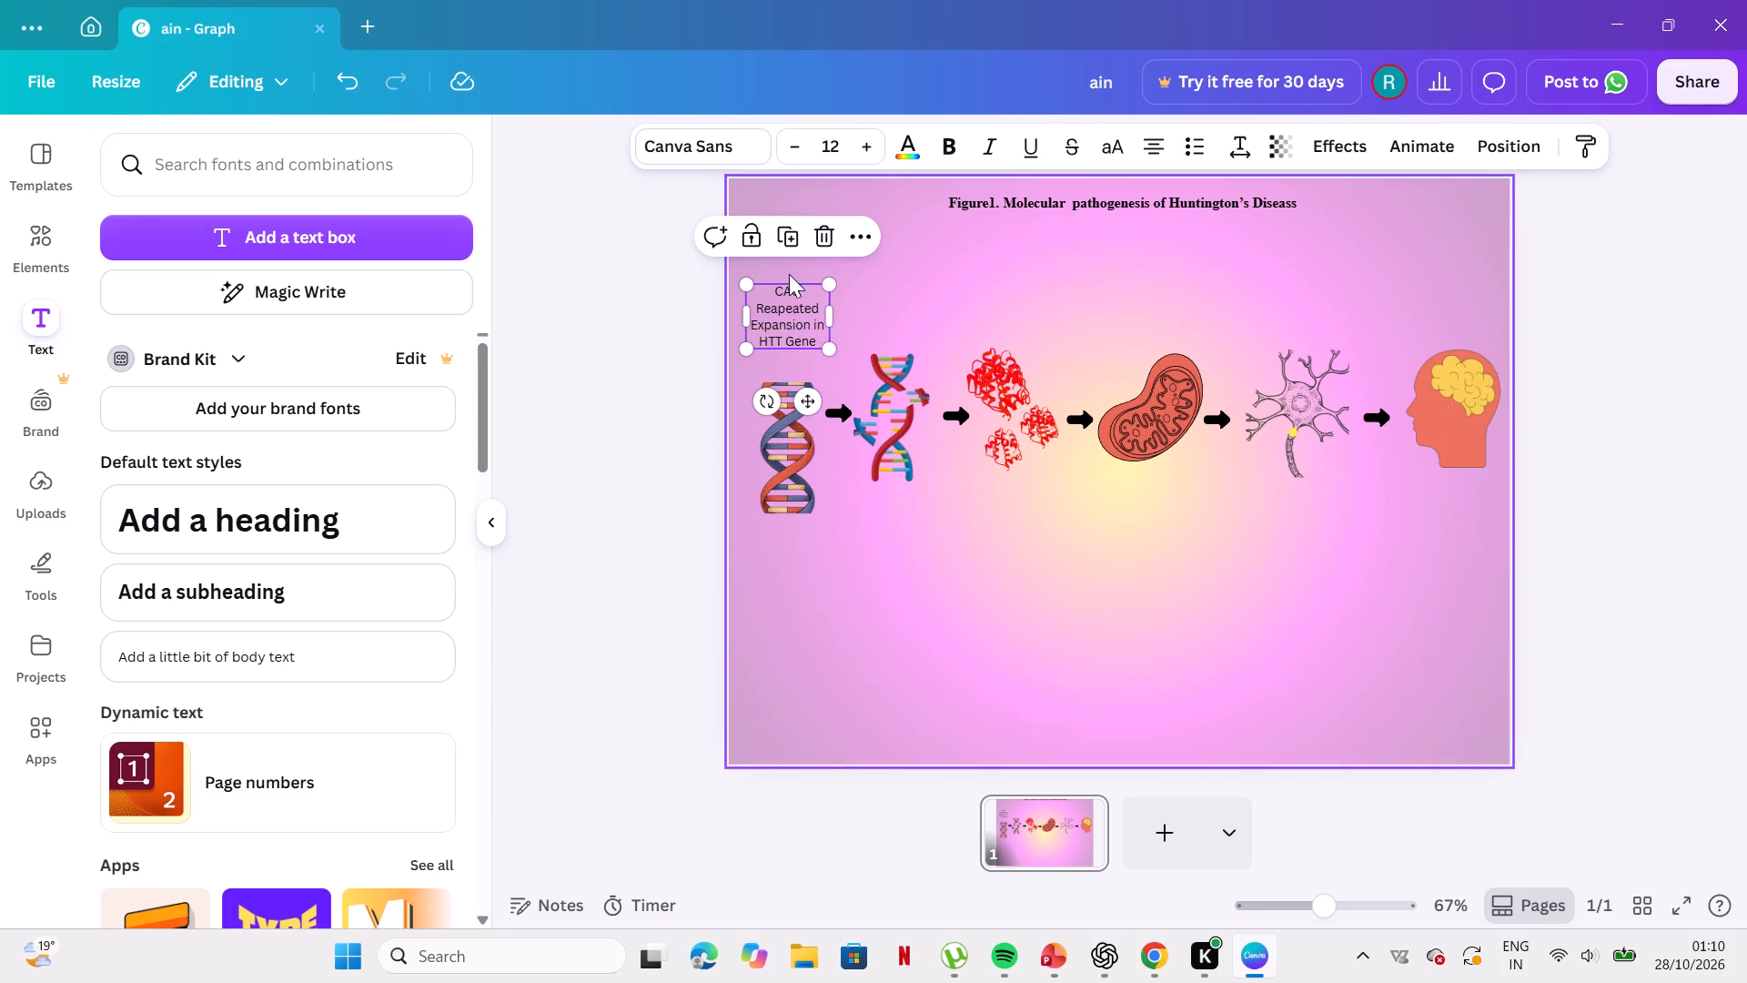
# Make the CAG label above the first DNA illustration bold.
pyautogui.click(954, 148)
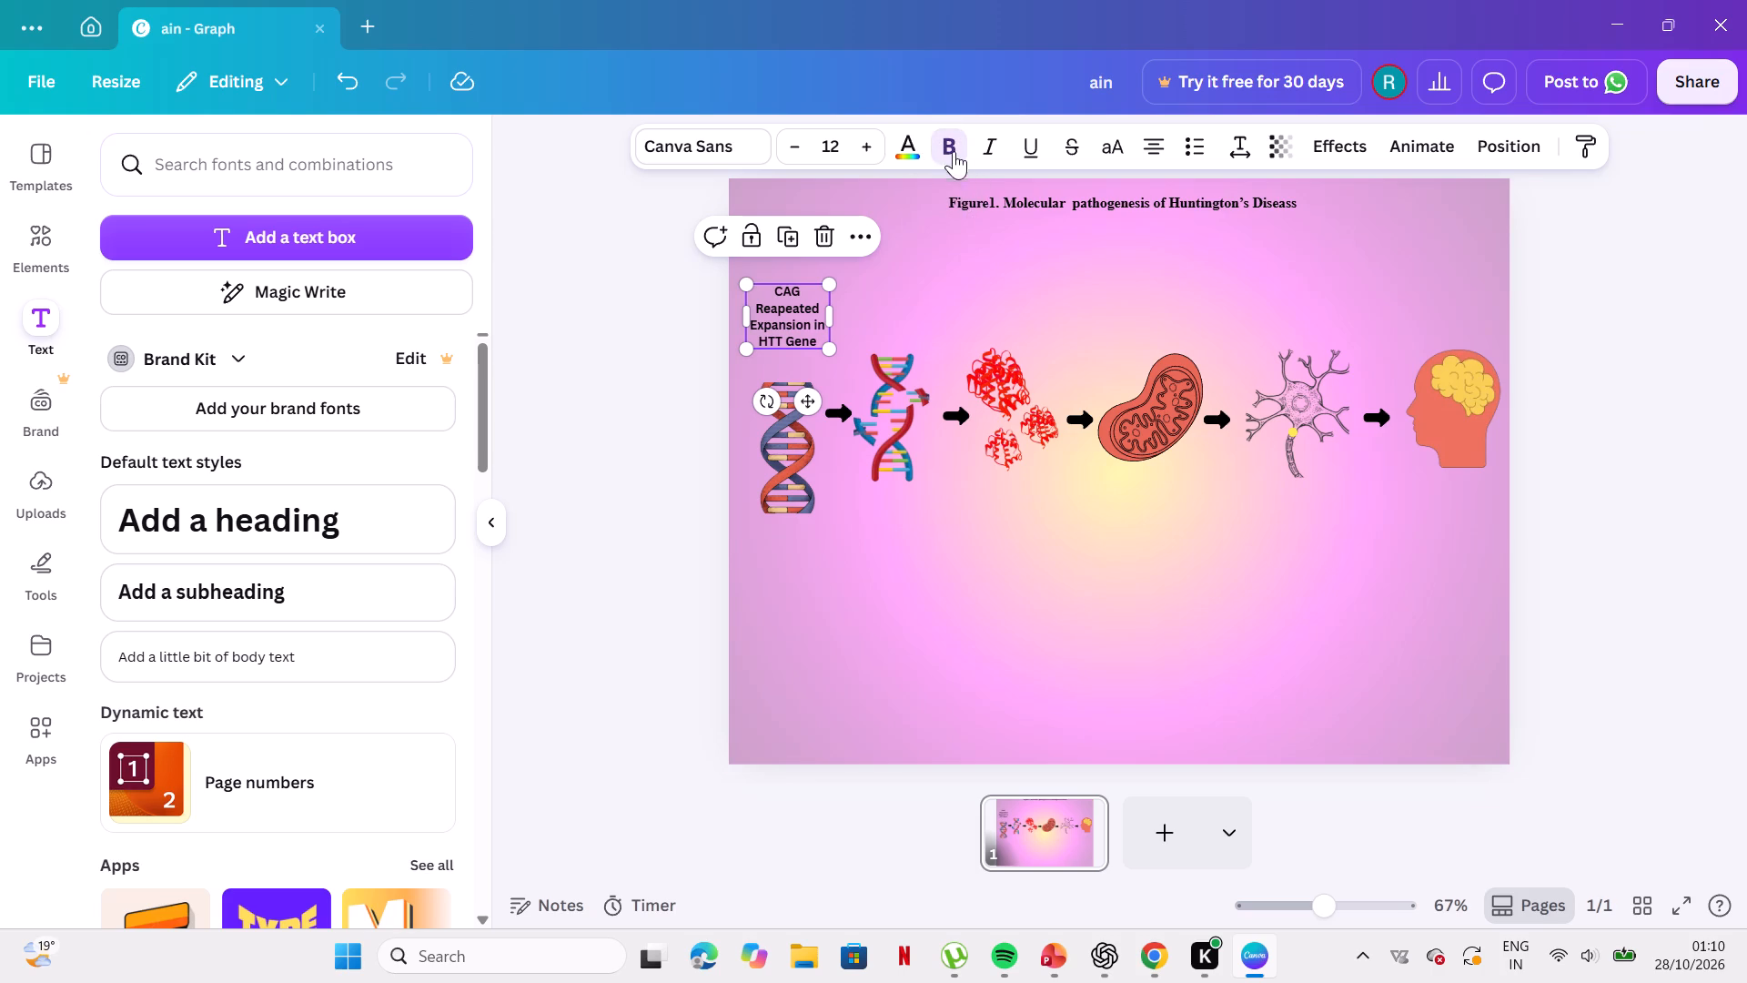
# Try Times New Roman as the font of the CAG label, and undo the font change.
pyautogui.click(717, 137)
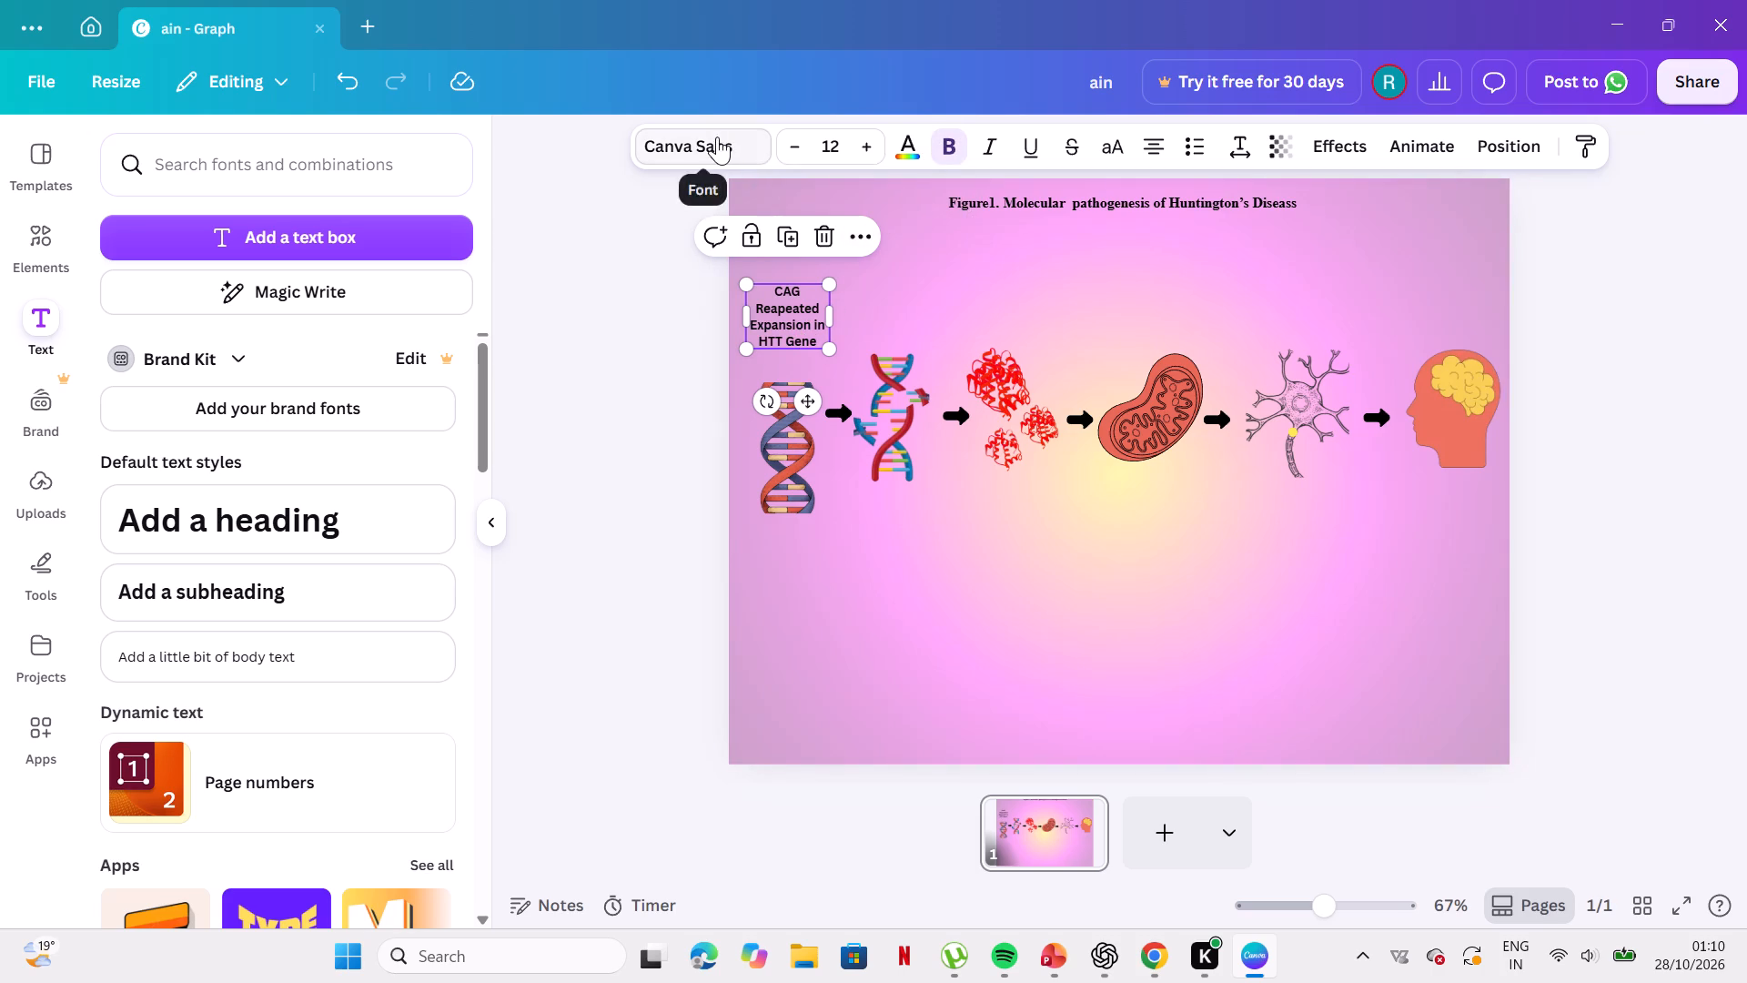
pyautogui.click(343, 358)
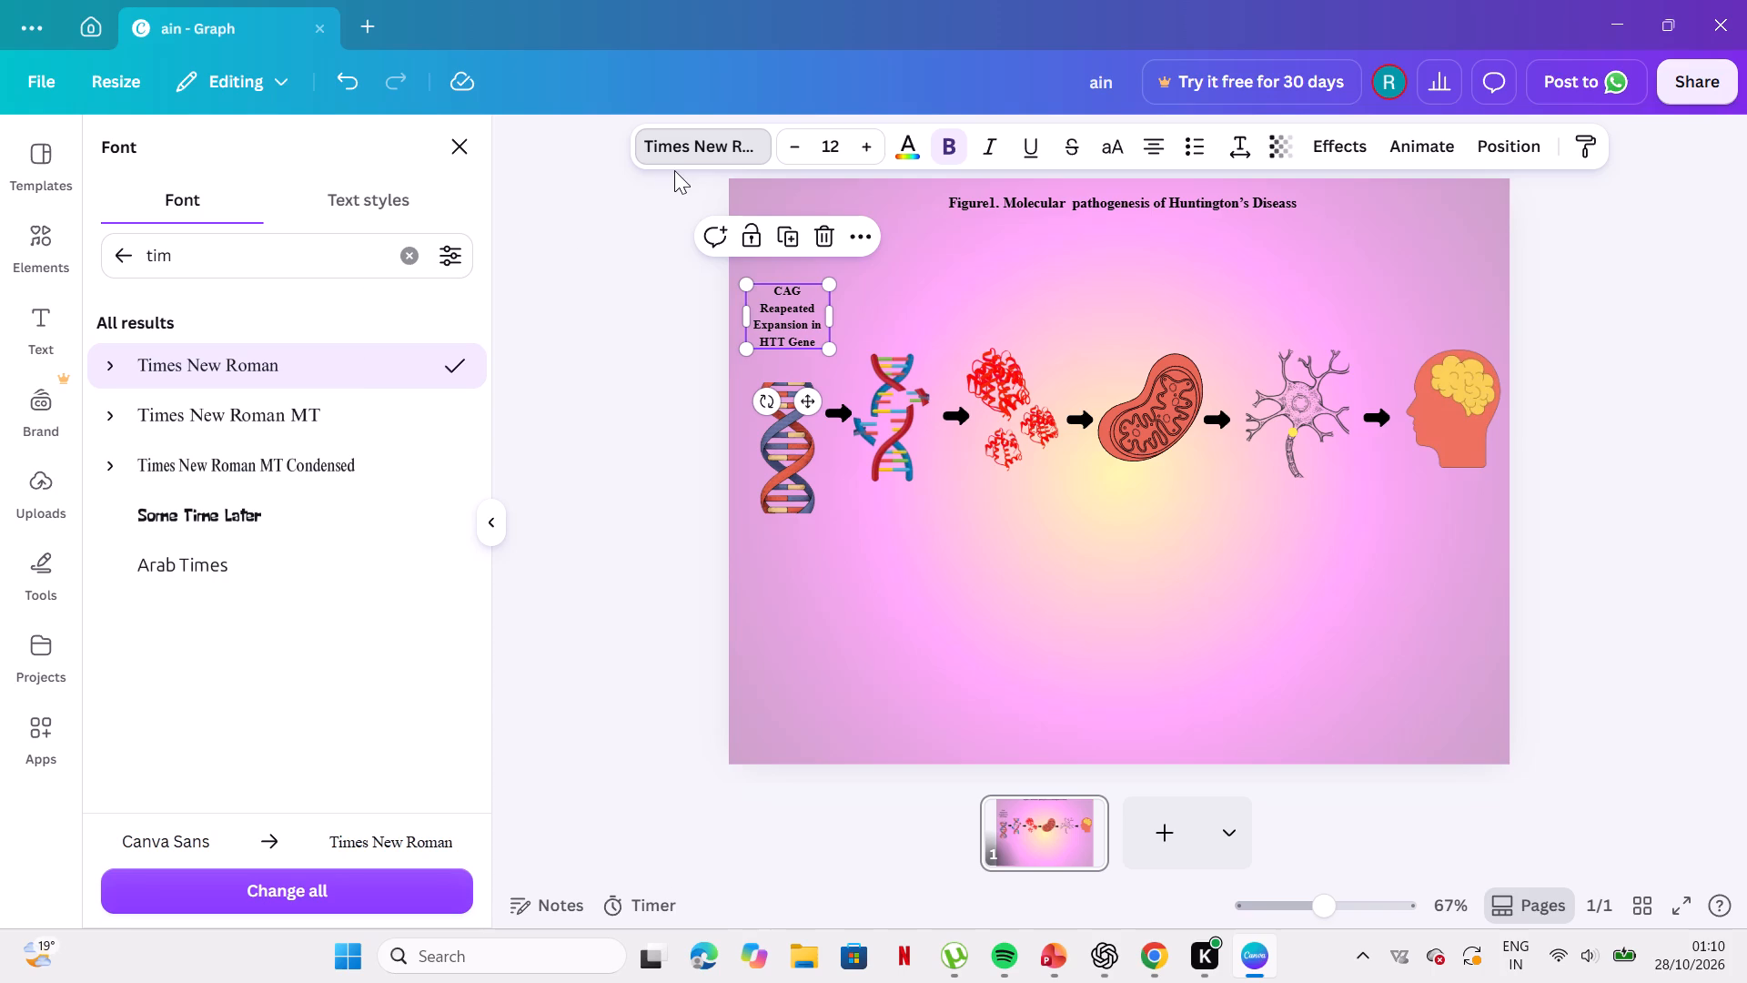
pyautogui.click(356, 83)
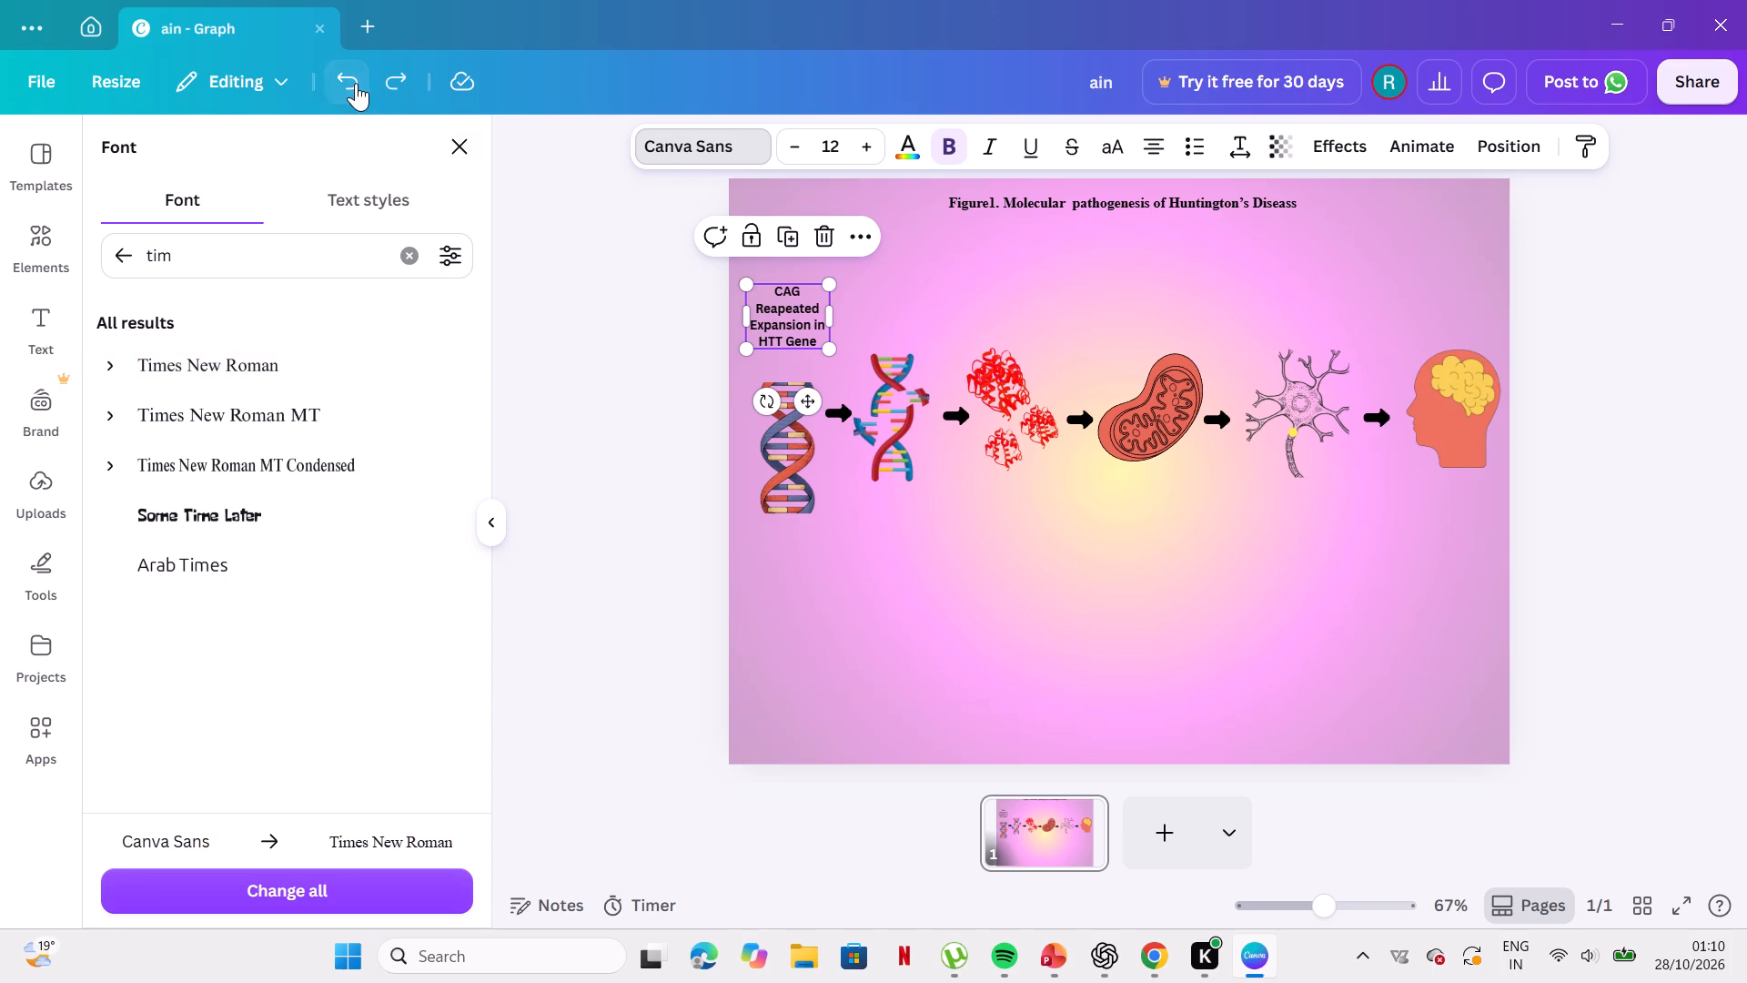
# Move the second DNA illustration down so it lines up with the first one.
pyautogui.click(909, 391)
pyautogui.moveTo(909, 391); pyautogui.dragTo(912, 410)
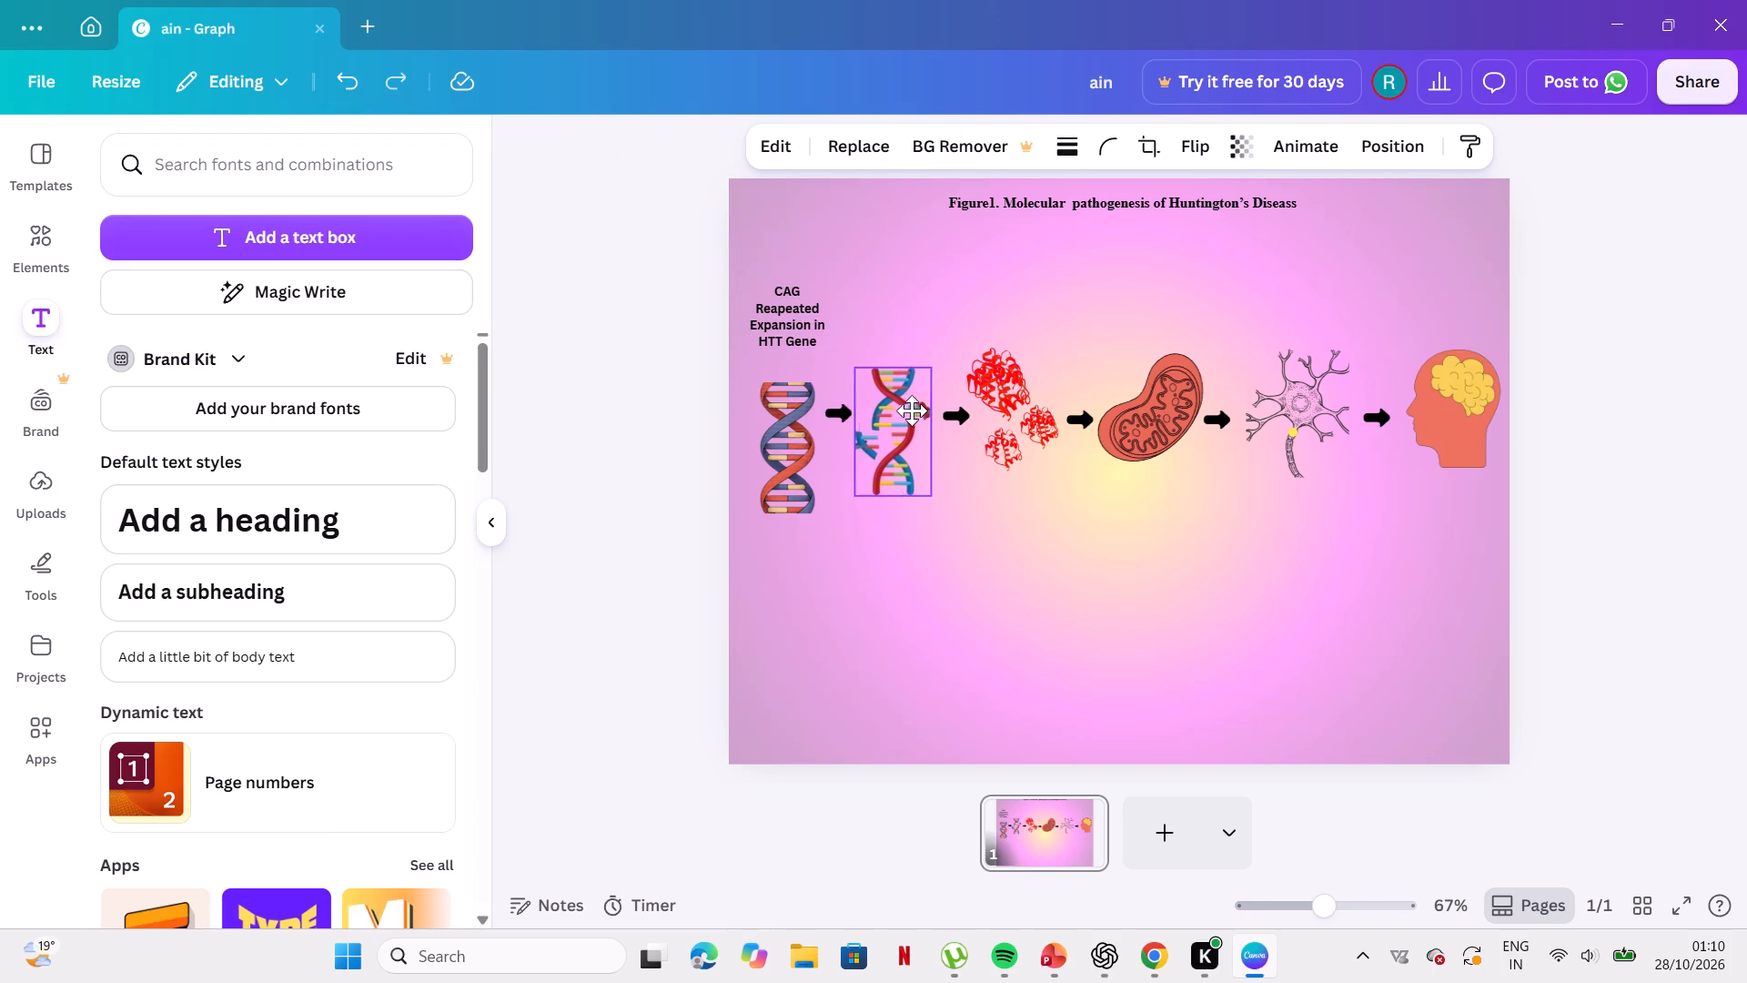
pyautogui.moveTo(912, 410); pyautogui.dragTo(916, 421)
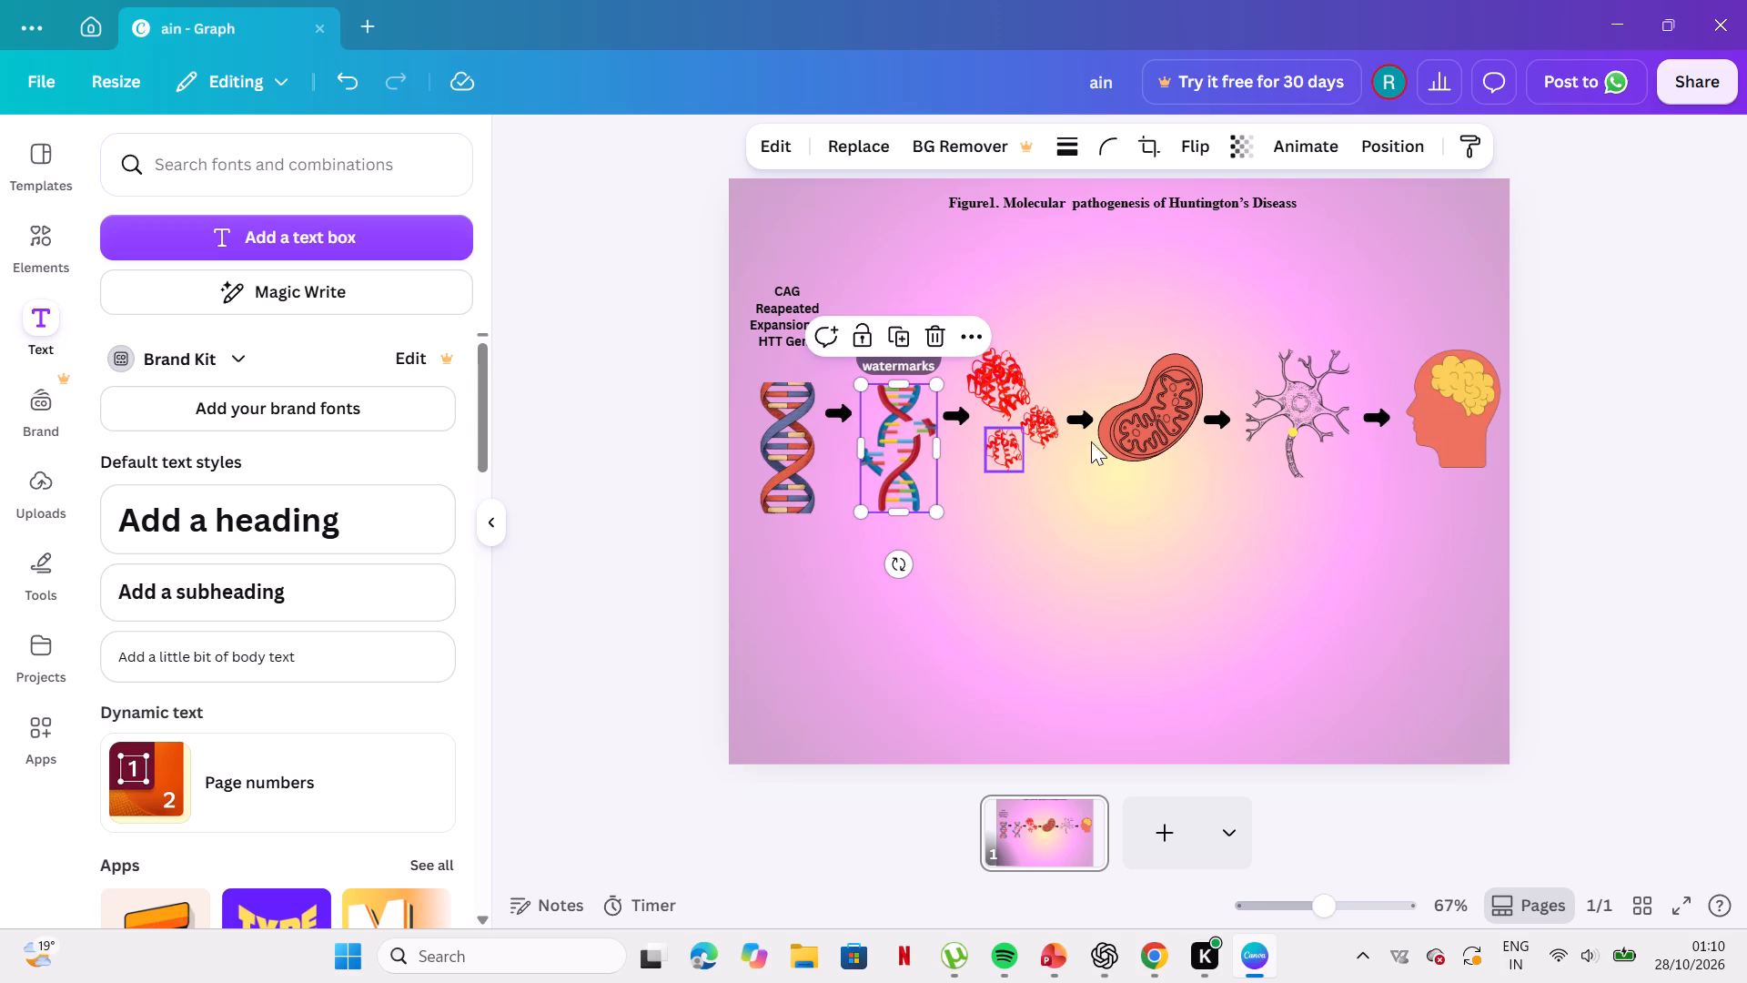
# Shift the red protein pieces down between their two arrows, with the large ones stacked together and a small one below.
pyautogui.moveTo(1003, 399); pyautogui.dragTo(1003, 410)
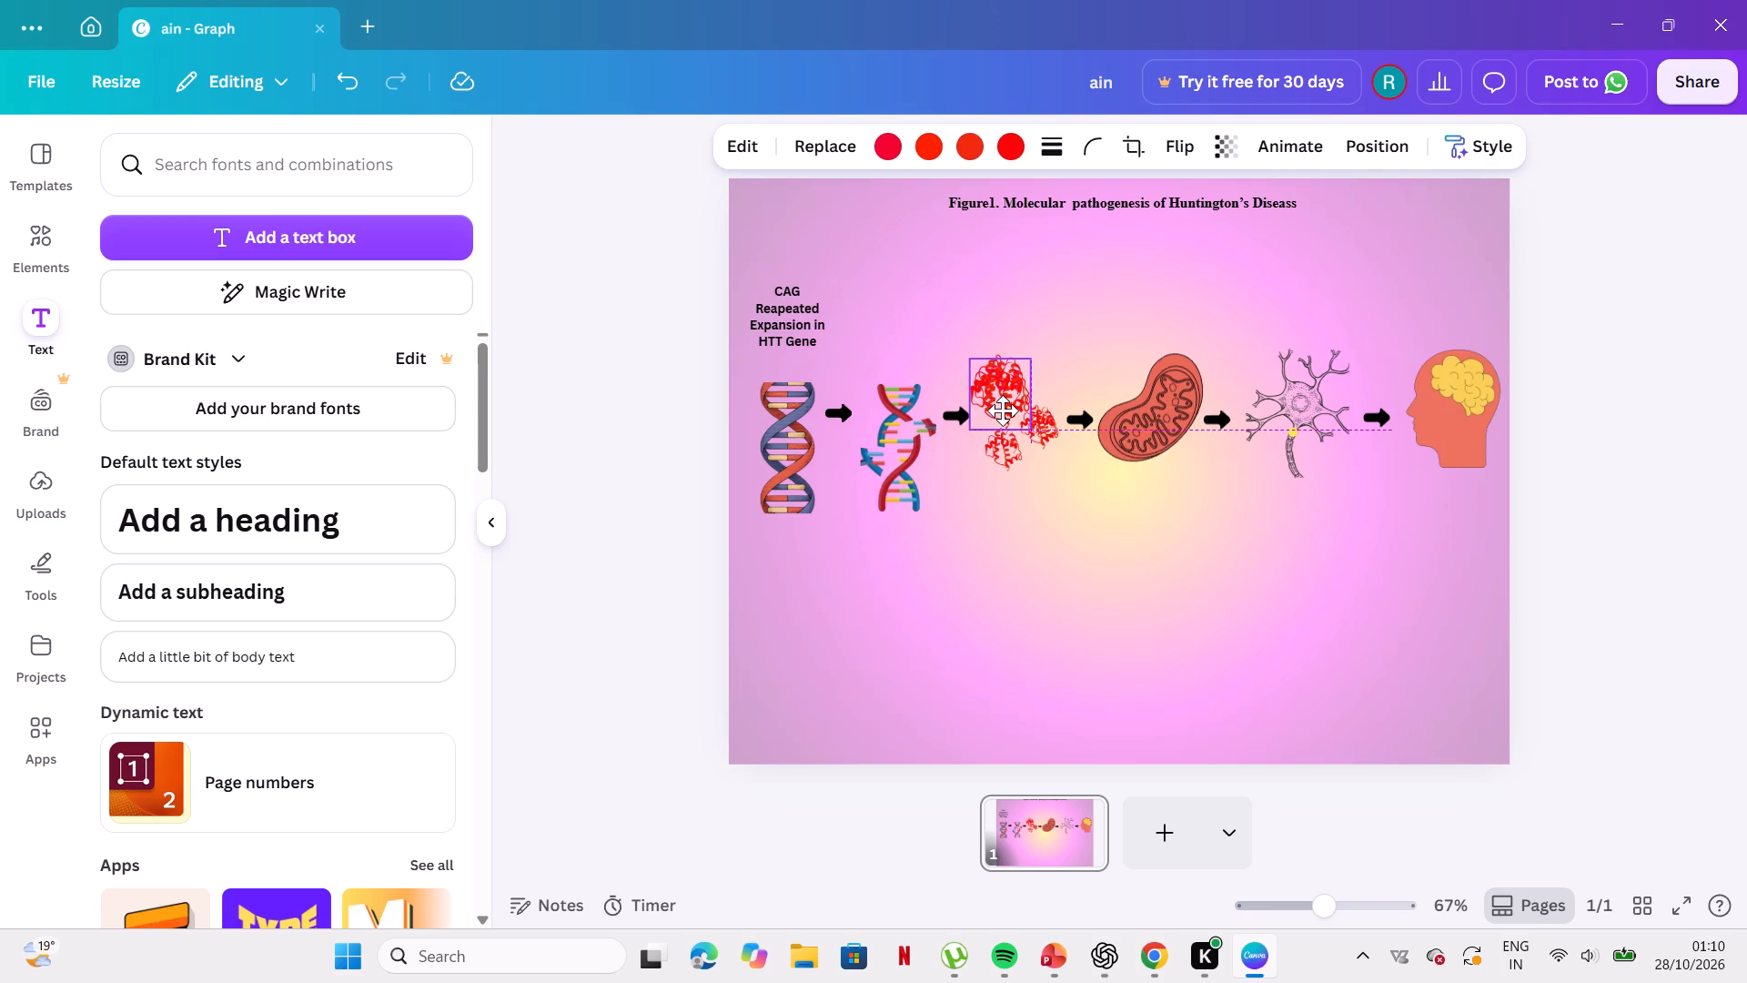
pyautogui.moveTo(1003, 410); pyautogui.dragTo(1003, 411)
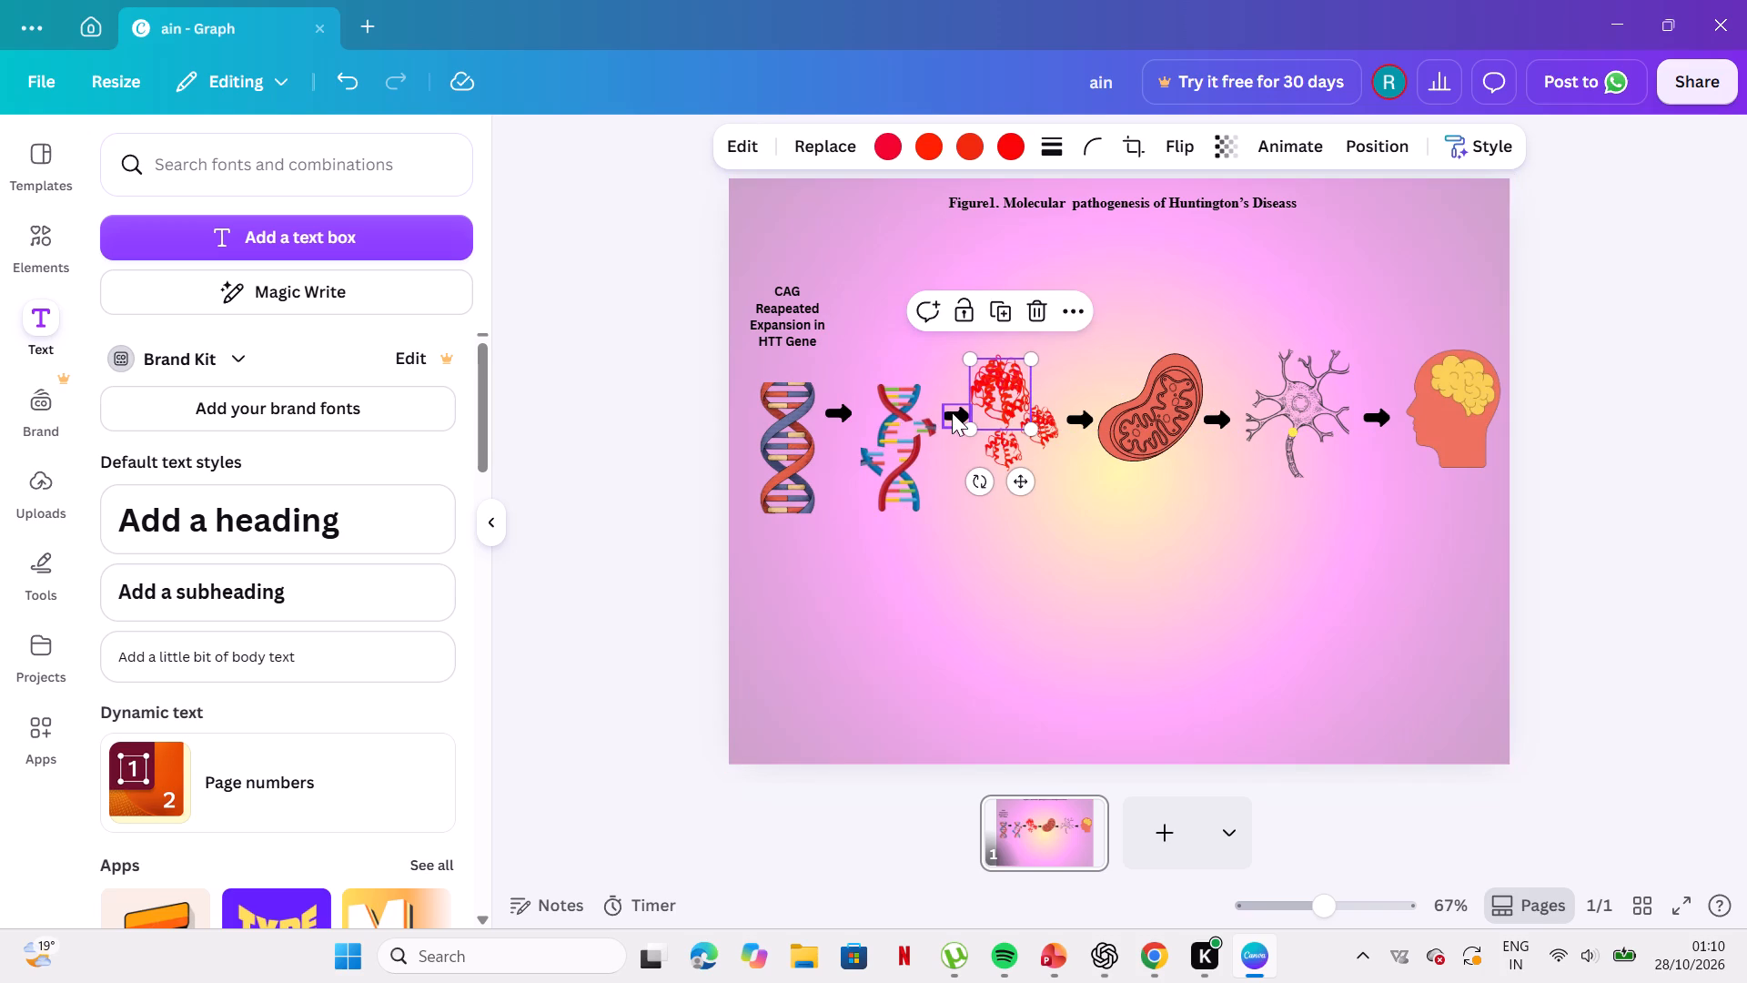
pyautogui.moveTo(1042, 431); pyautogui.dragTo(1058, 472)
pyautogui.moveTo(1012, 449); pyautogui.dragTo(1016, 481)
pyautogui.moveTo(1045, 473); pyautogui.dragTo(1007, 496)
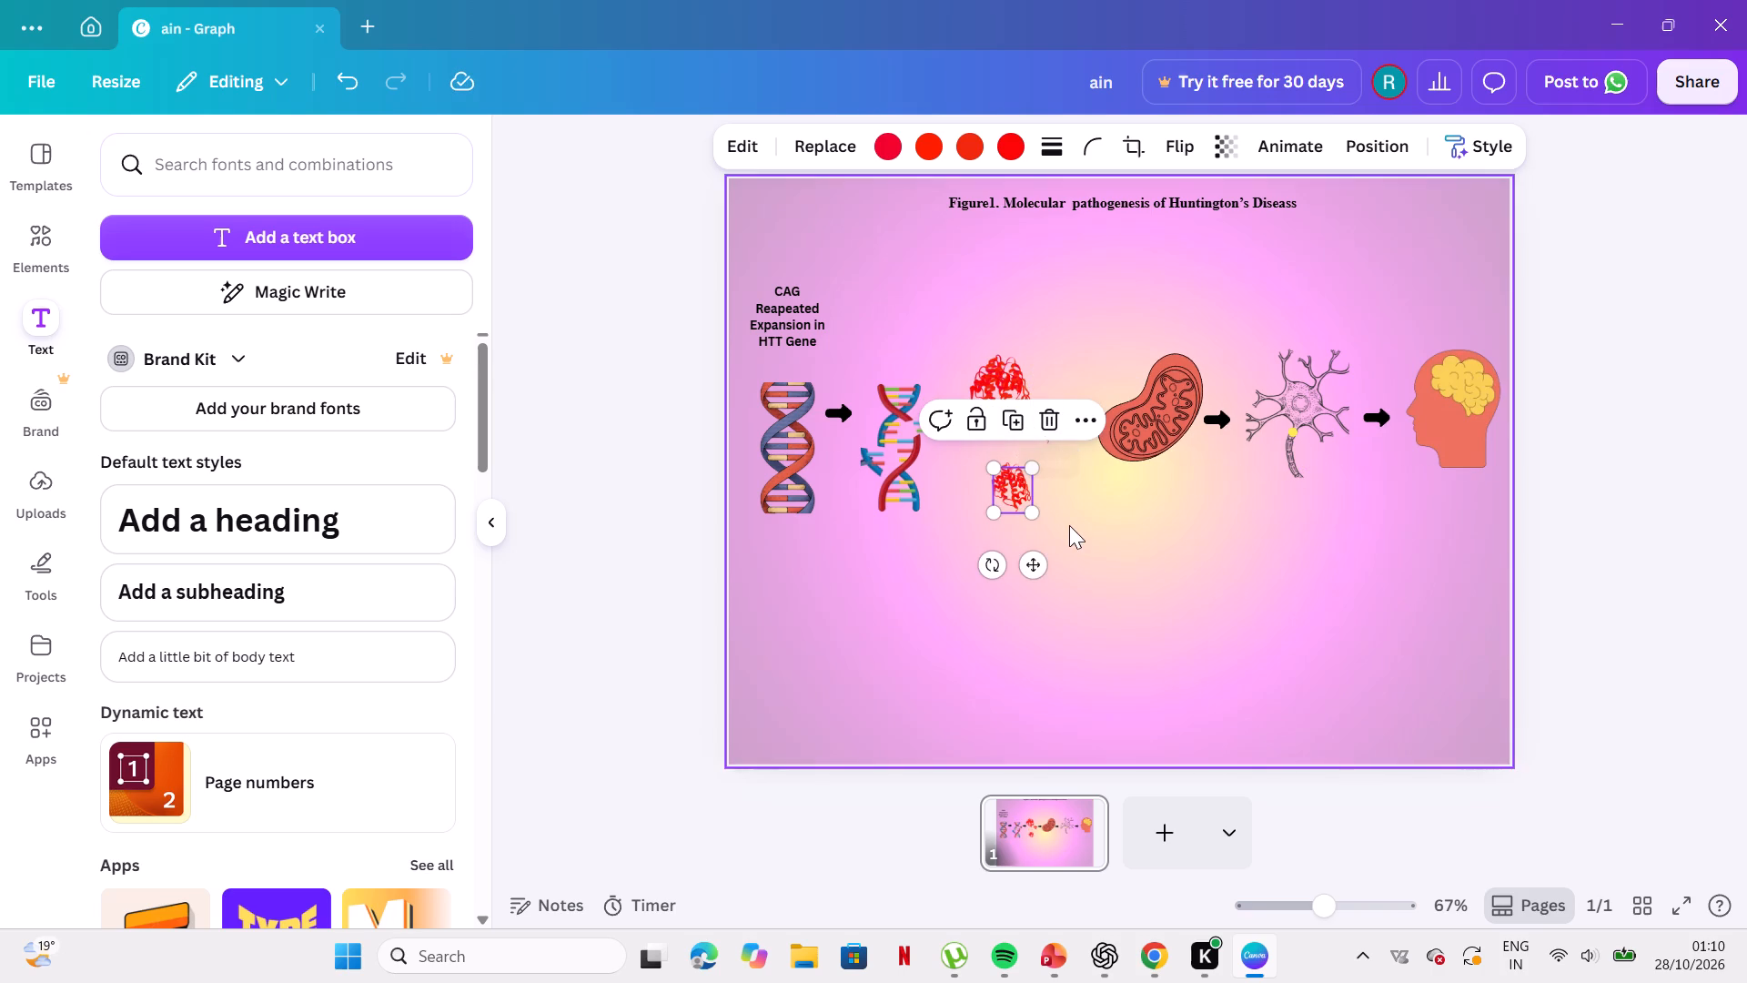
pyautogui.moveTo(1082, 534); pyautogui.dragTo(1088, 467)
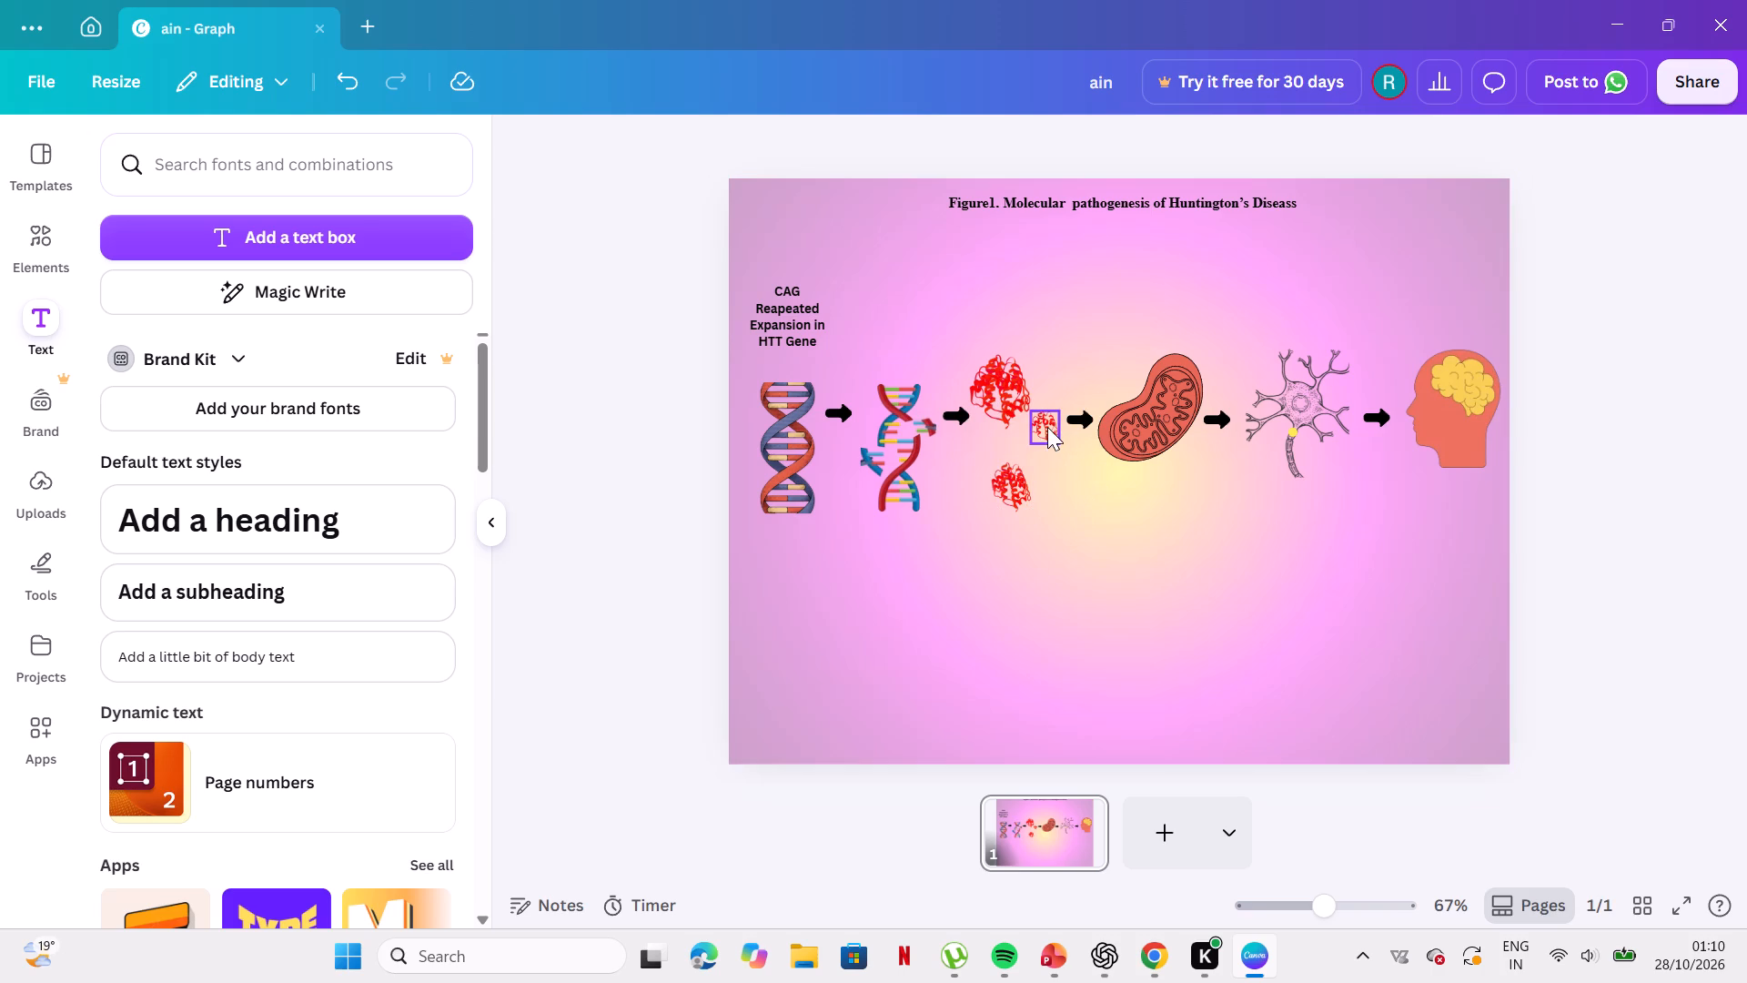
pyautogui.moveTo(1047, 427); pyautogui.dragTo(1044, 443)
pyautogui.moveTo(990, 399); pyautogui.dragTo(996, 417)
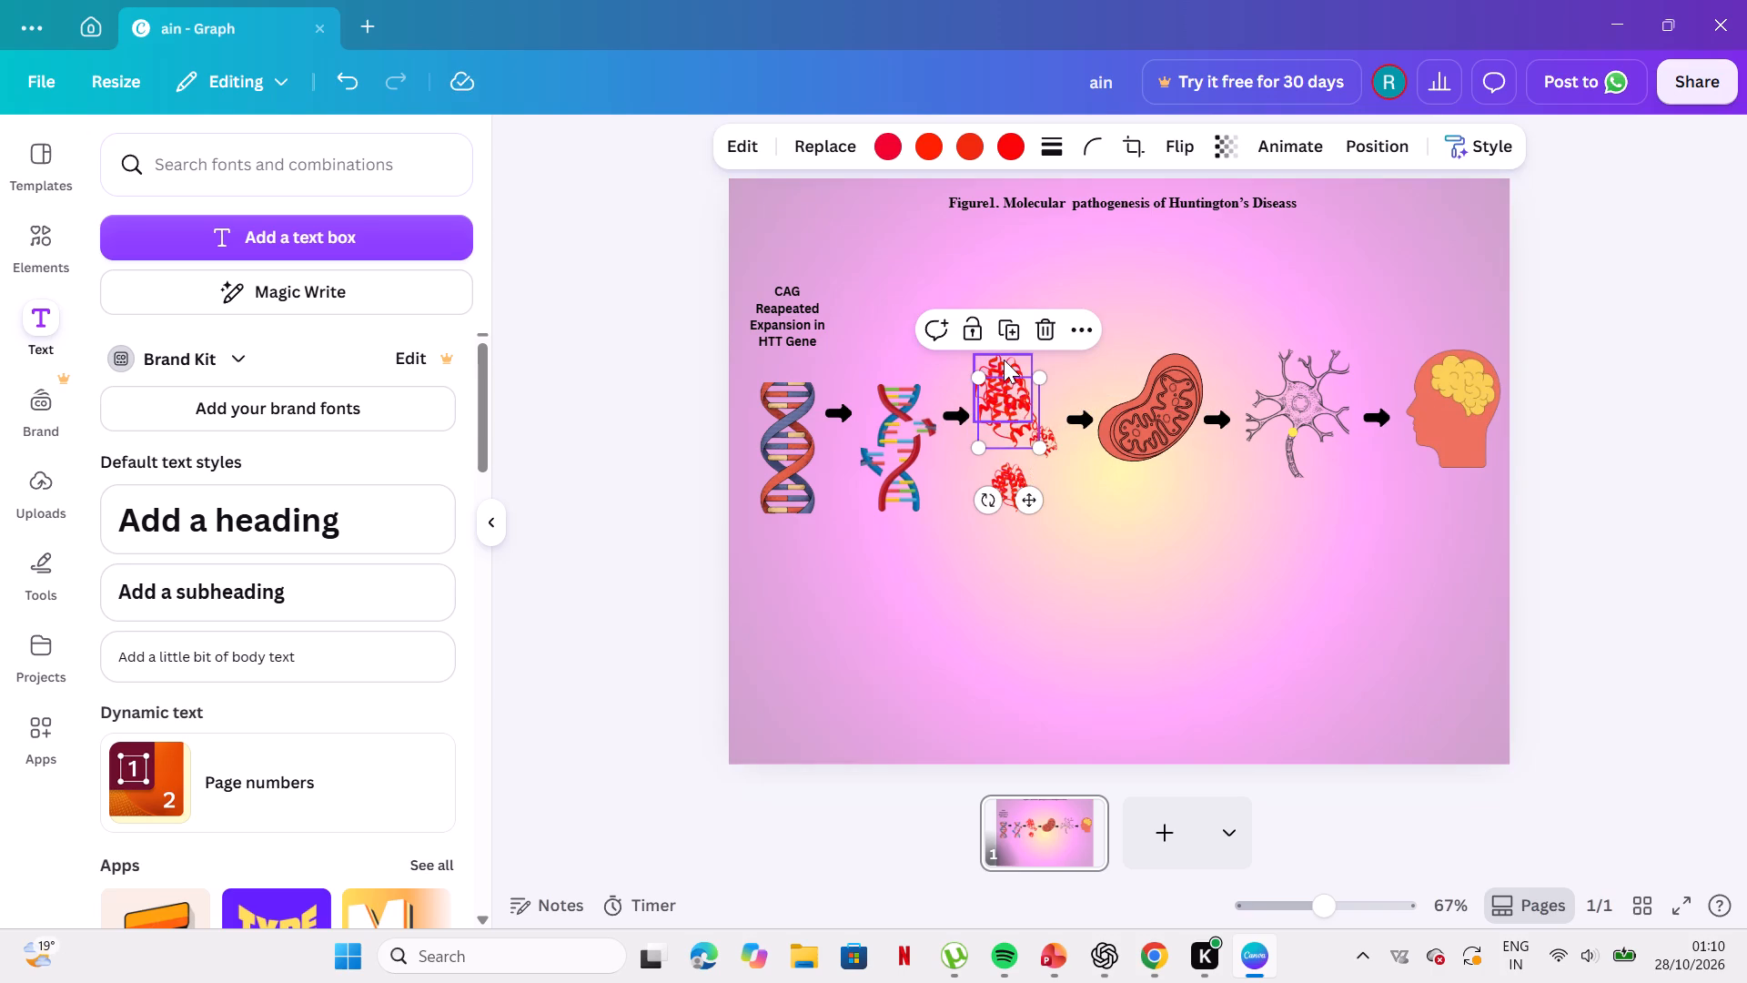
pyautogui.moveTo(1004, 360); pyautogui.dragTo(1024, 299)
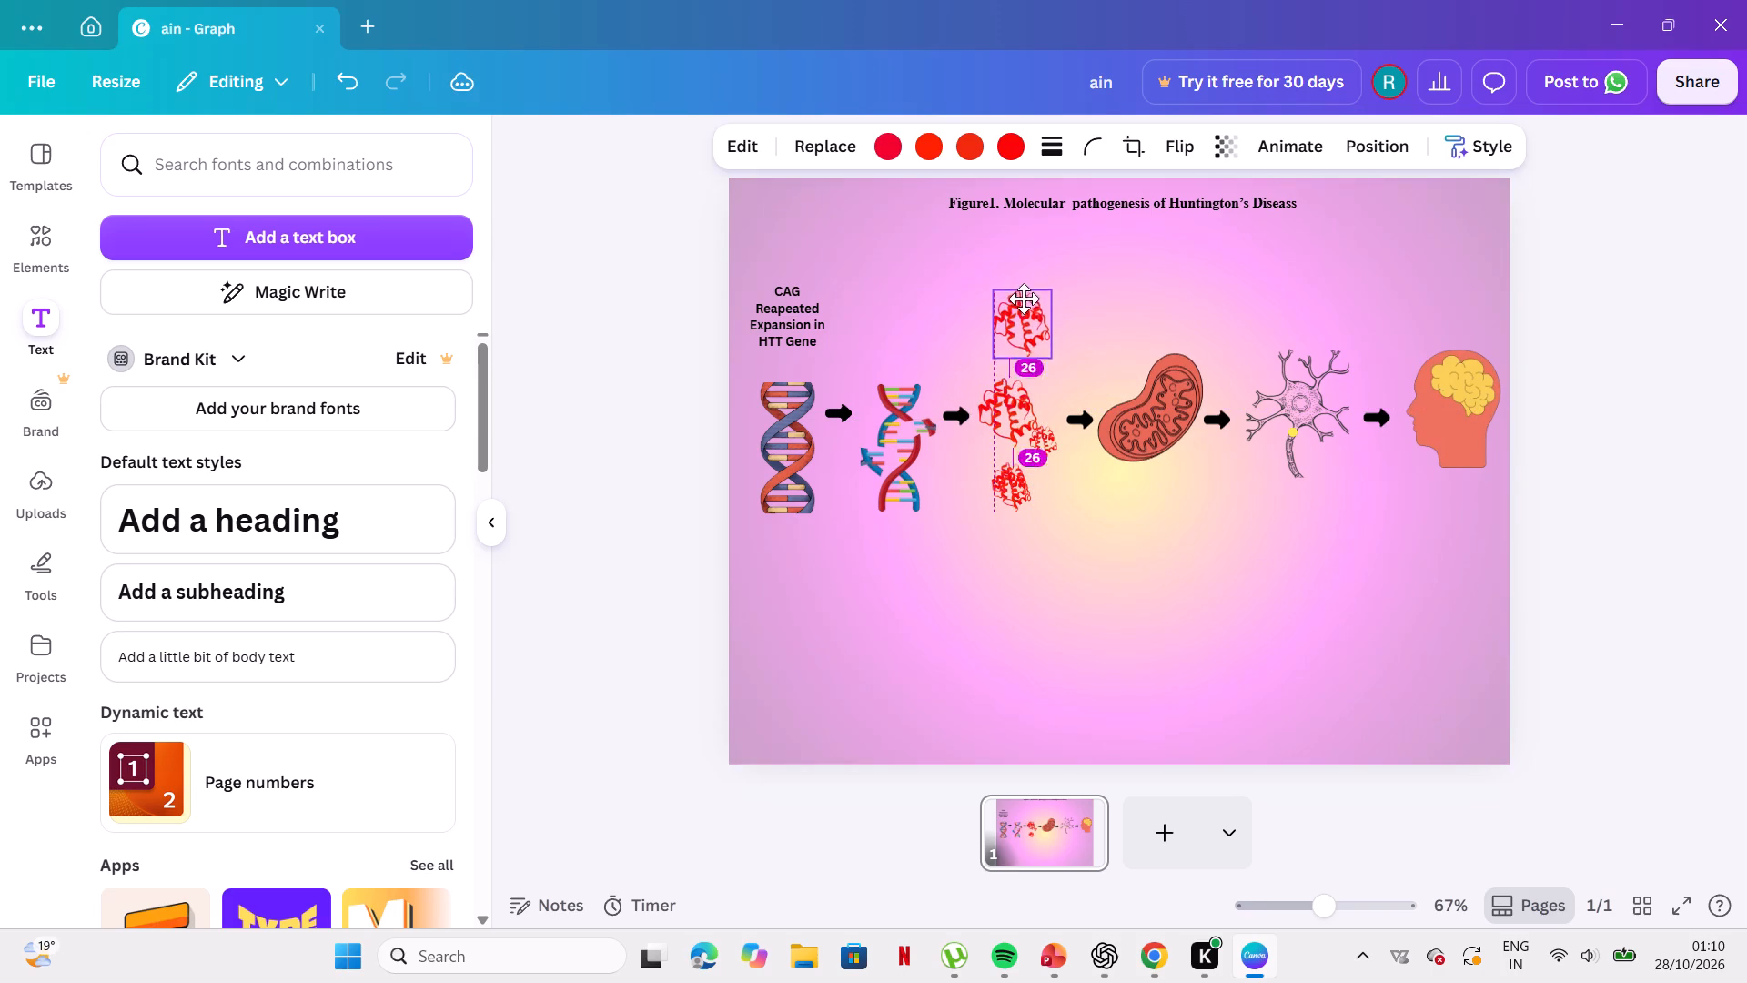
pyautogui.moveTo(1024, 299); pyautogui.dragTo(1019, 380)
# Move the mitochondrion down slightly to line up with the lowered DNA and protein illustrations.
pyautogui.moveTo(1172, 411); pyautogui.dragTo(1161, 448)
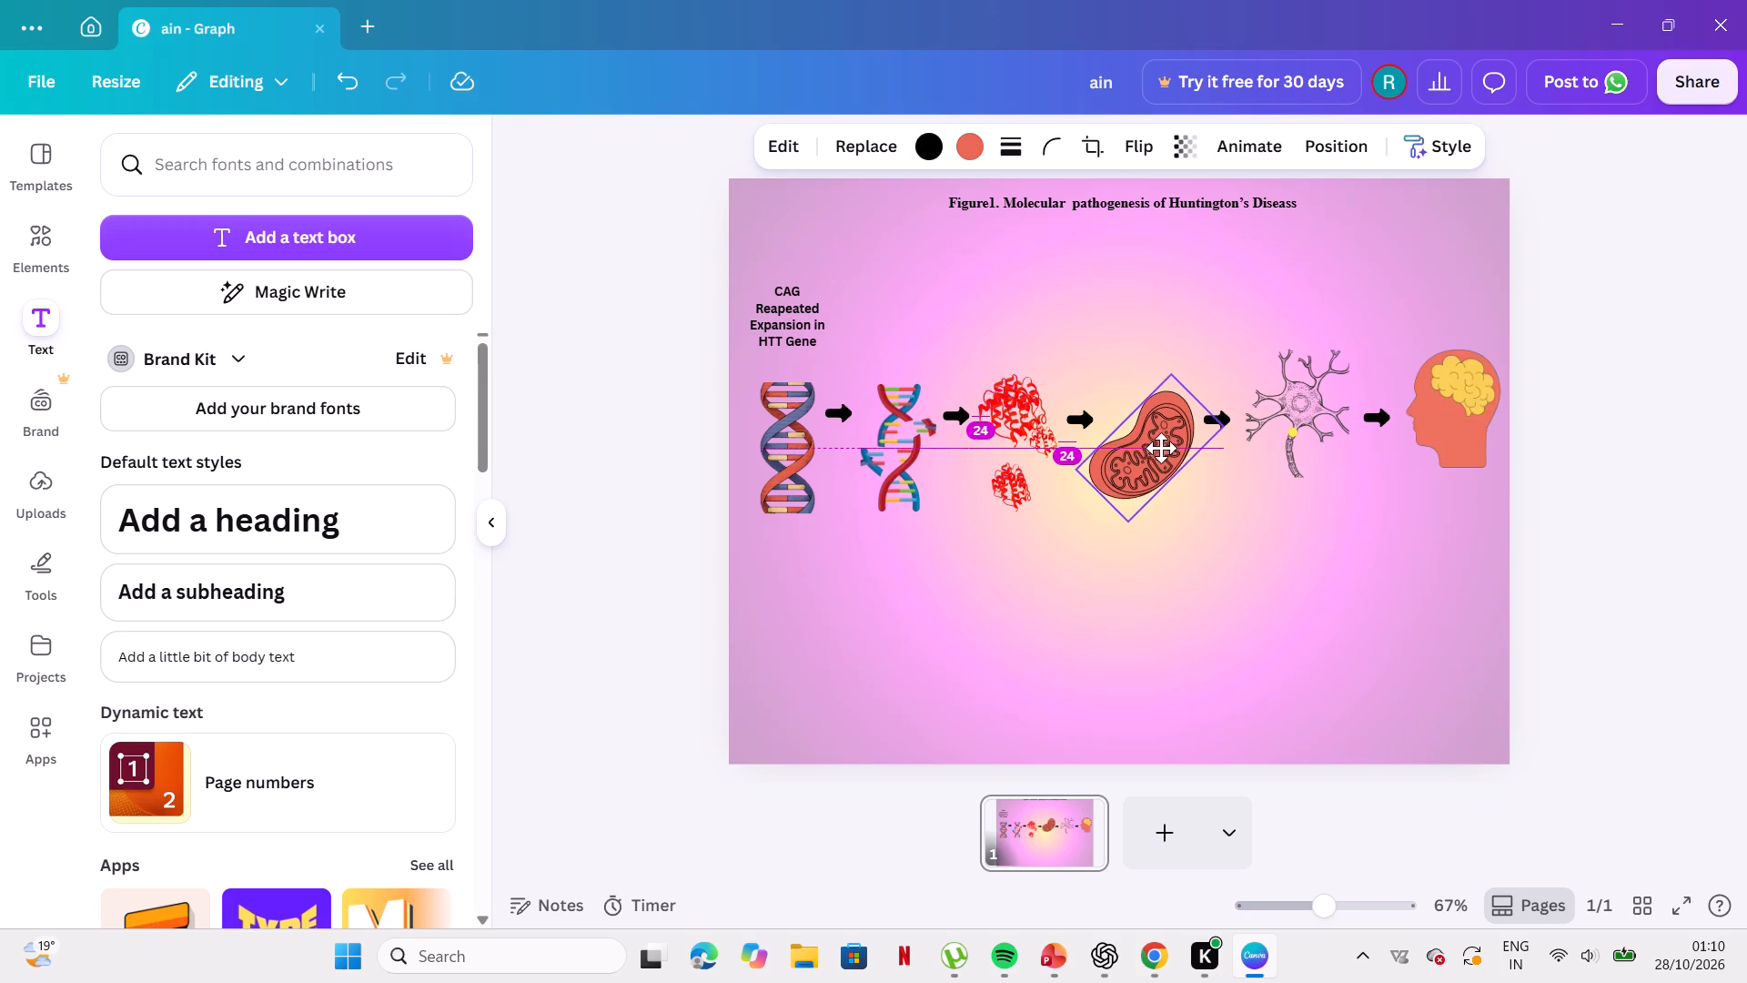
pyautogui.moveTo(1161, 448); pyautogui.dragTo(1161, 444)
# Lower the neuron to the level of the other illustrations and place its yellow spot back on the axon.
pyautogui.moveTo(1289, 452); pyautogui.dragTo(1298, 503)
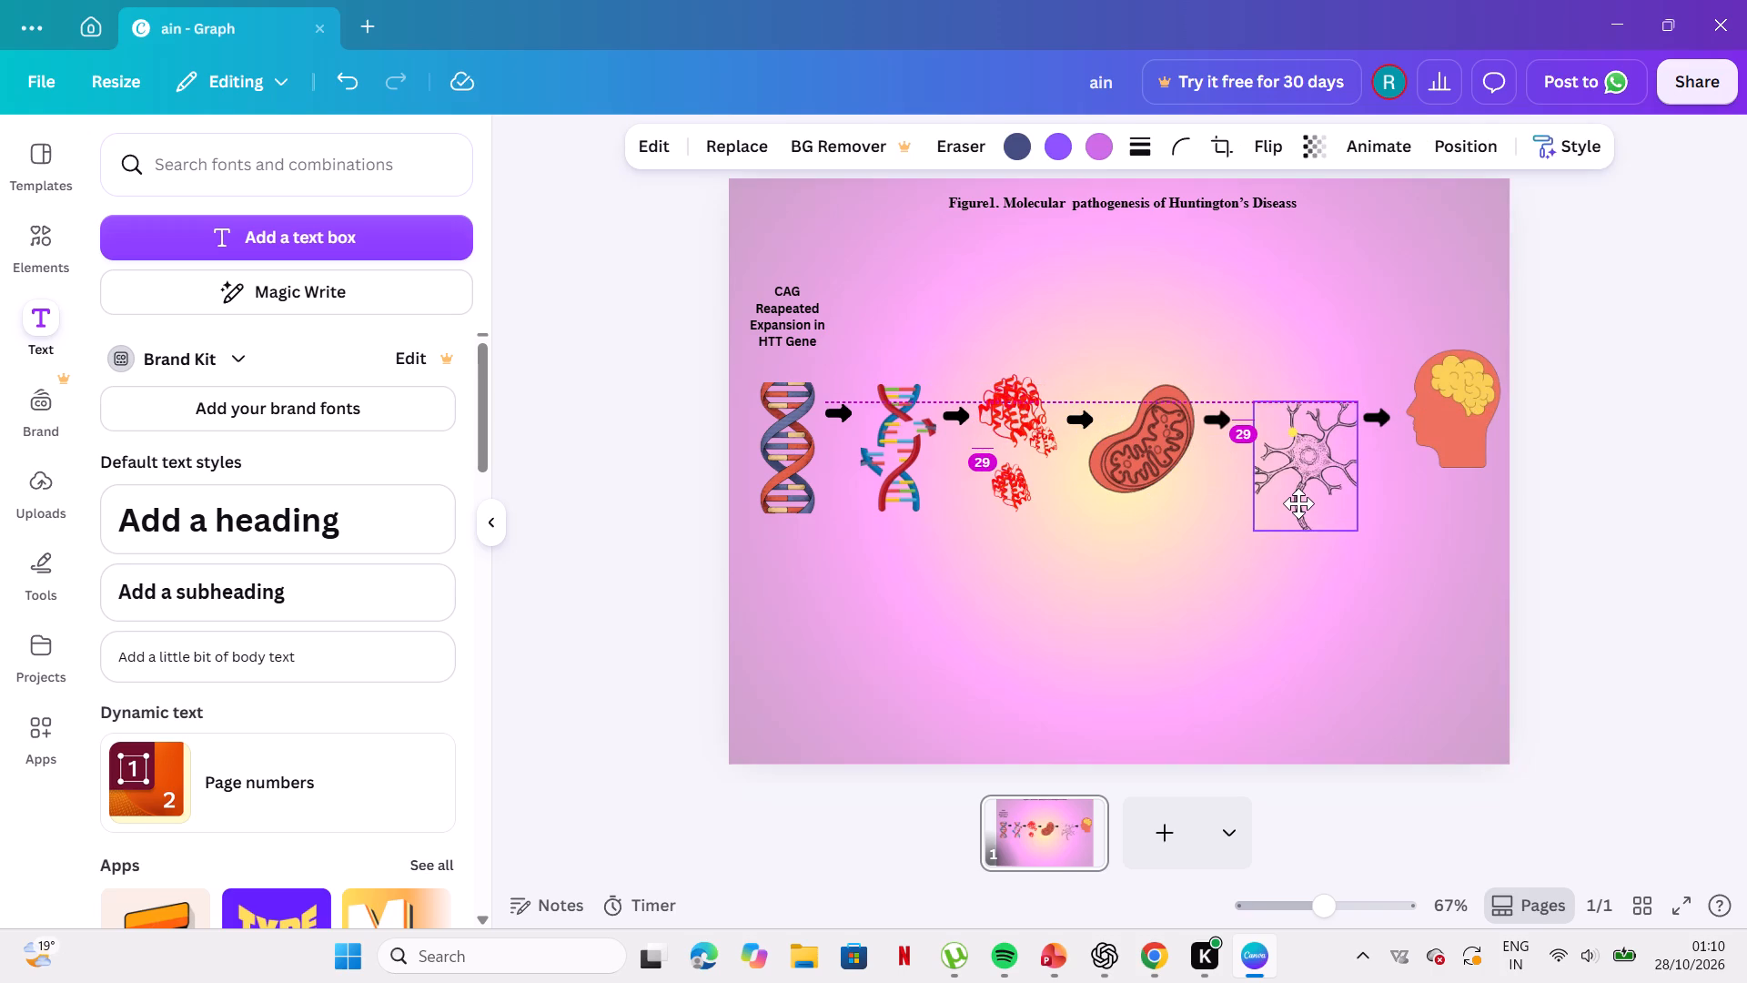
pyautogui.moveTo(1298, 503); pyautogui.dragTo(1295, 502)
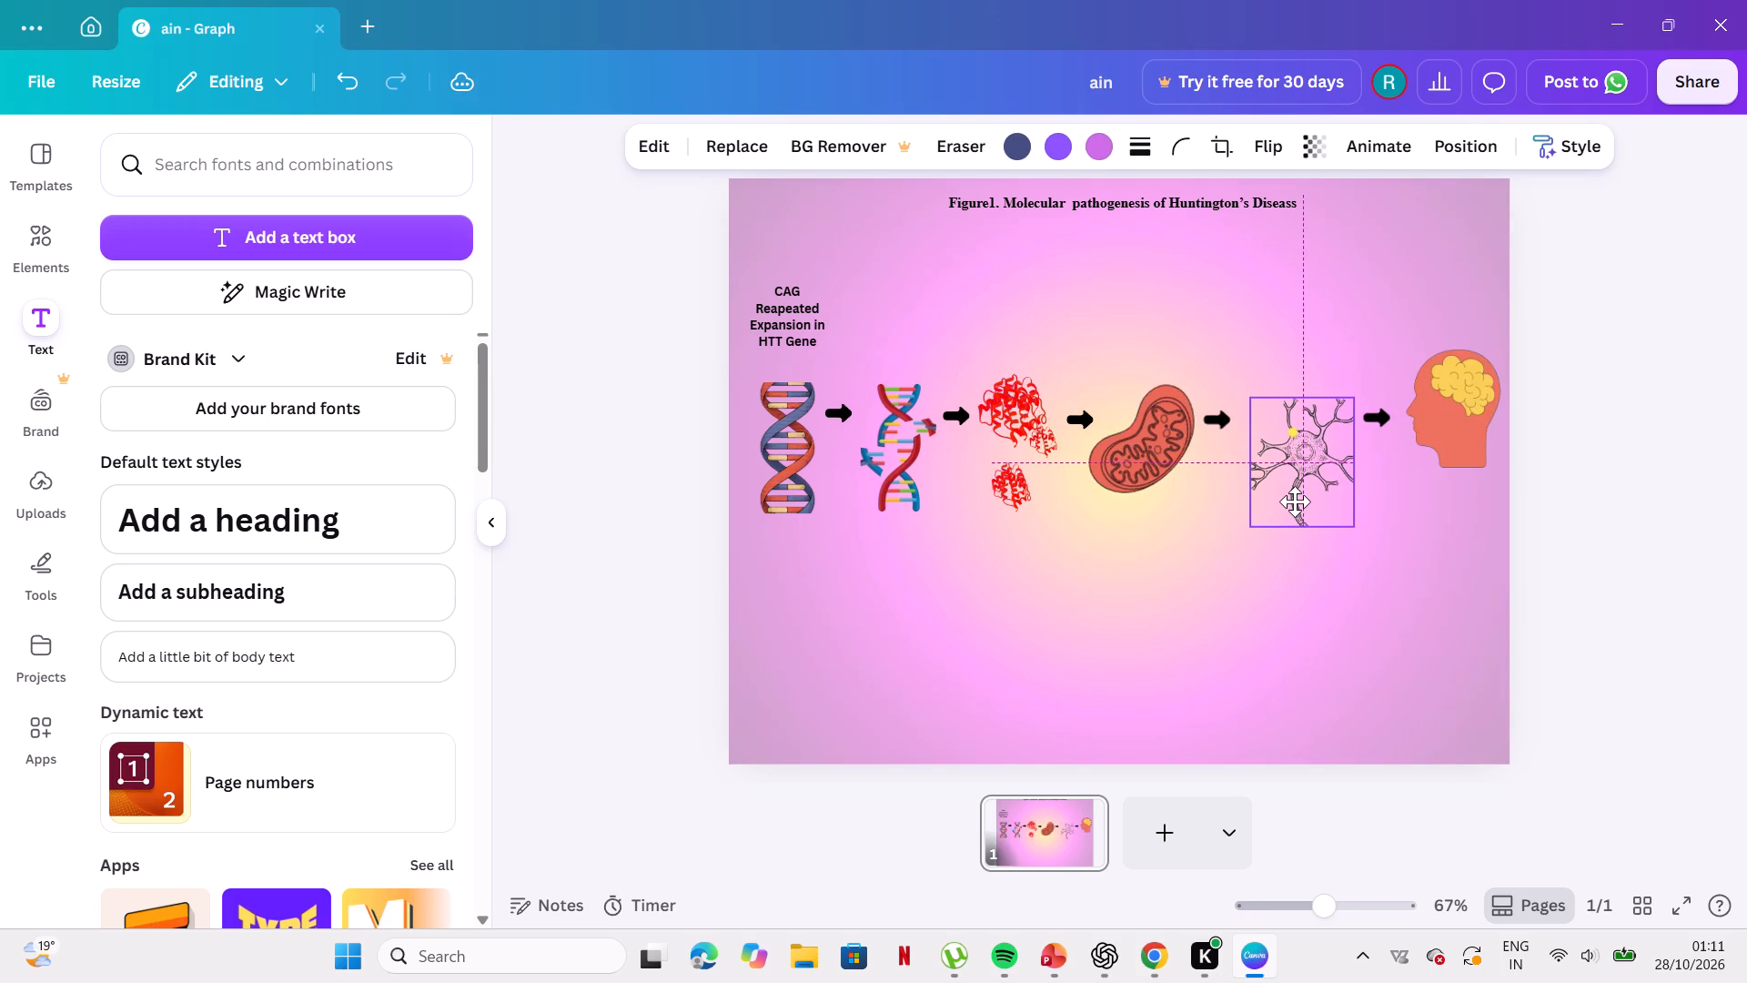
pyautogui.moveTo(1295, 502); pyautogui.dragTo(1295, 481)
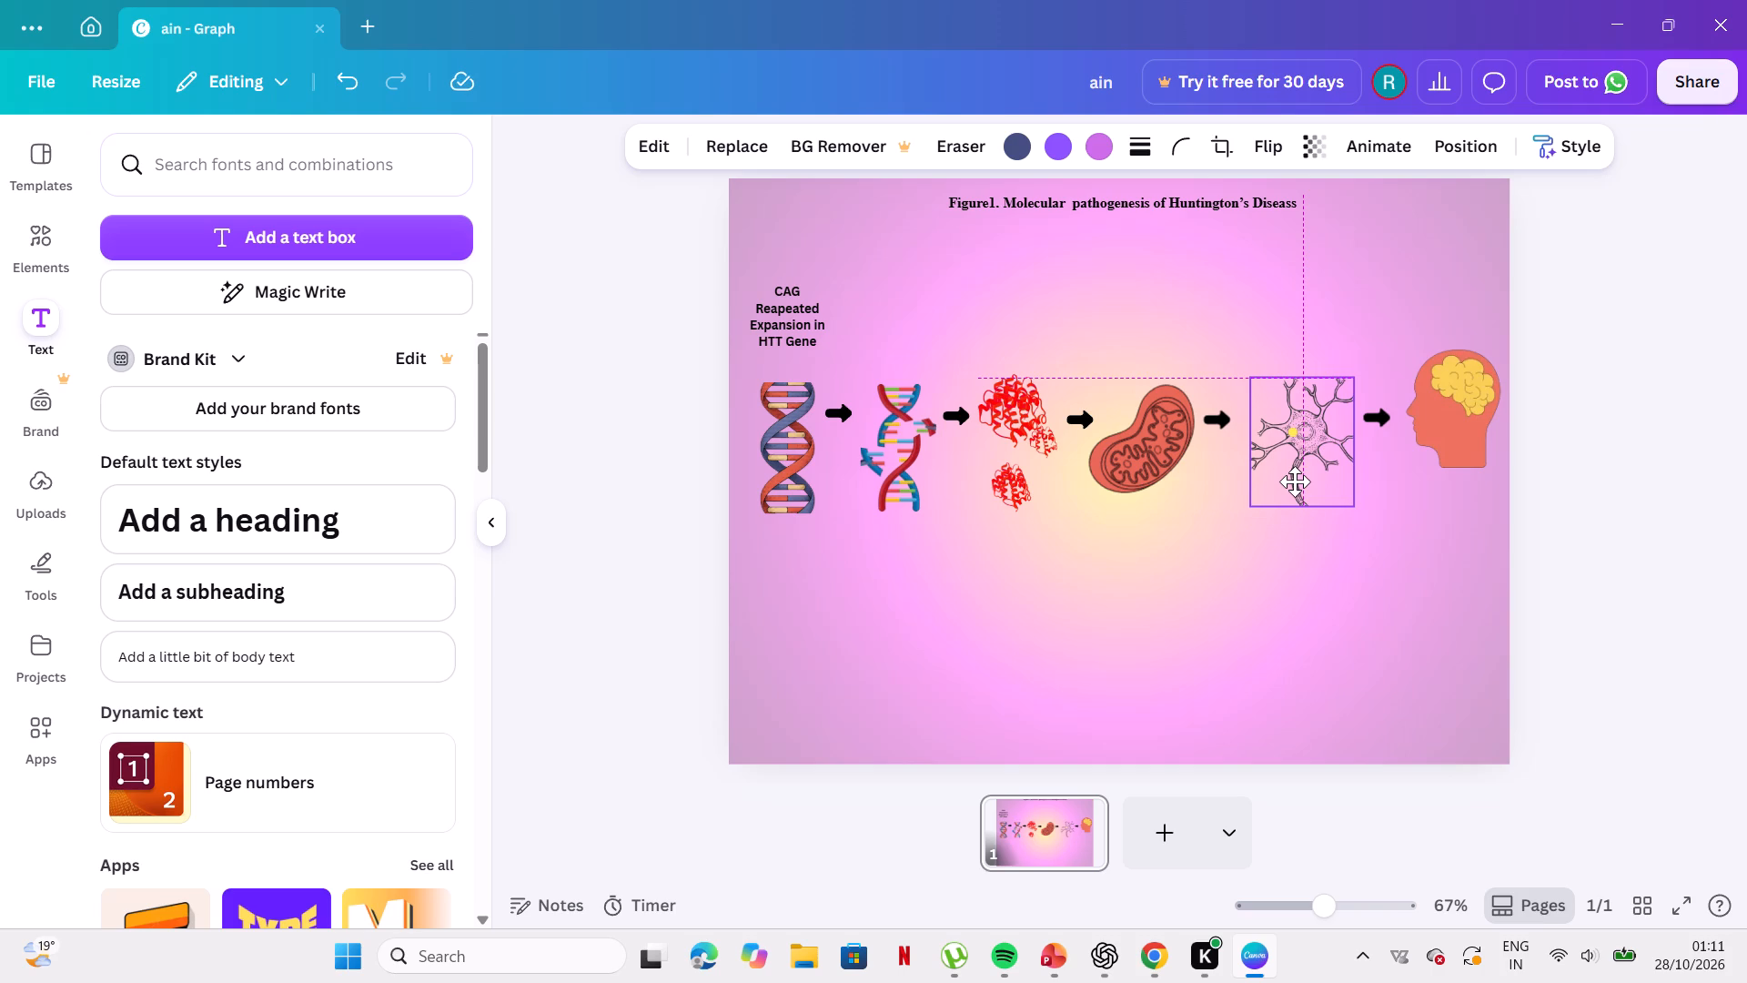
pyautogui.moveTo(1295, 481); pyautogui.dragTo(1295, 481)
pyautogui.moveTo(1292, 429); pyautogui.dragTo(1296, 453)
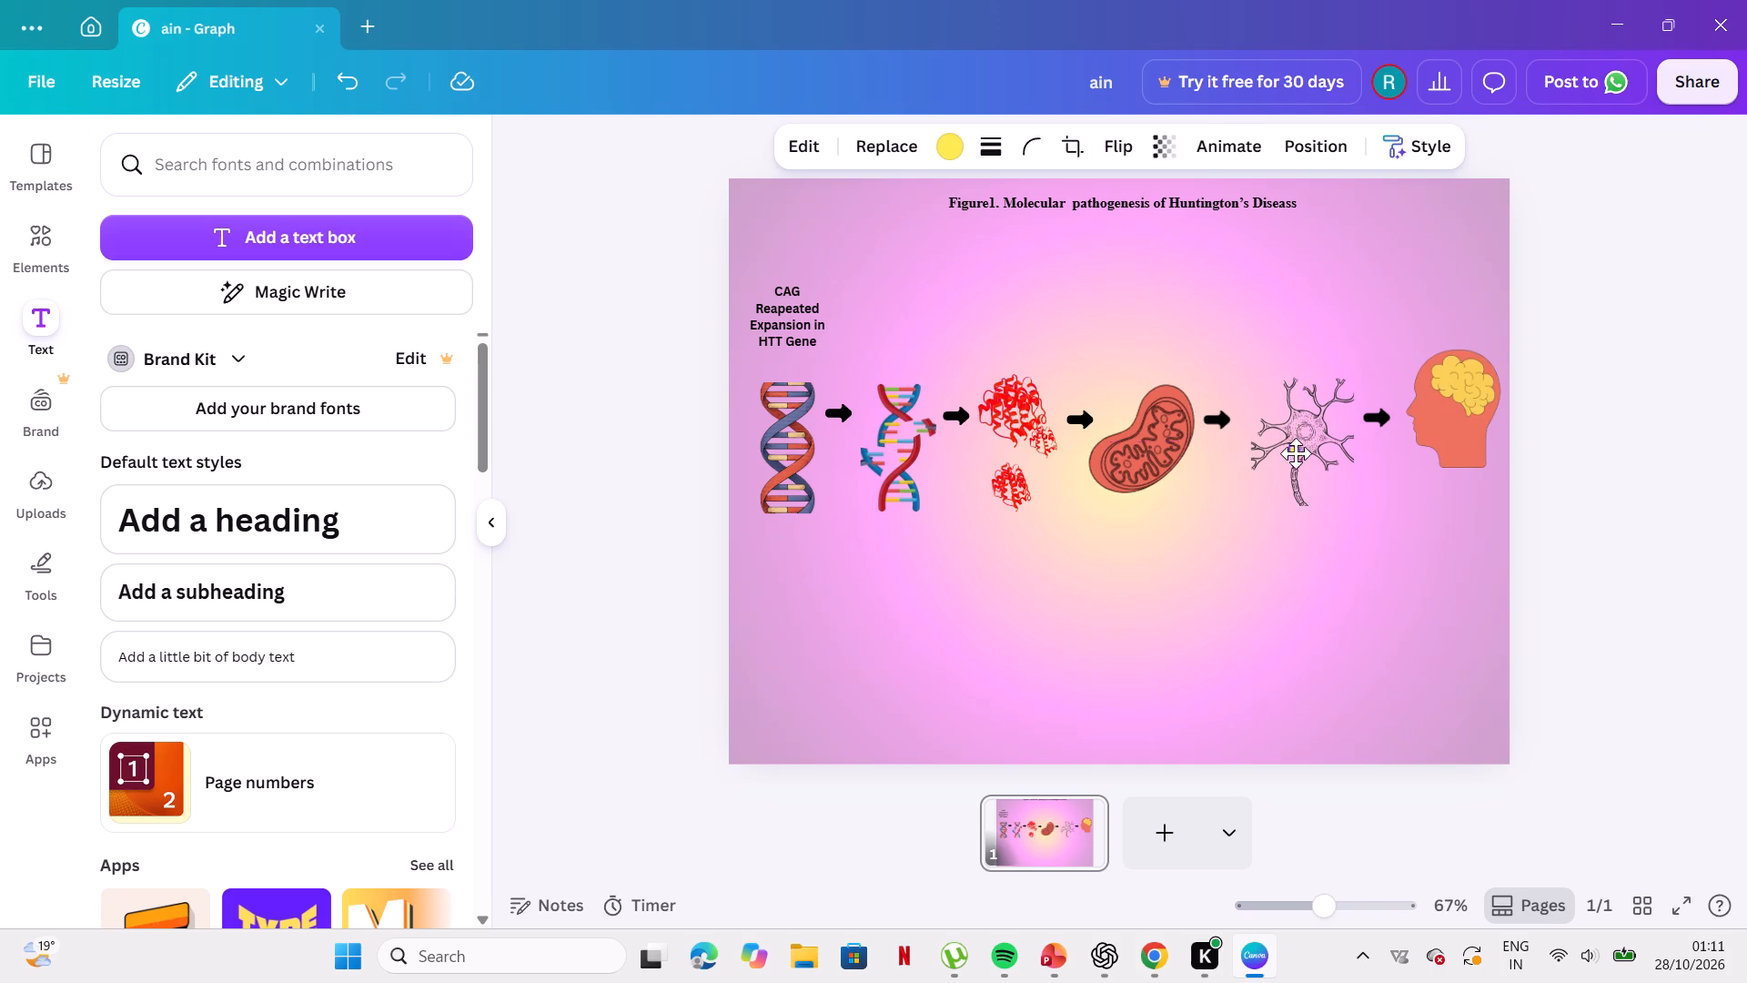
pyautogui.moveTo(1296, 453); pyautogui.dragTo(1299, 462)
# Move the head with the brain down to line up with the rest of the illustration row.
pyautogui.moveTo(1450, 368); pyautogui.dragTo(1457, 402)
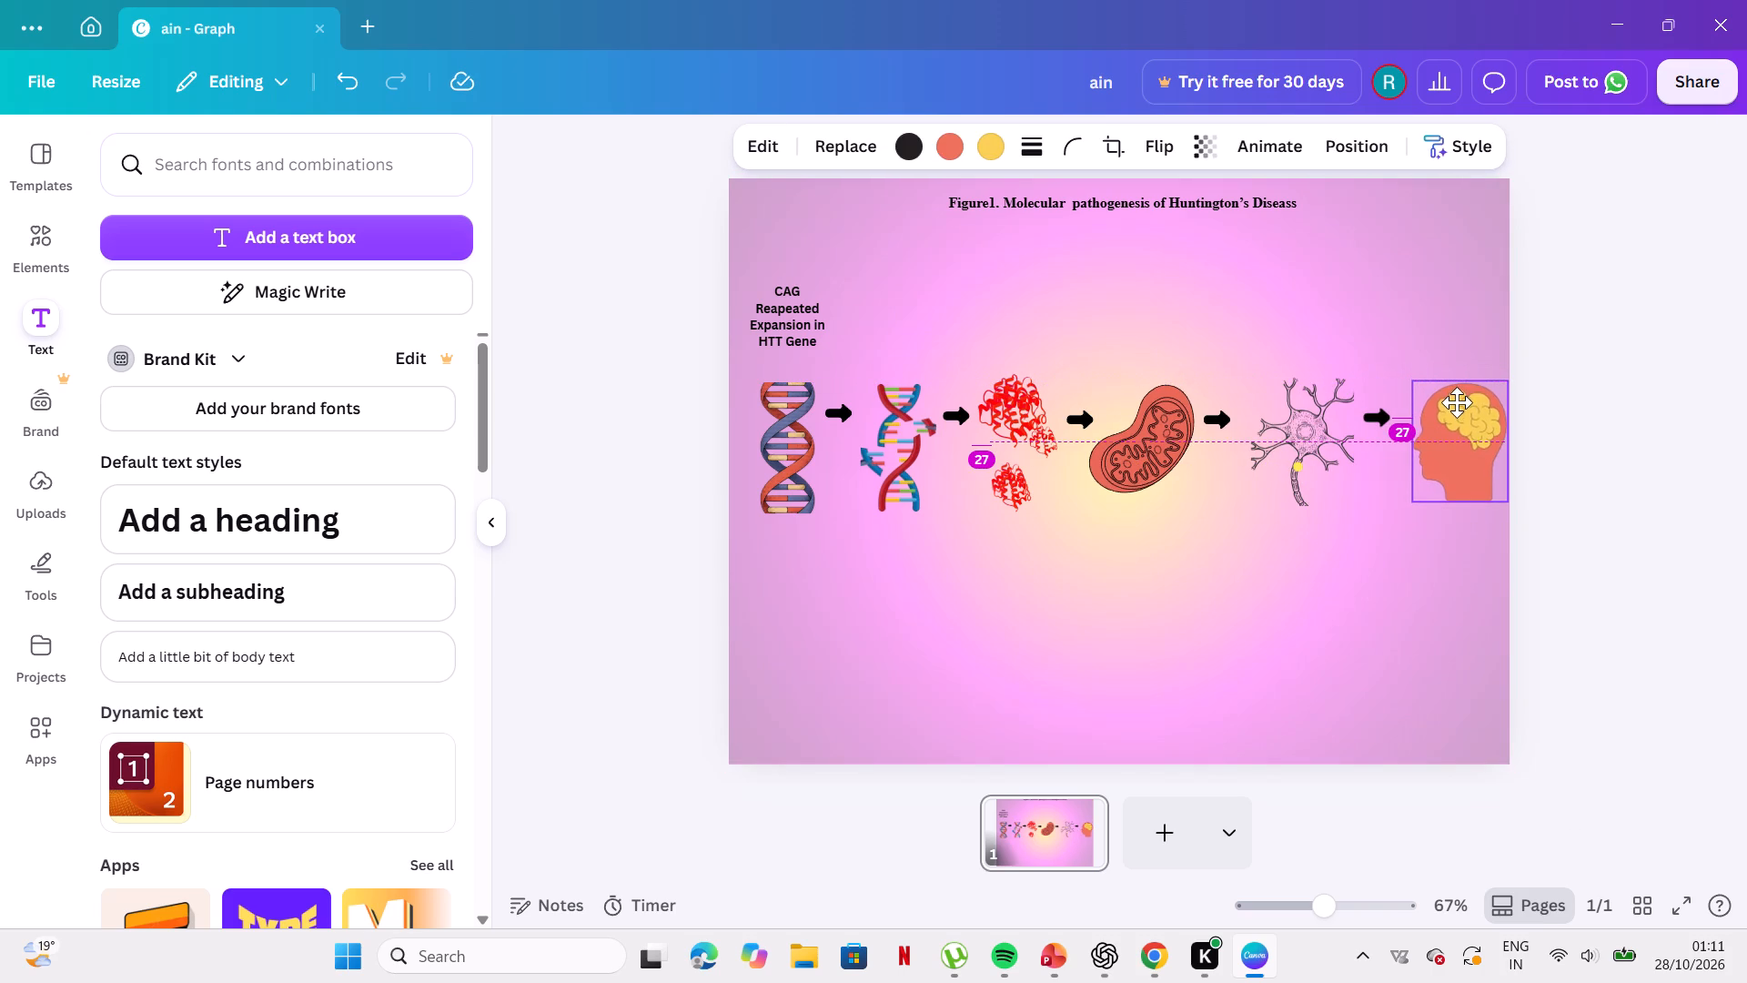
pyautogui.moveTo(1457, 402); pyautogui.dragTo(1456, 401)
pyautogui.click(1402, 509)
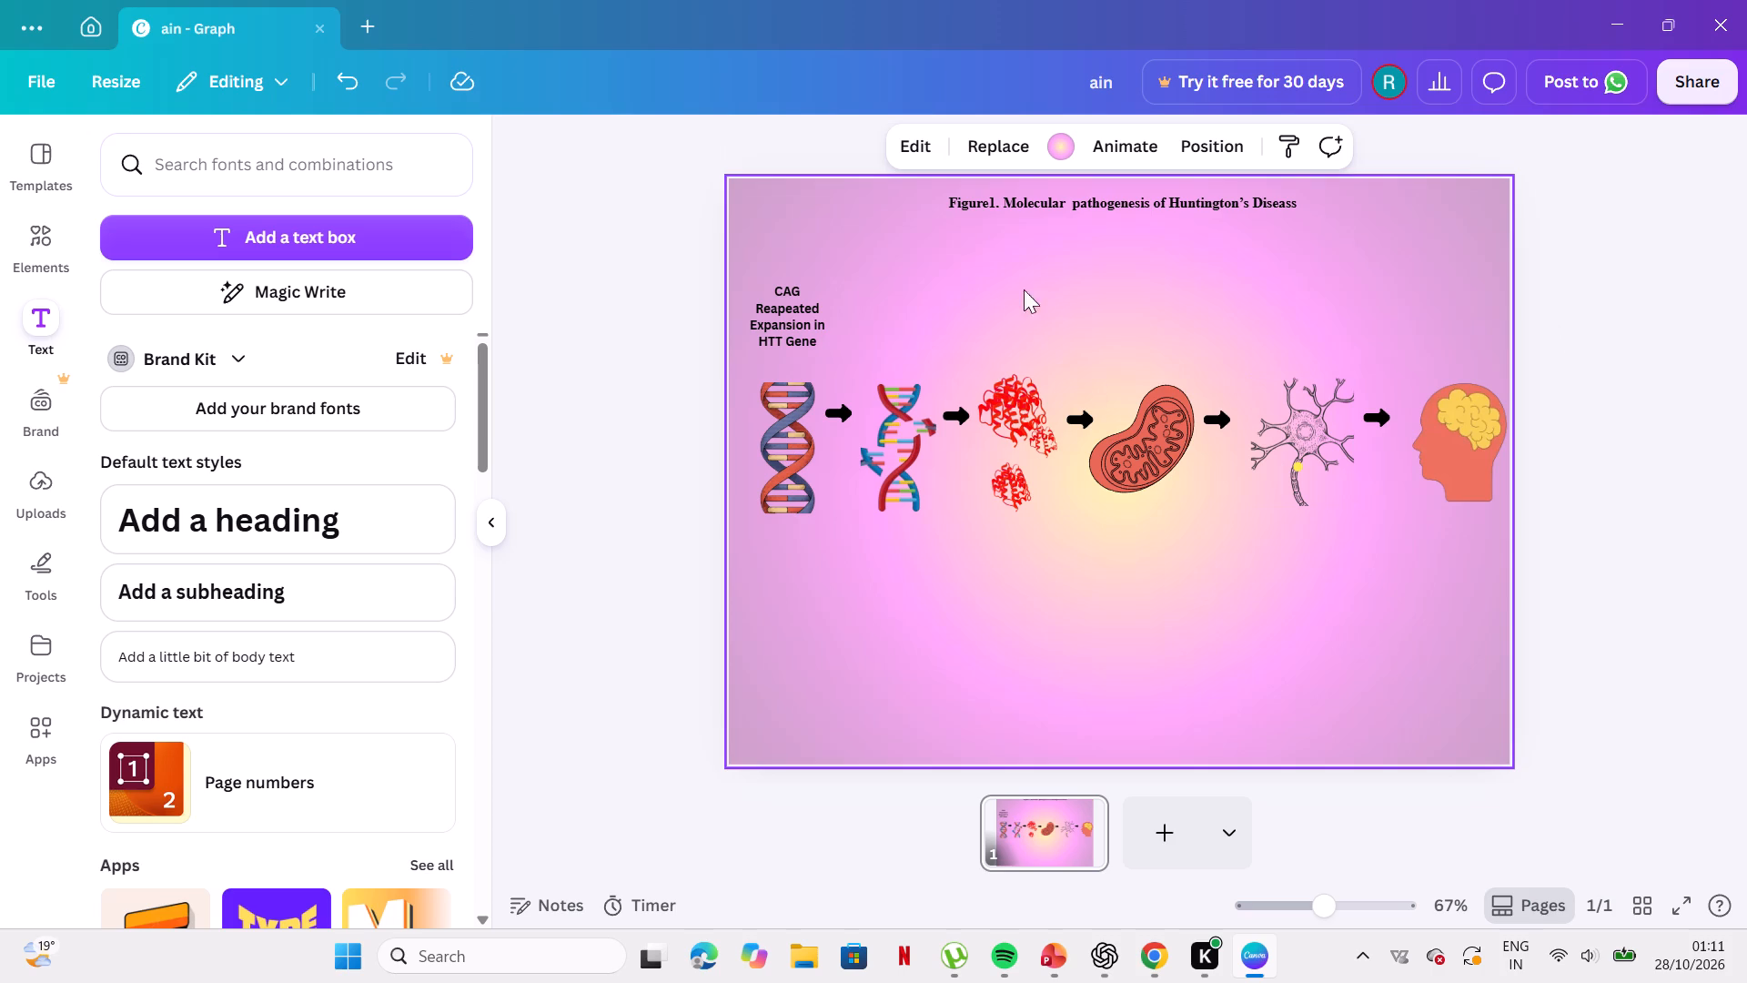
# Add a body text box reading "MUTANT" above the red protein illustrations.
pyautogui.click(869, 311)
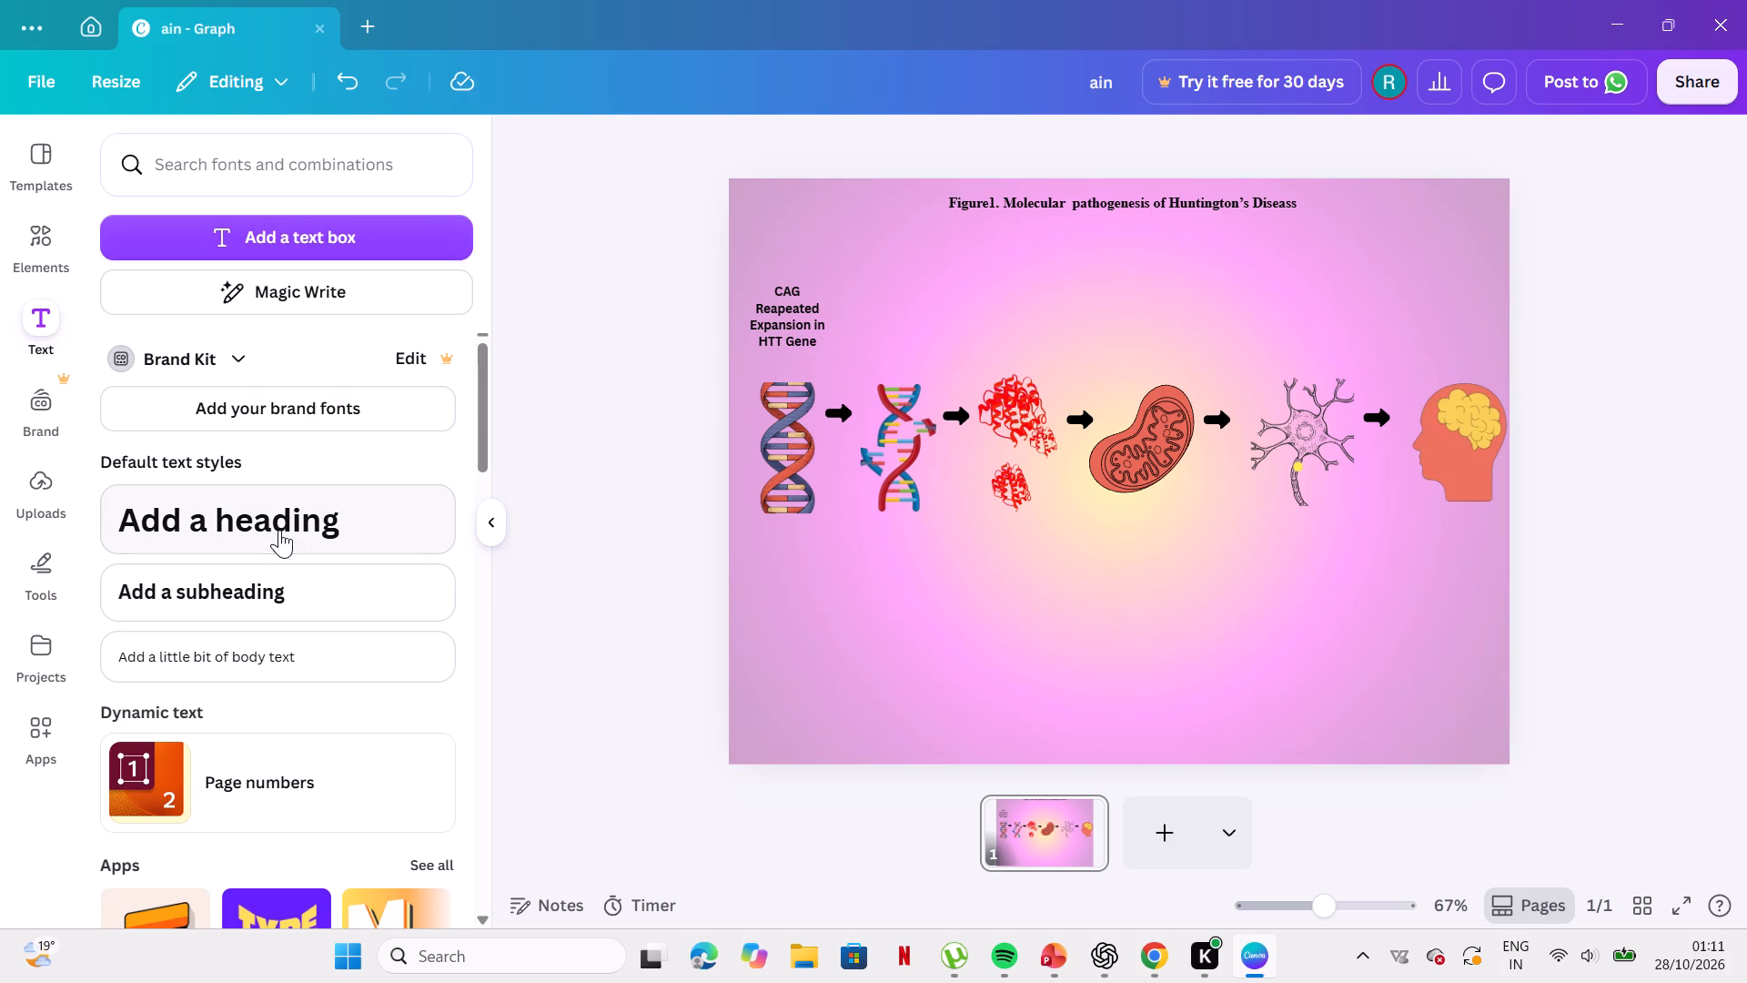
pyautogui.click(271, 638)
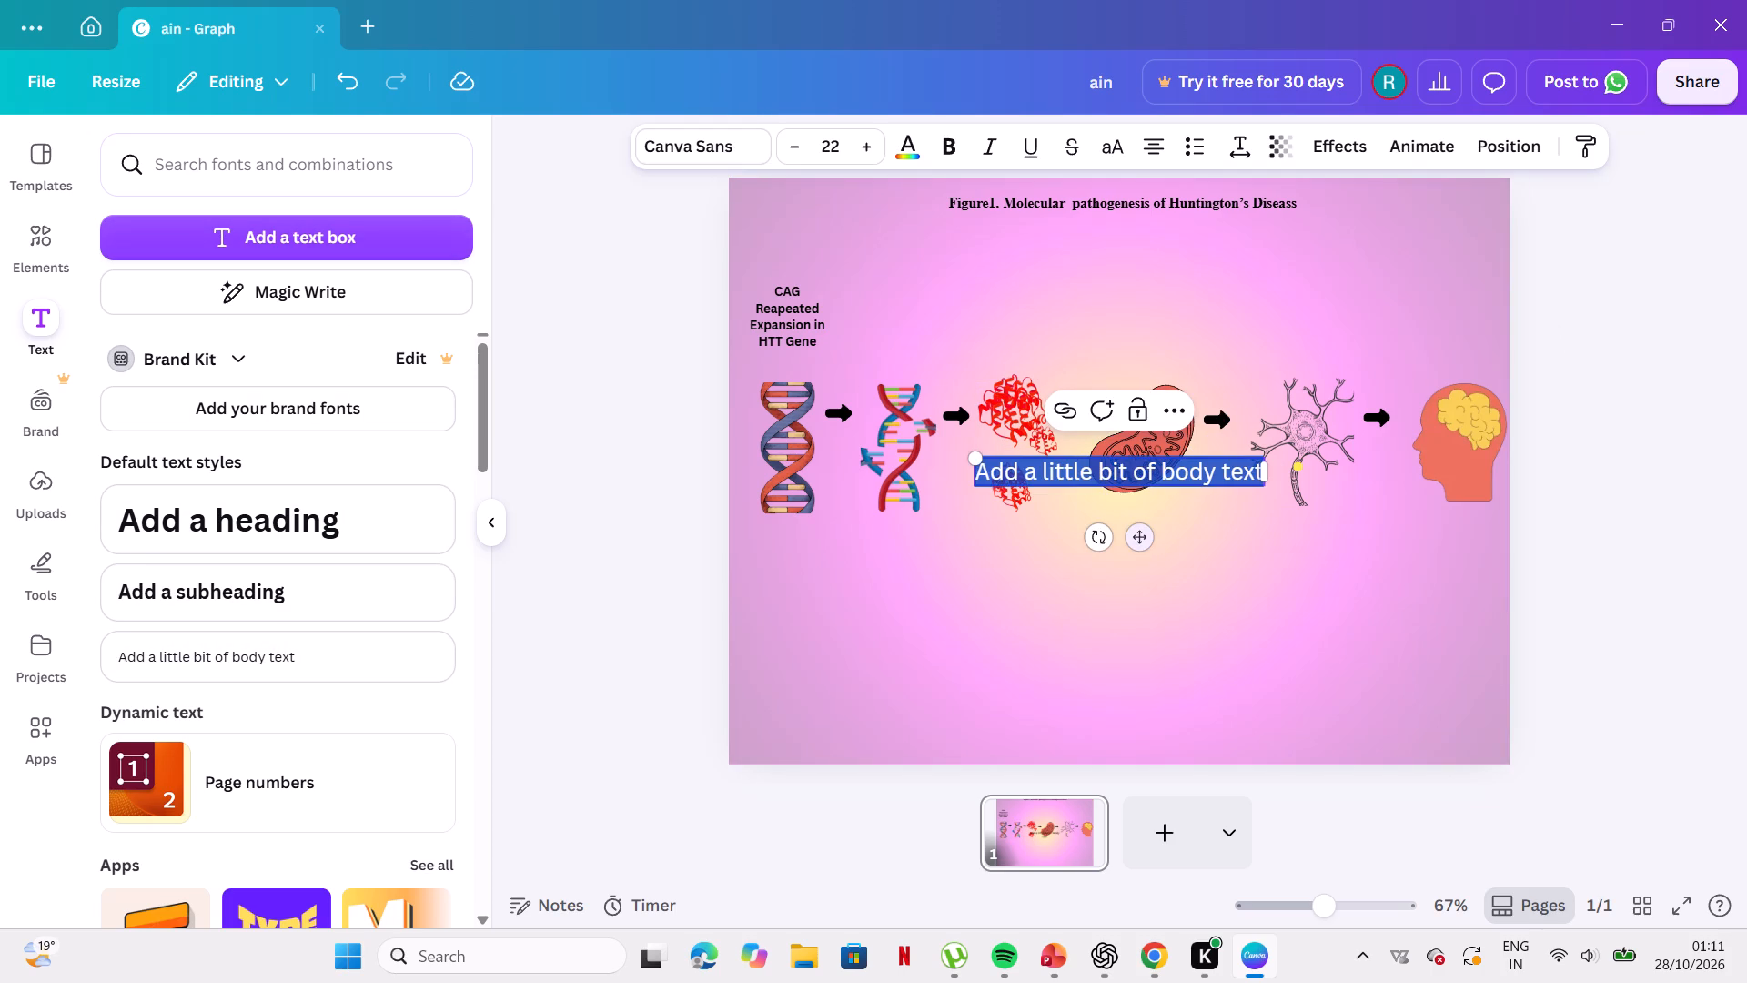
pyautogui.moveTo(1137, 537); pyautogui.dragTo(1038, 396)
pyautogui.doubleClick(1056, 322)
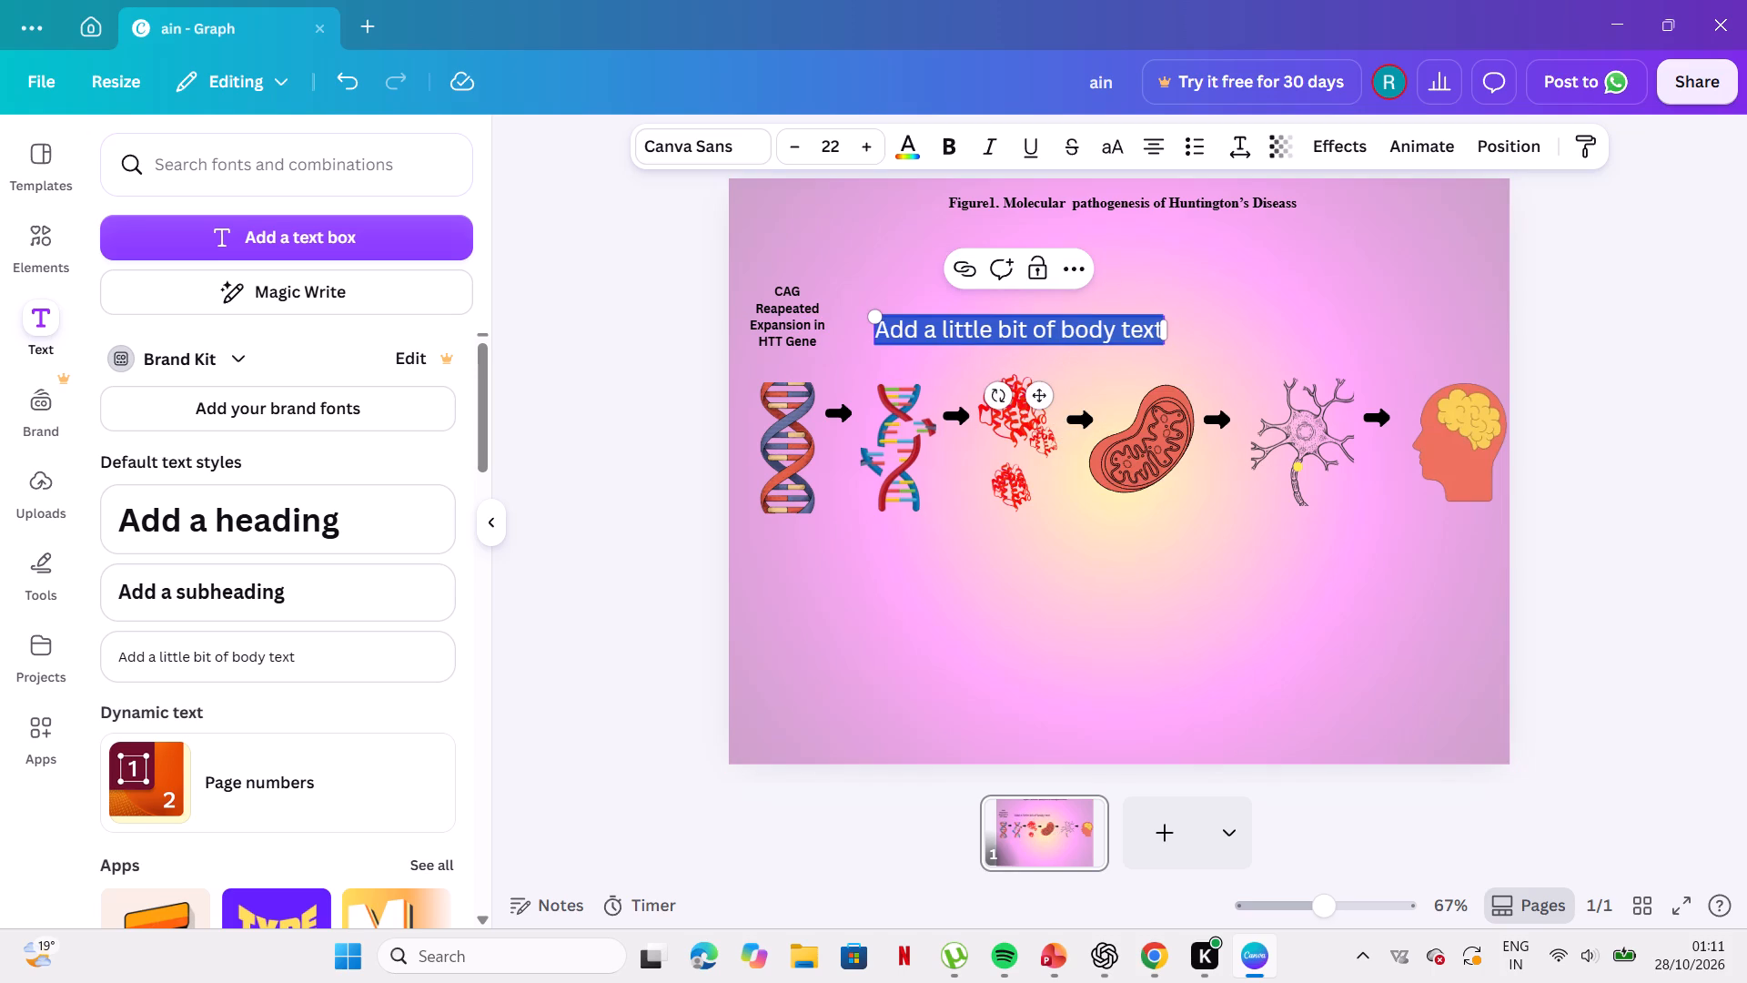
pyautogui.press('m')
pyautogui.write('UTANT')
pyautogui.press('space')
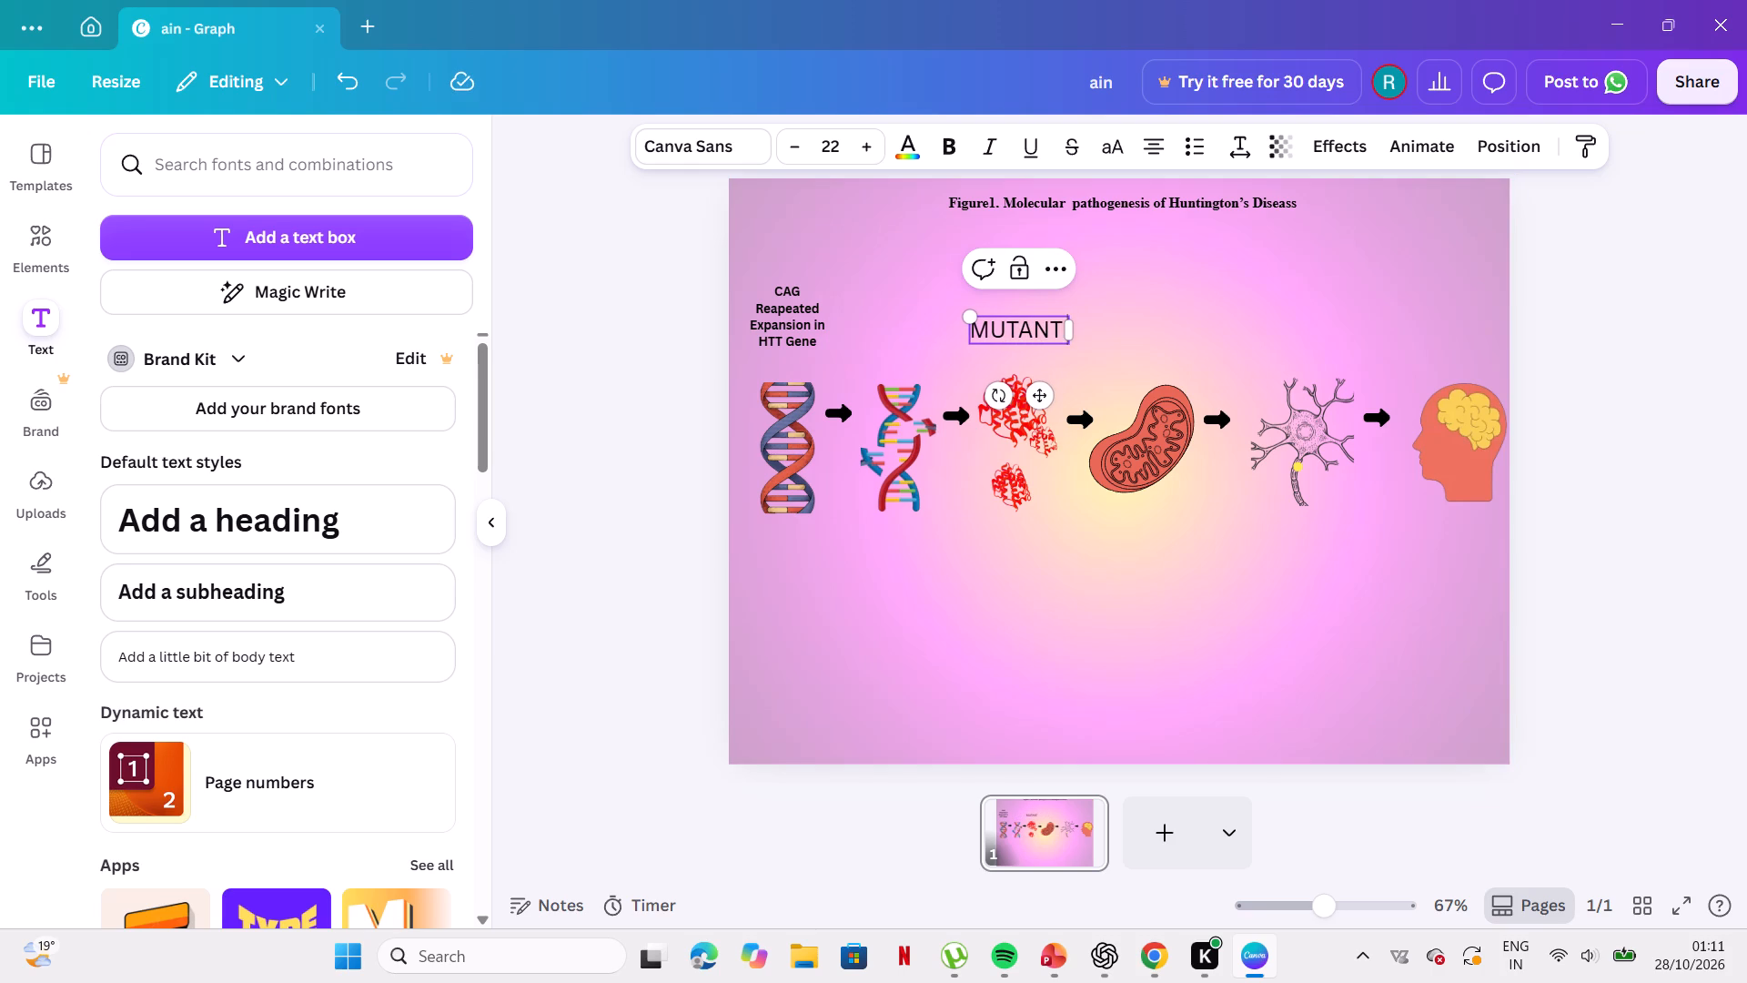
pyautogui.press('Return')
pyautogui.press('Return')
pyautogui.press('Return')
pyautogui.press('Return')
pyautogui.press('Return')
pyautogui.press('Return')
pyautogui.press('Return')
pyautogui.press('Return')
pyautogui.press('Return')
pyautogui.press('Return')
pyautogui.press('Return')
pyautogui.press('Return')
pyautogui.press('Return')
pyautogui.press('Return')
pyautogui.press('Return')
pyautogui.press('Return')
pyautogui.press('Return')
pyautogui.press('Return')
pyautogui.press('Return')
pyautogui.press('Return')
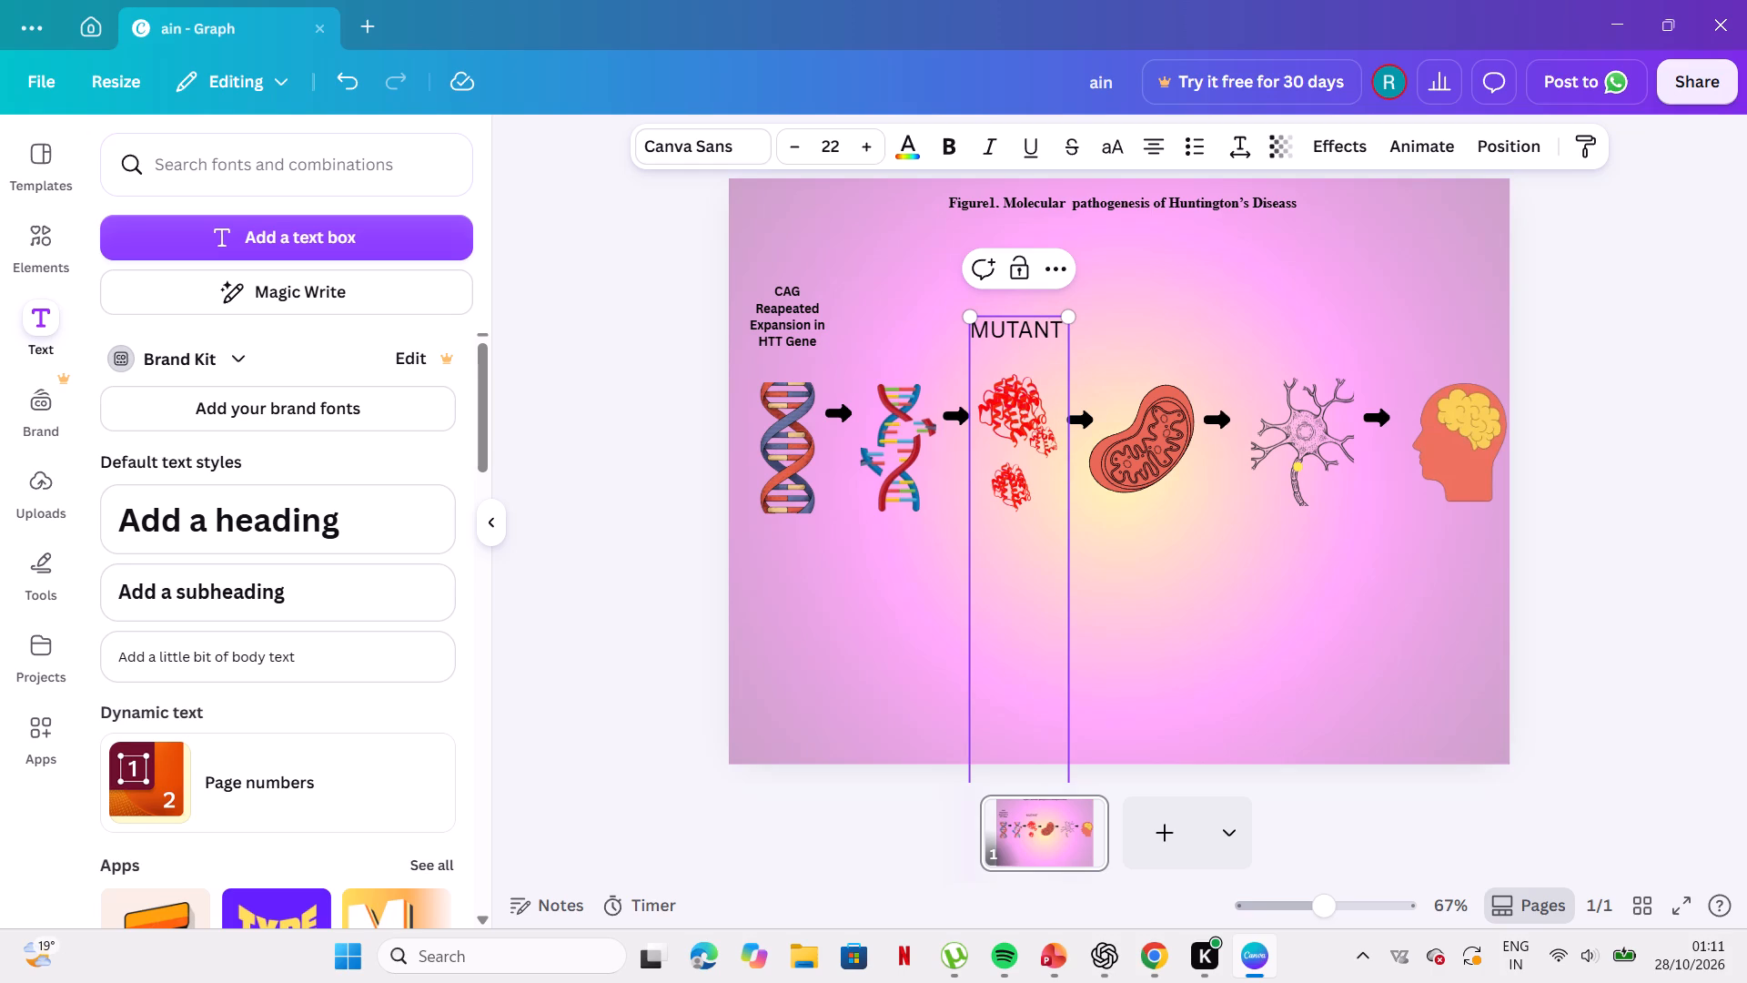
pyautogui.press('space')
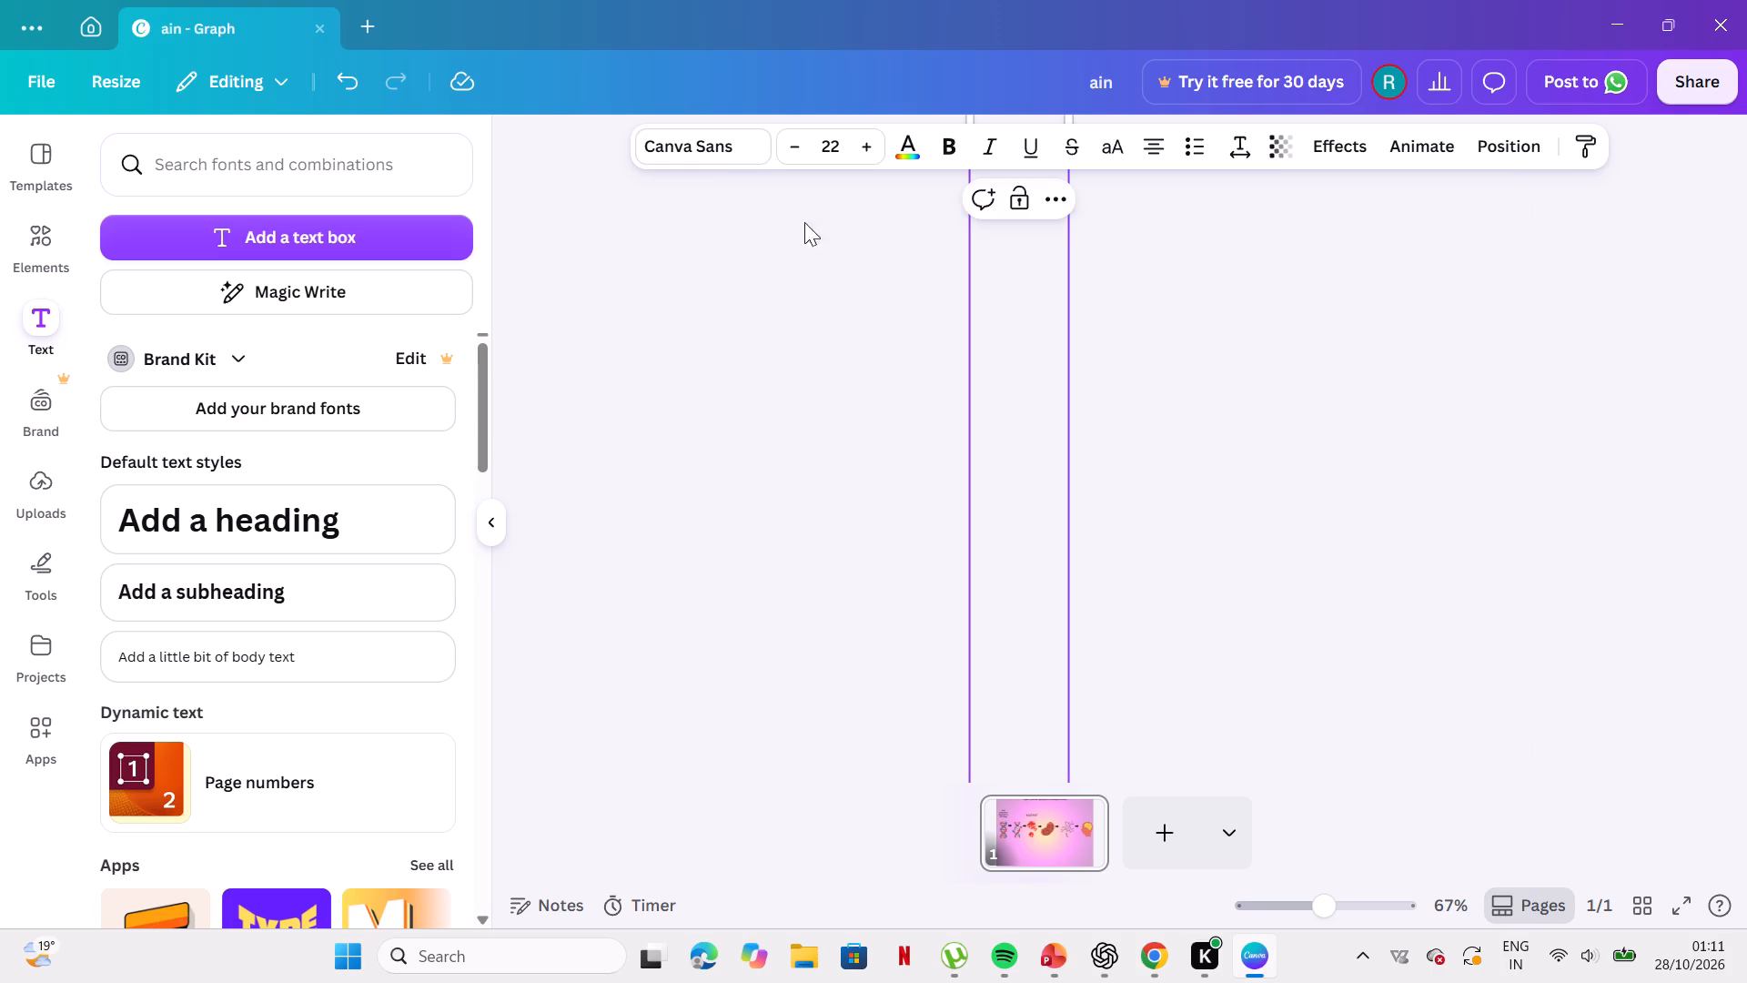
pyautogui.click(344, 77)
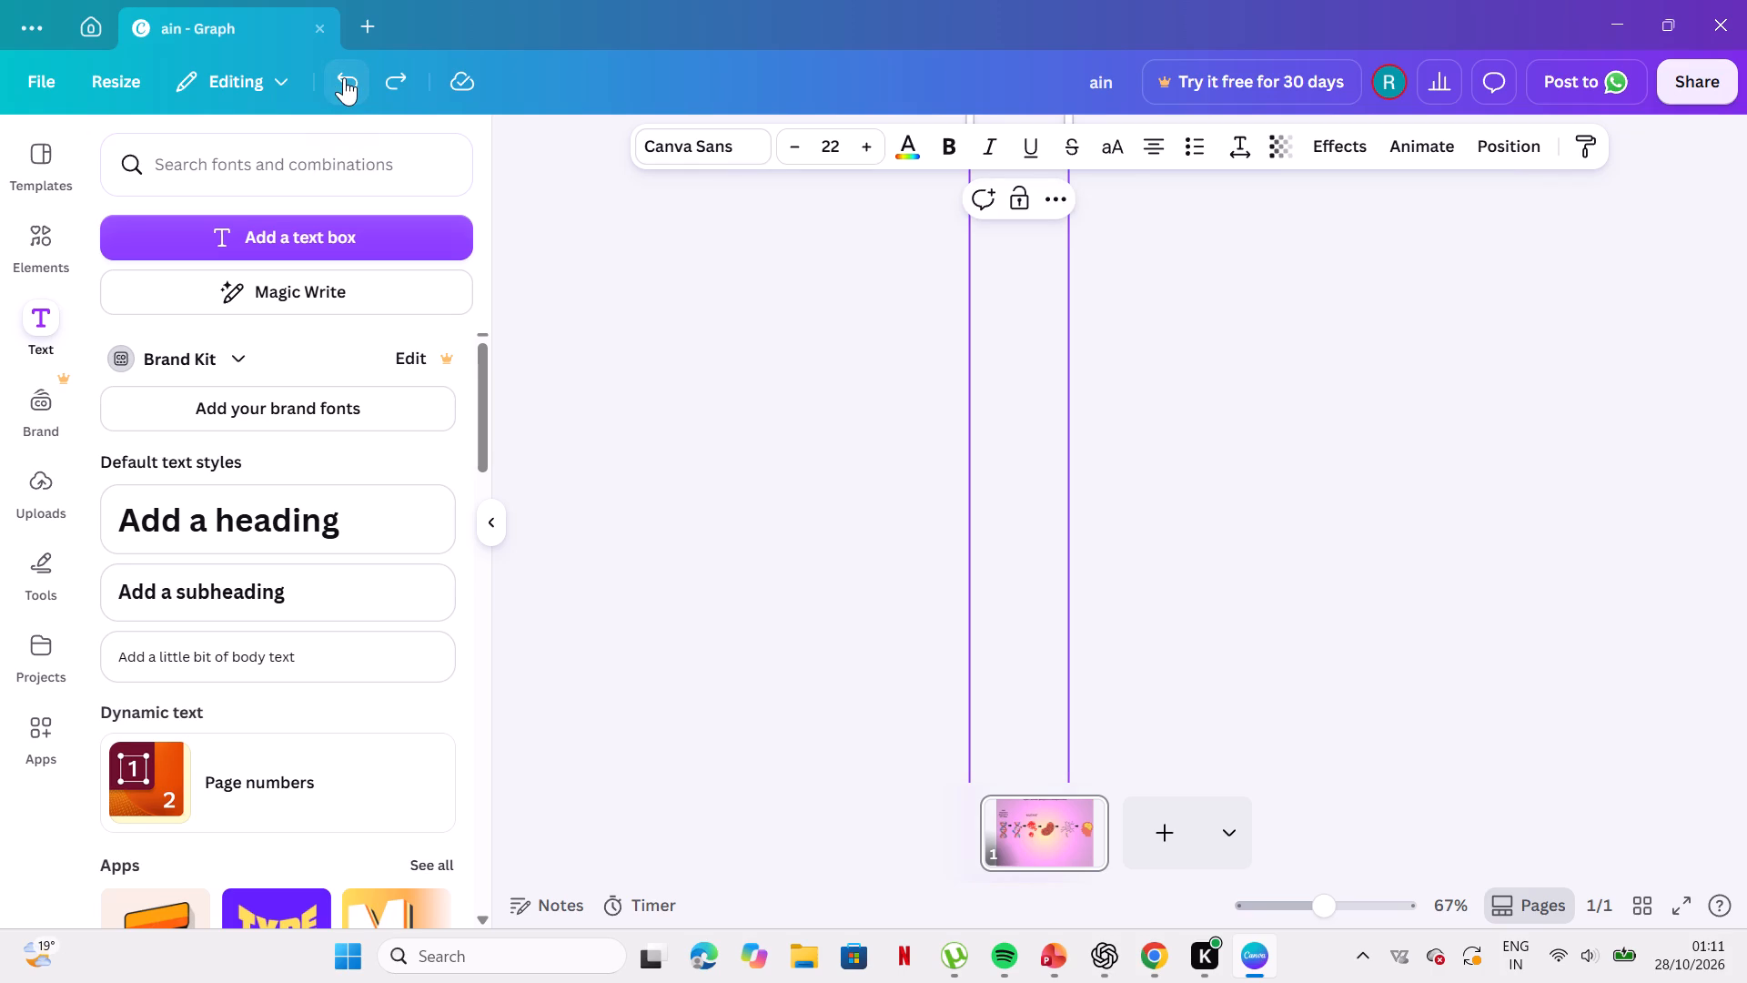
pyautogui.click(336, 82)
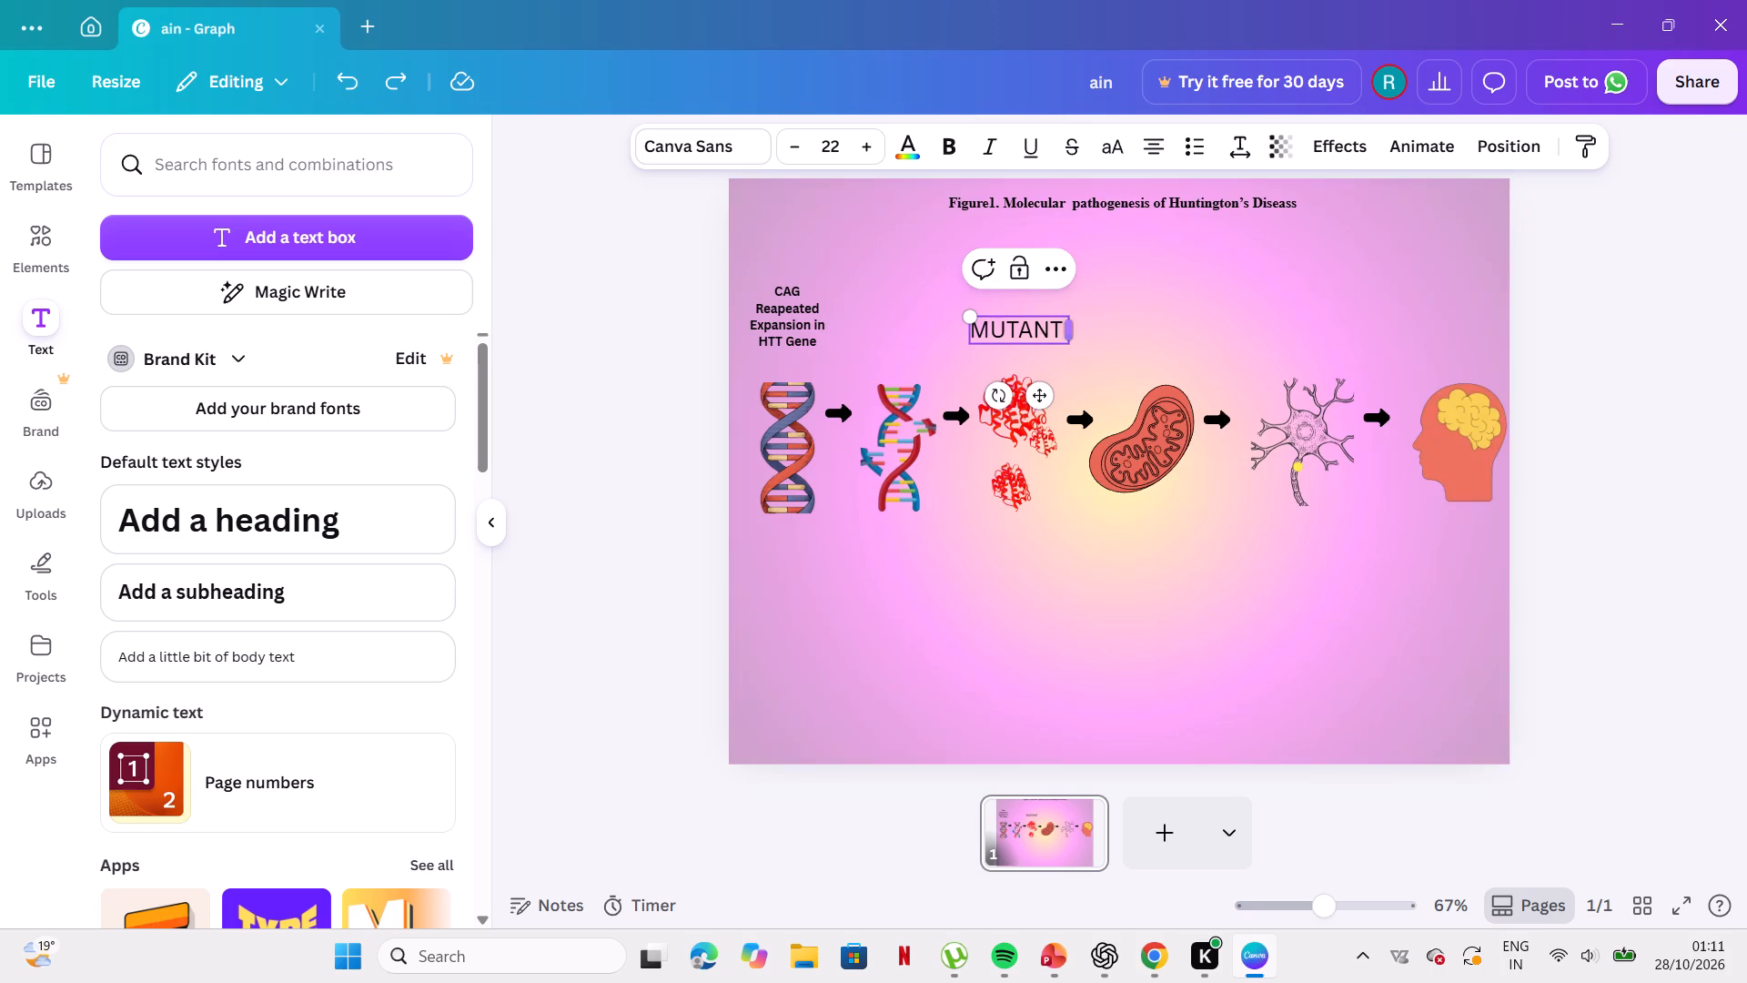
# Widen the MUTANT text box until it reaches over the mitochondrion and set its font size to 12.
pyautogui.moveTo(1071, 329); pyautogui.dragTo(1164, 310)
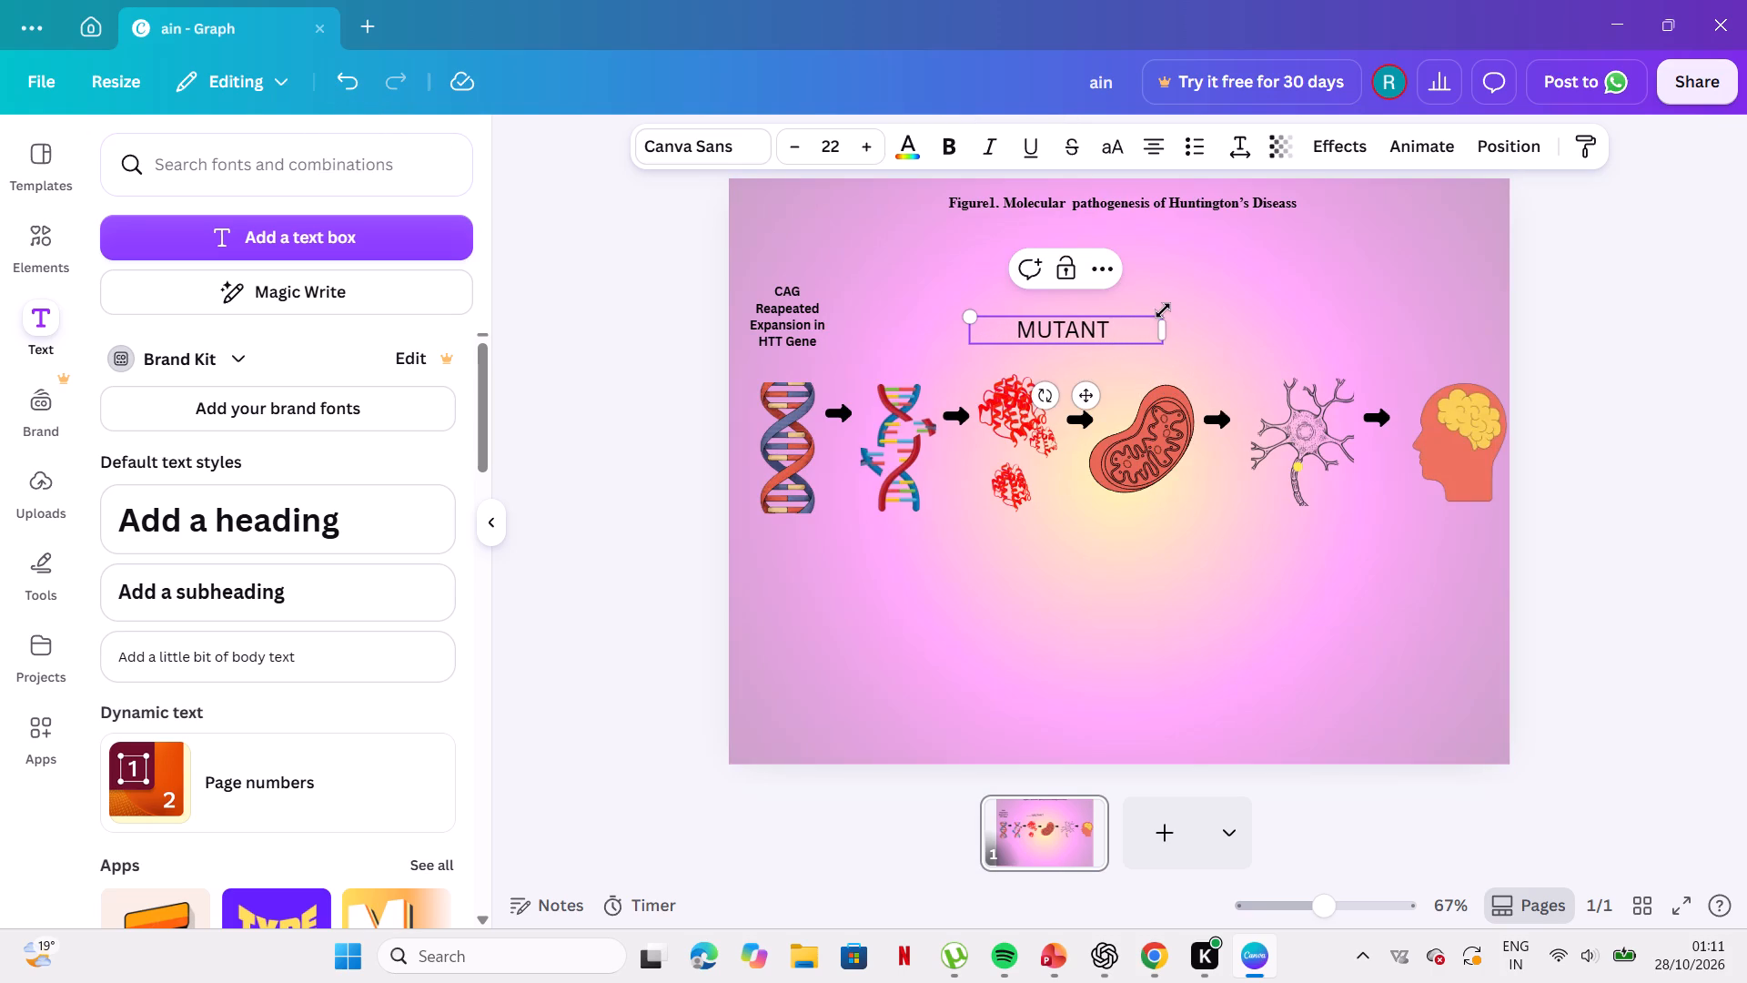
pyautogui.click(1121, 329)
pyautogui.doubleClick(831, 151)
pyautogui.click(802, 339)
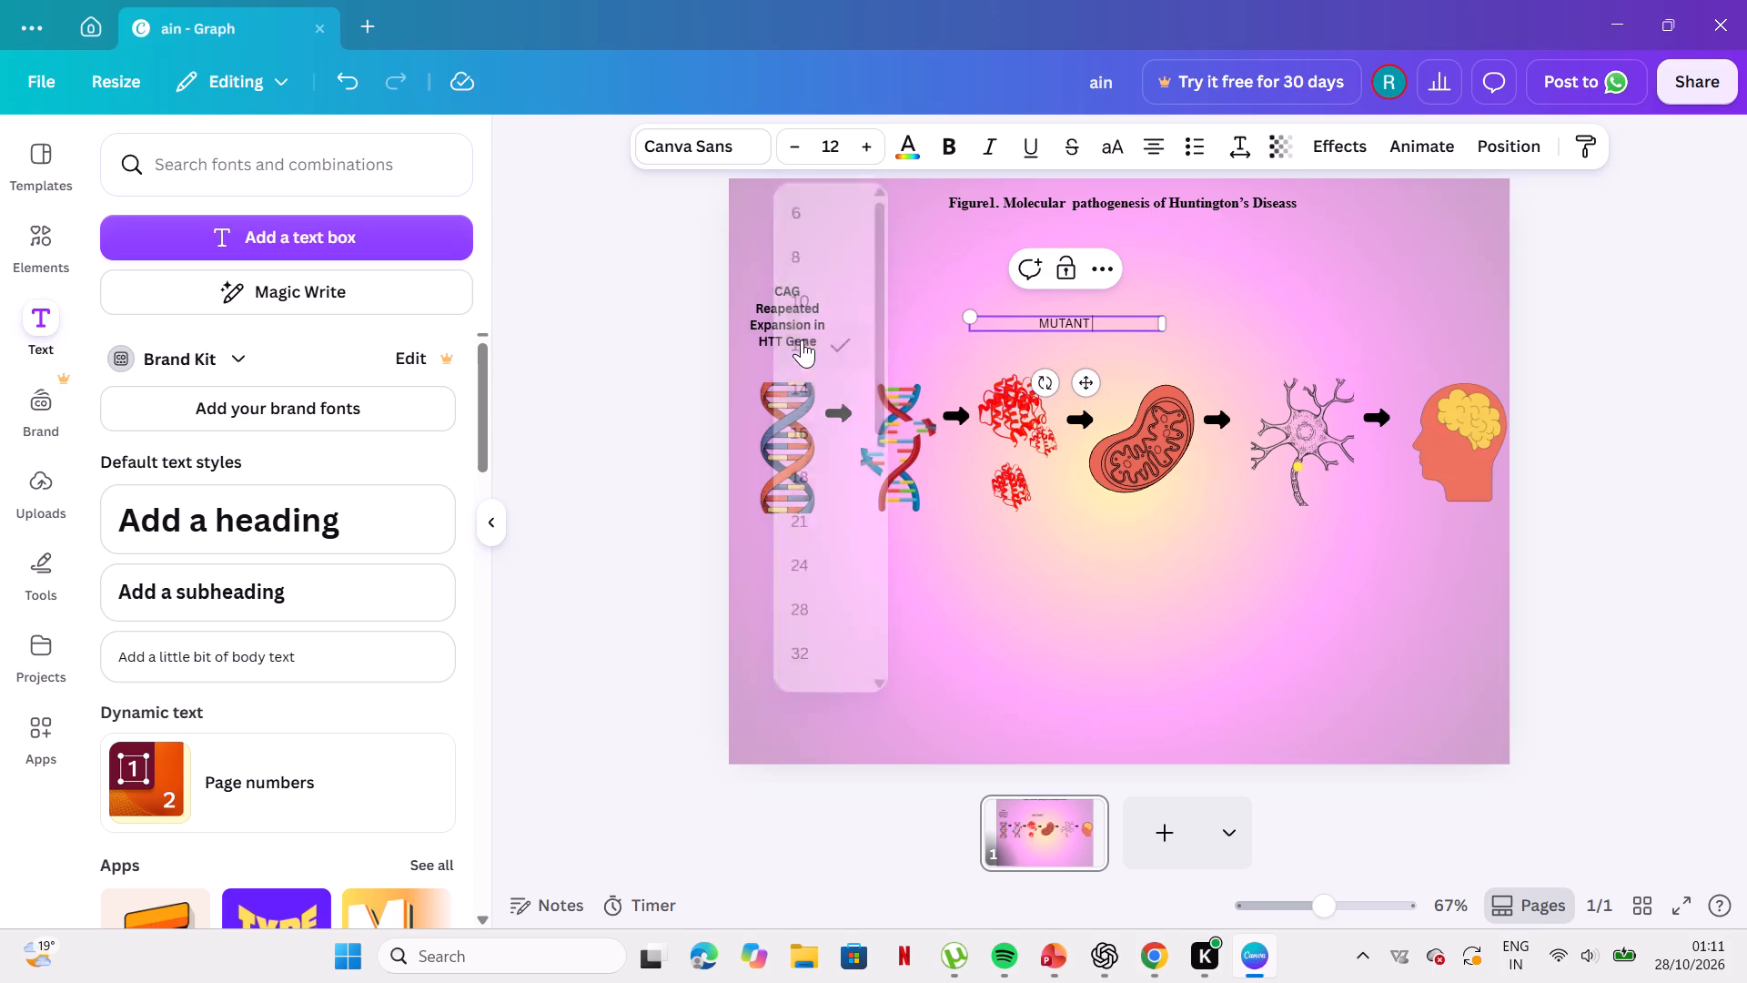
# Rewrite the caption above the protein illustrations to read "Mutant Huntington", followed by a space.
pyautogui.click(1125, 319)
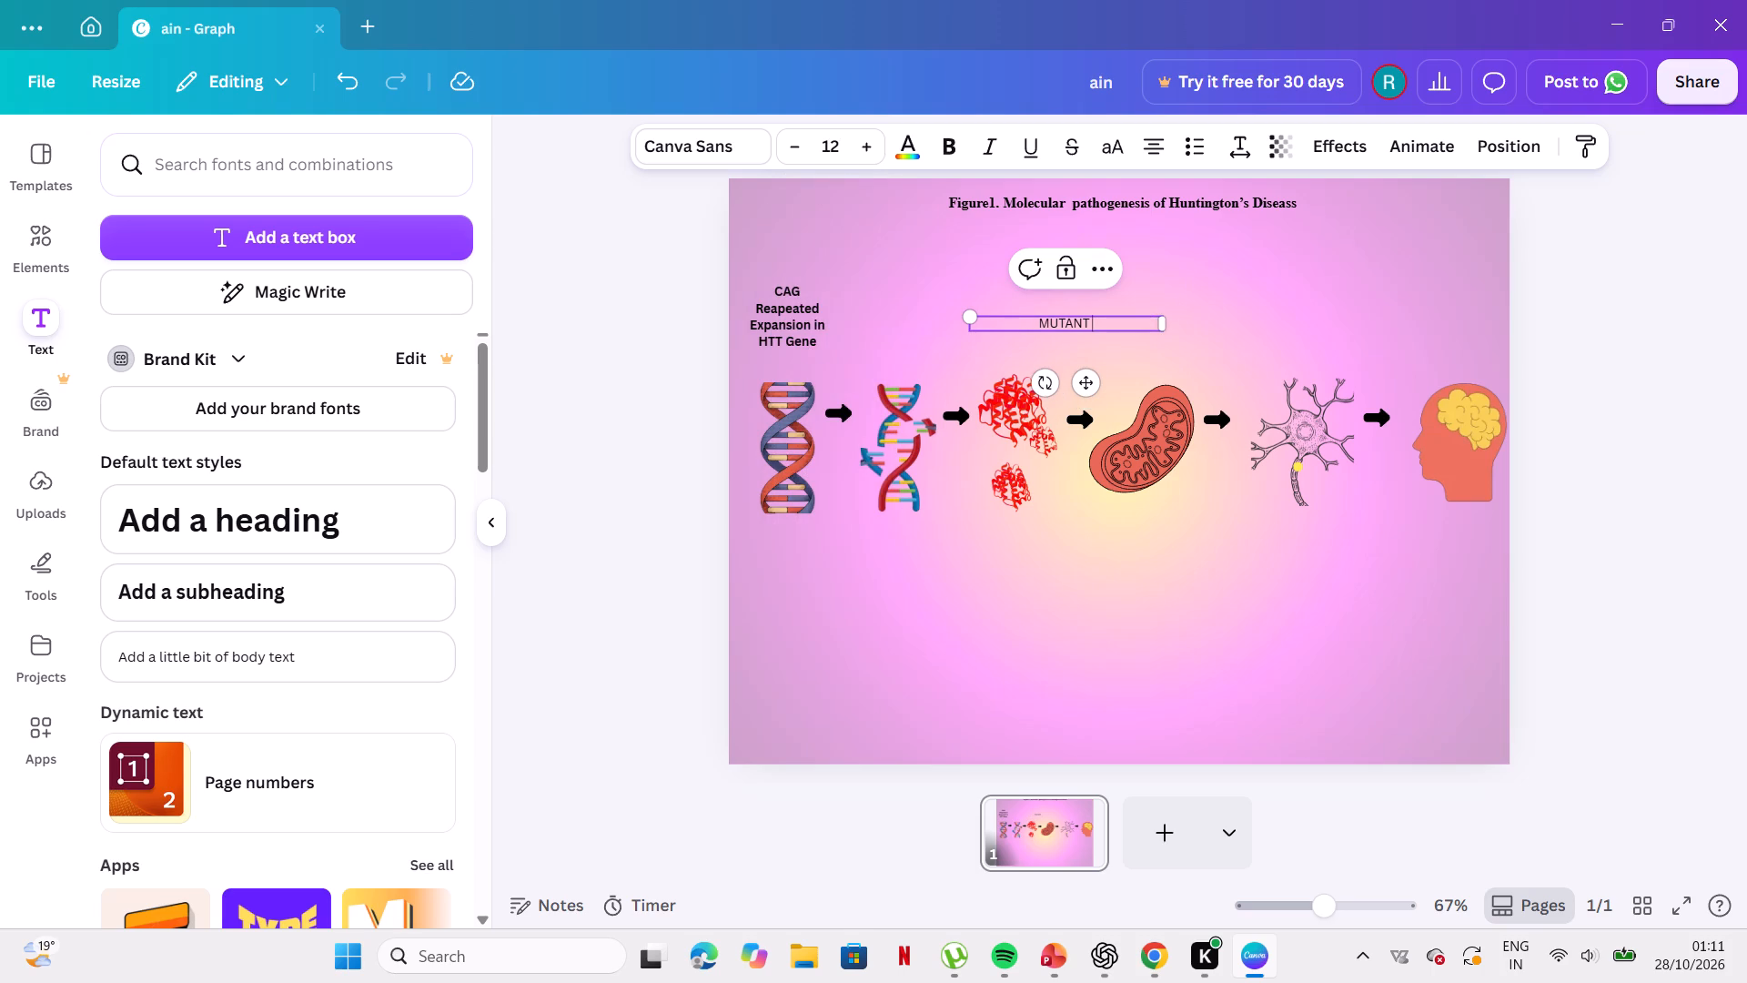
pyautogui.press('space')
pyautogui.press('h')
pyautogui.press('BackSpace')
pyautogui.press('BackSpace')
pyautogui.press('BackSpace')
pyautogui.press('BackSpace')
pyautogui.press('BackSpace')
pyautogui.press('BackSpace')
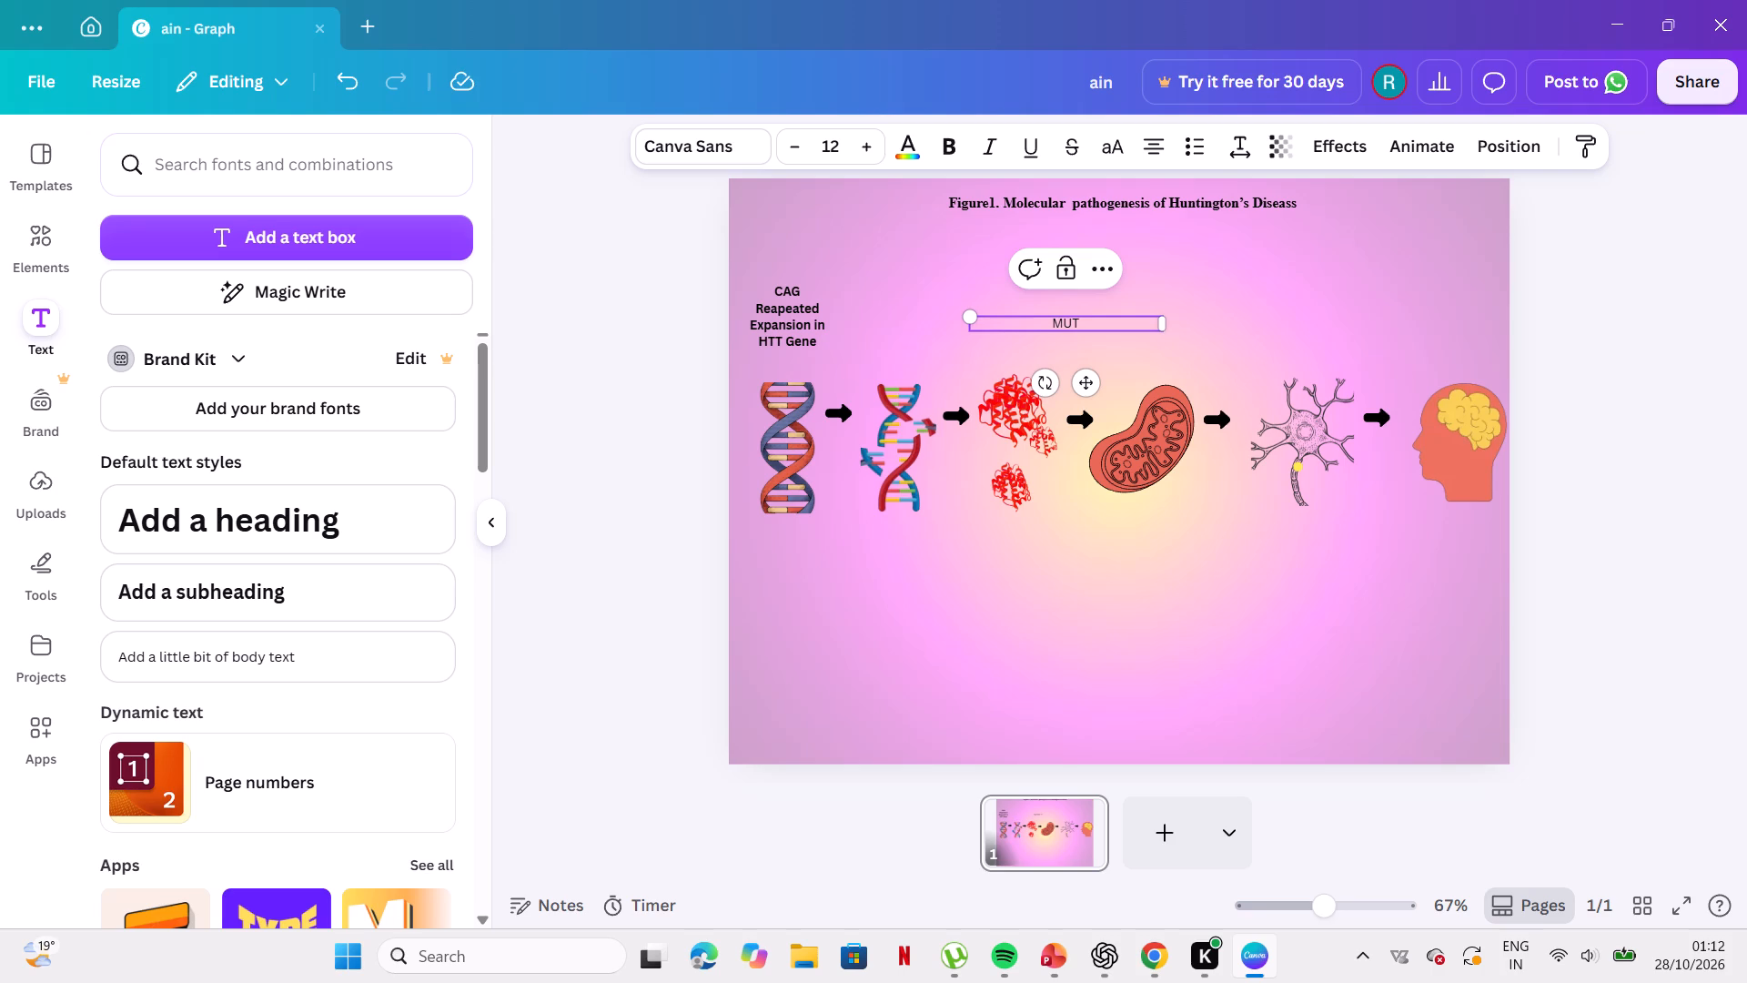
pyautogui.press('BackSpace')
pyautogui.press('BackSpace')
pyautogui.press('u')
pyautogui.press('t')
pyautogui.write('ant')
pyautogui.press('space')
pyautogui.press('h')
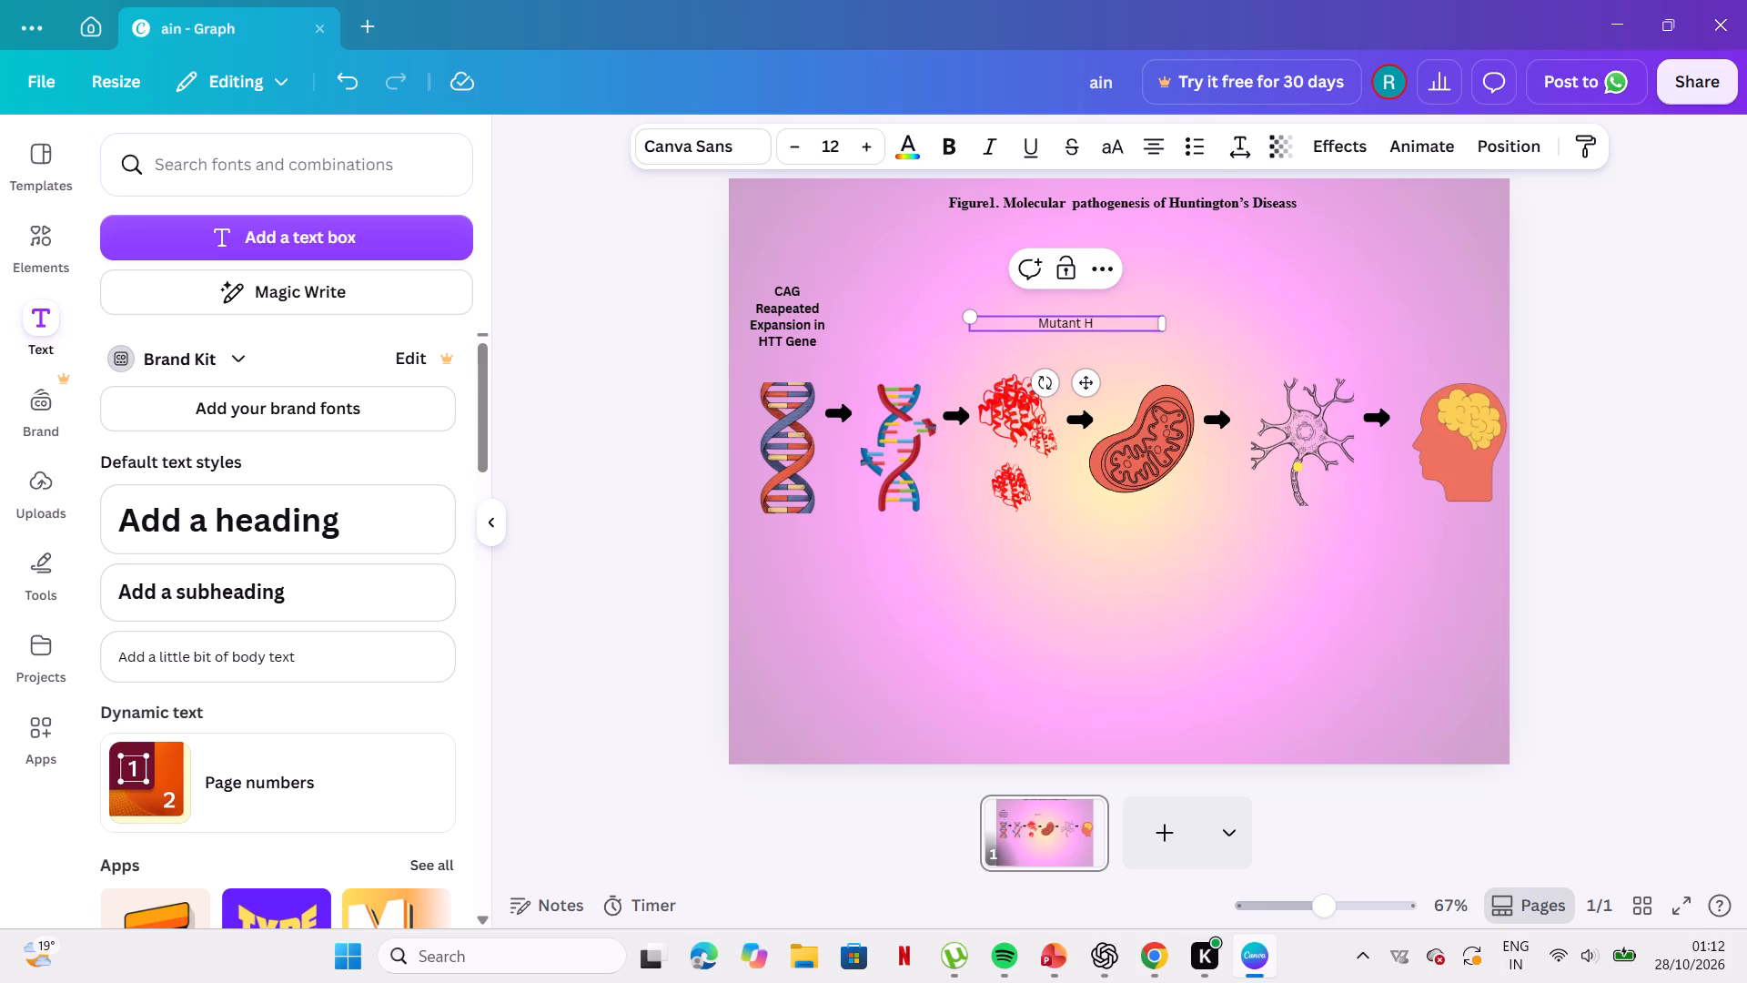
pyautogui.write('un')
pyautogui.write('ting')
pyautogui.write('tin')
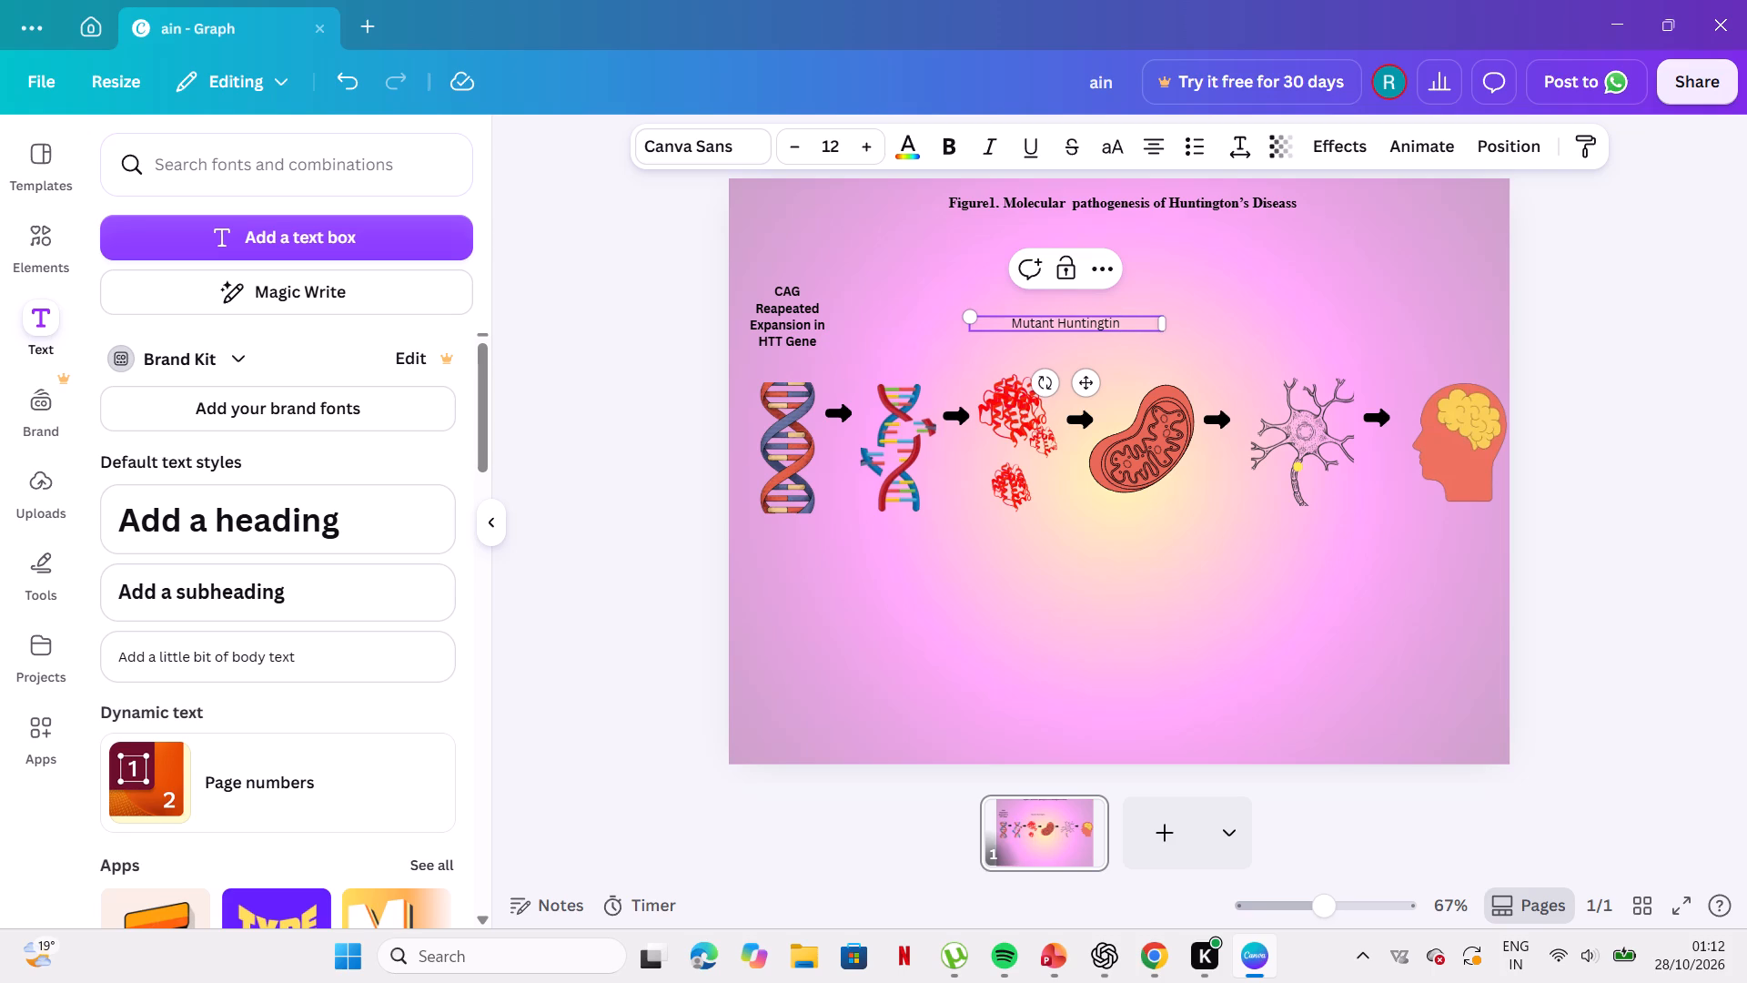
pyautogui.write('==')
pyautogui.press('BackSpace')
pyautogui.press('BackSpace')
pyautogui.press('BackSpace')
pyautogui.press('BackSpace')
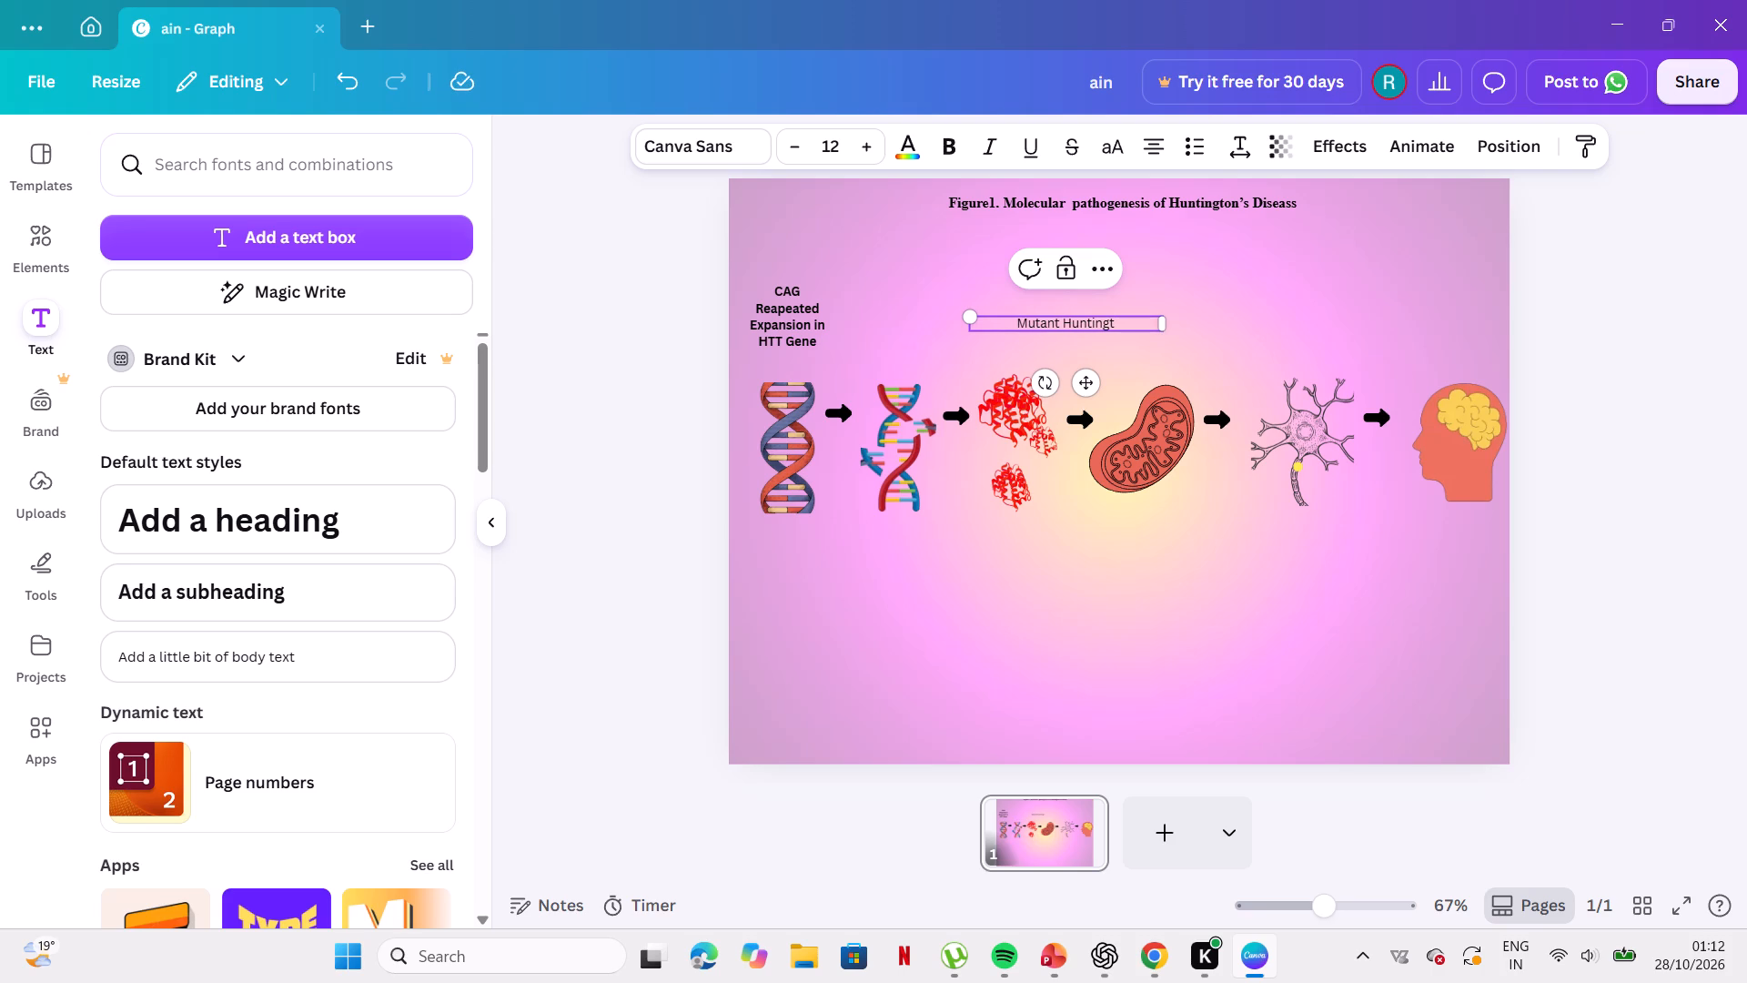
pyautogui.press('o')
pyautogui.press('n')
pyautogui.press('space')
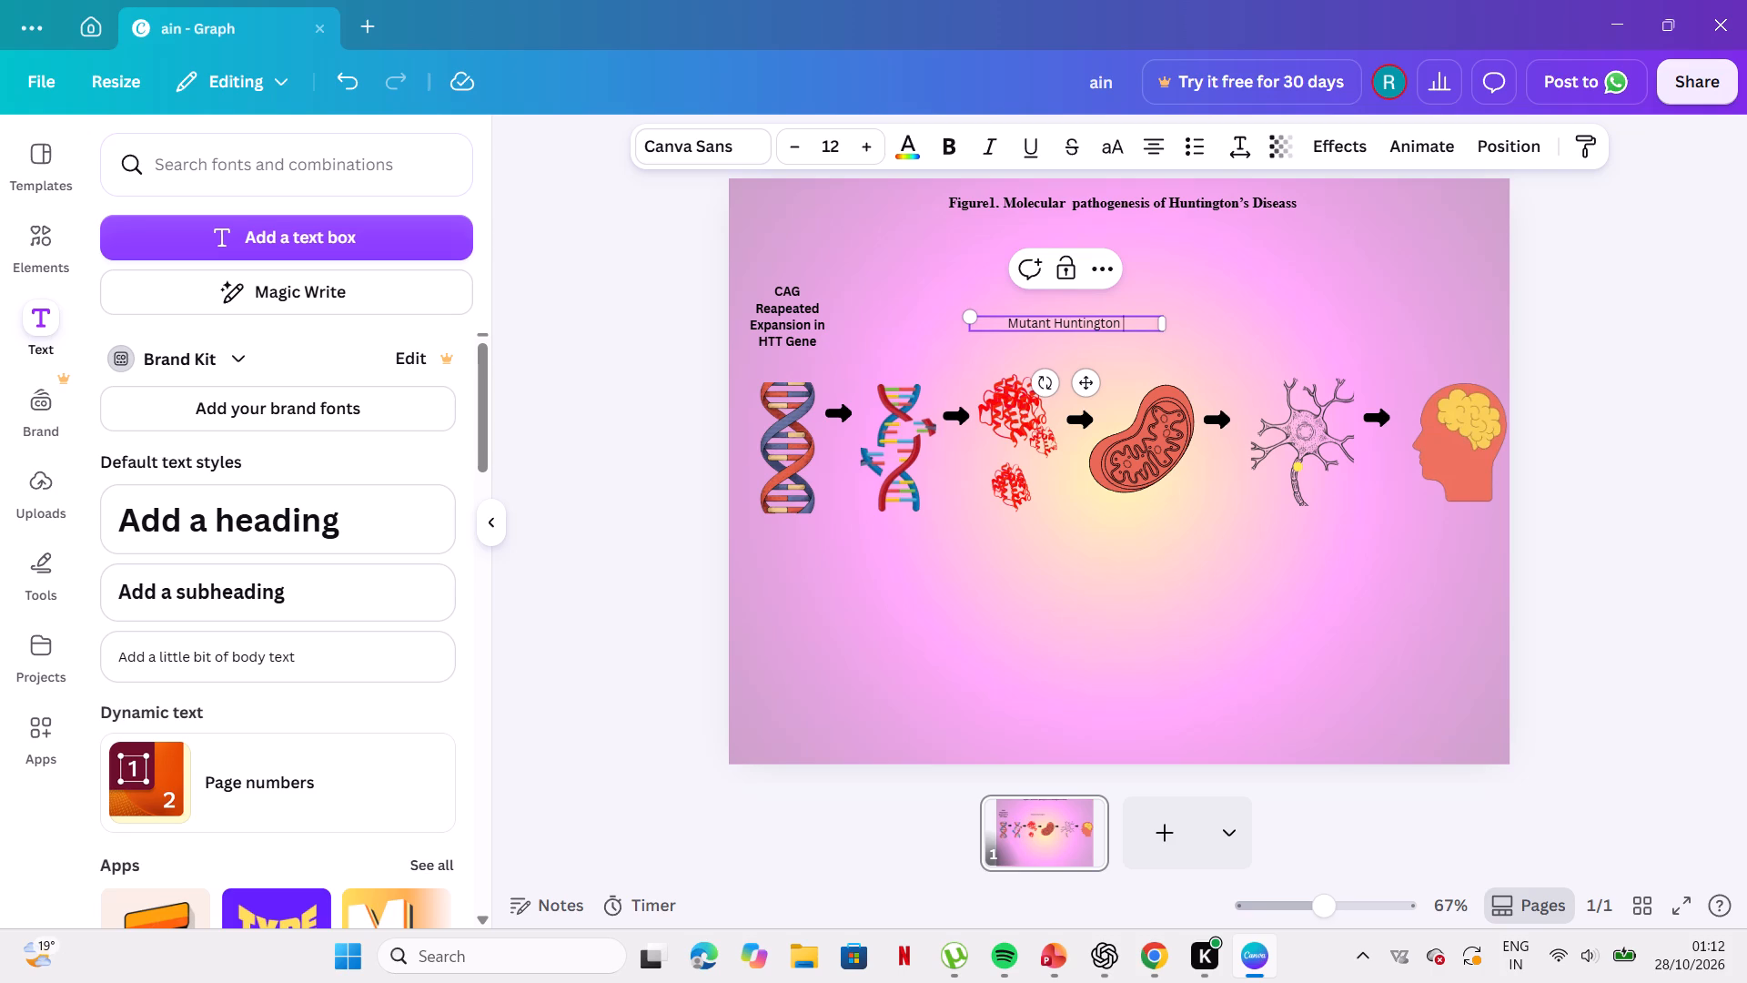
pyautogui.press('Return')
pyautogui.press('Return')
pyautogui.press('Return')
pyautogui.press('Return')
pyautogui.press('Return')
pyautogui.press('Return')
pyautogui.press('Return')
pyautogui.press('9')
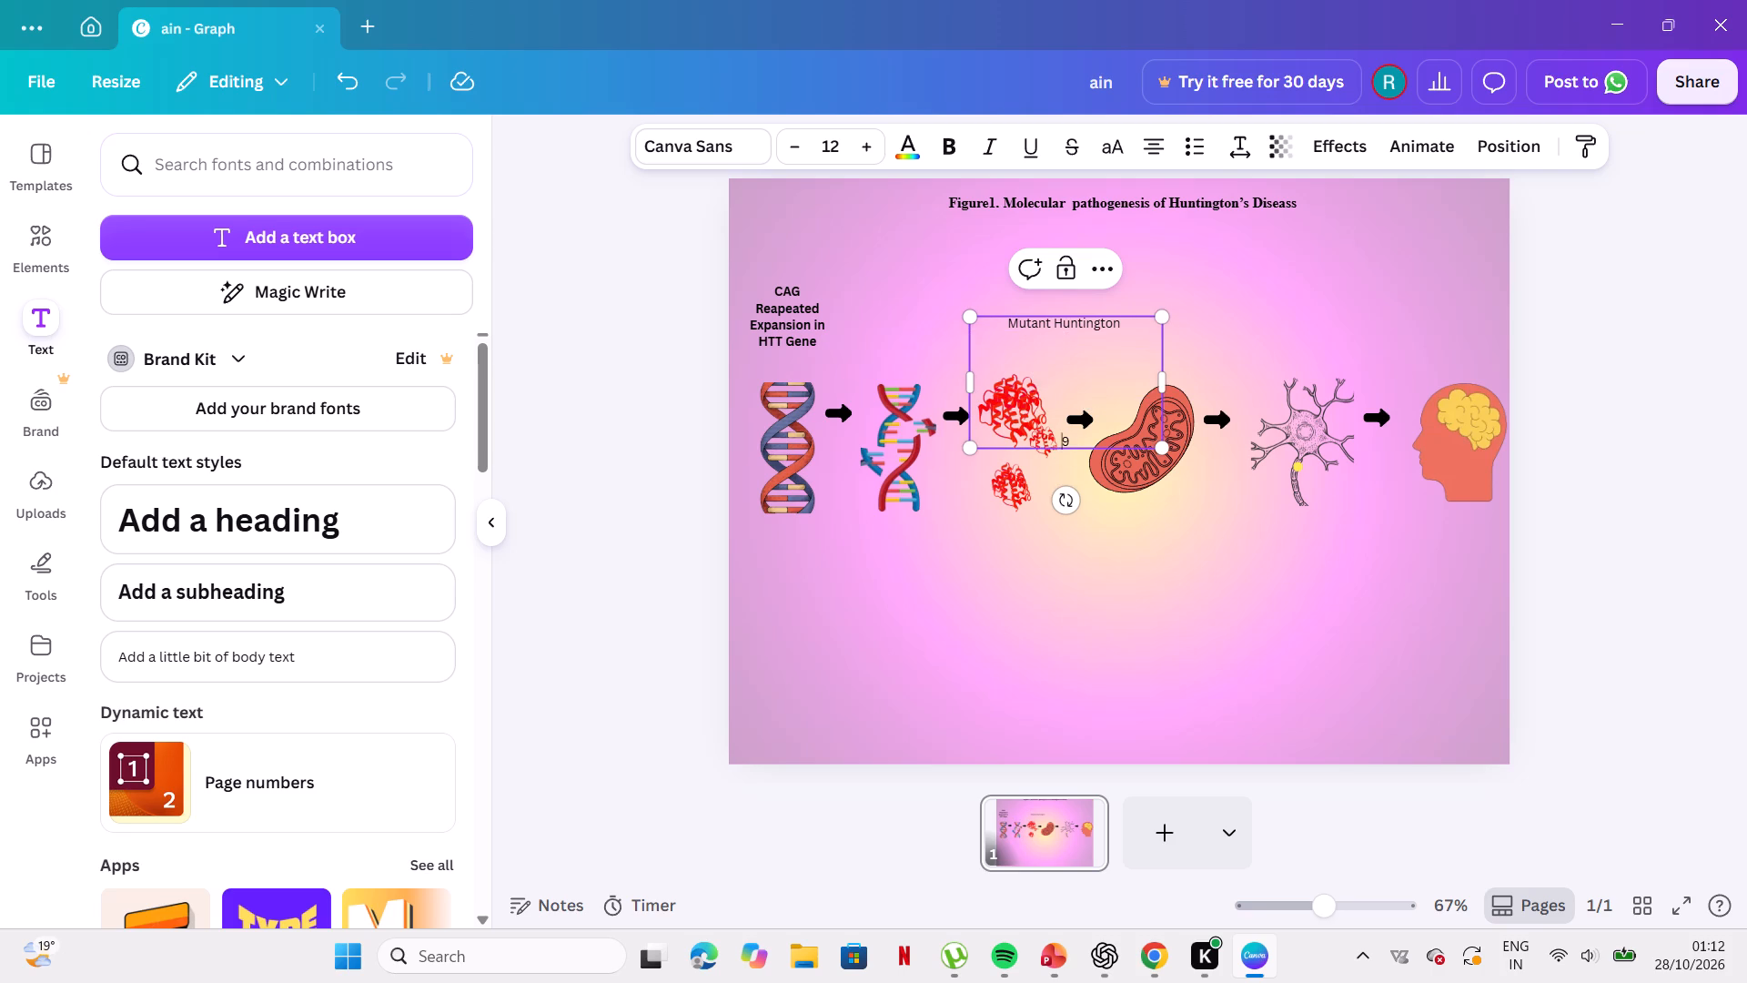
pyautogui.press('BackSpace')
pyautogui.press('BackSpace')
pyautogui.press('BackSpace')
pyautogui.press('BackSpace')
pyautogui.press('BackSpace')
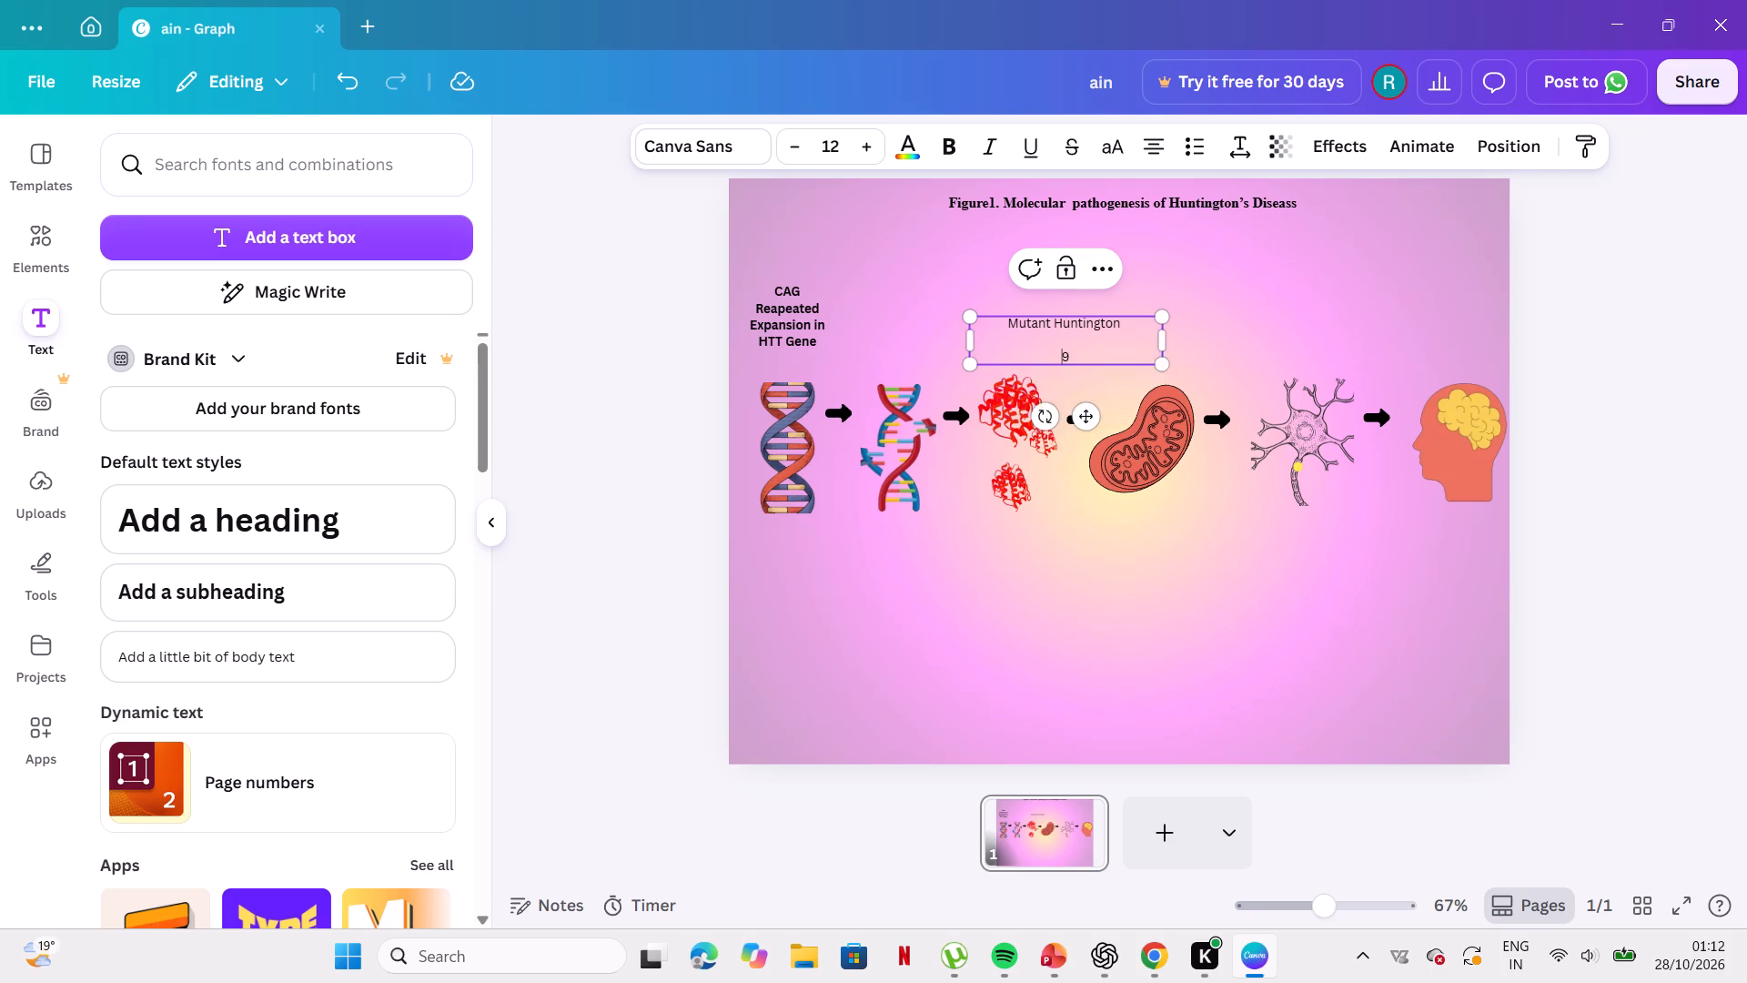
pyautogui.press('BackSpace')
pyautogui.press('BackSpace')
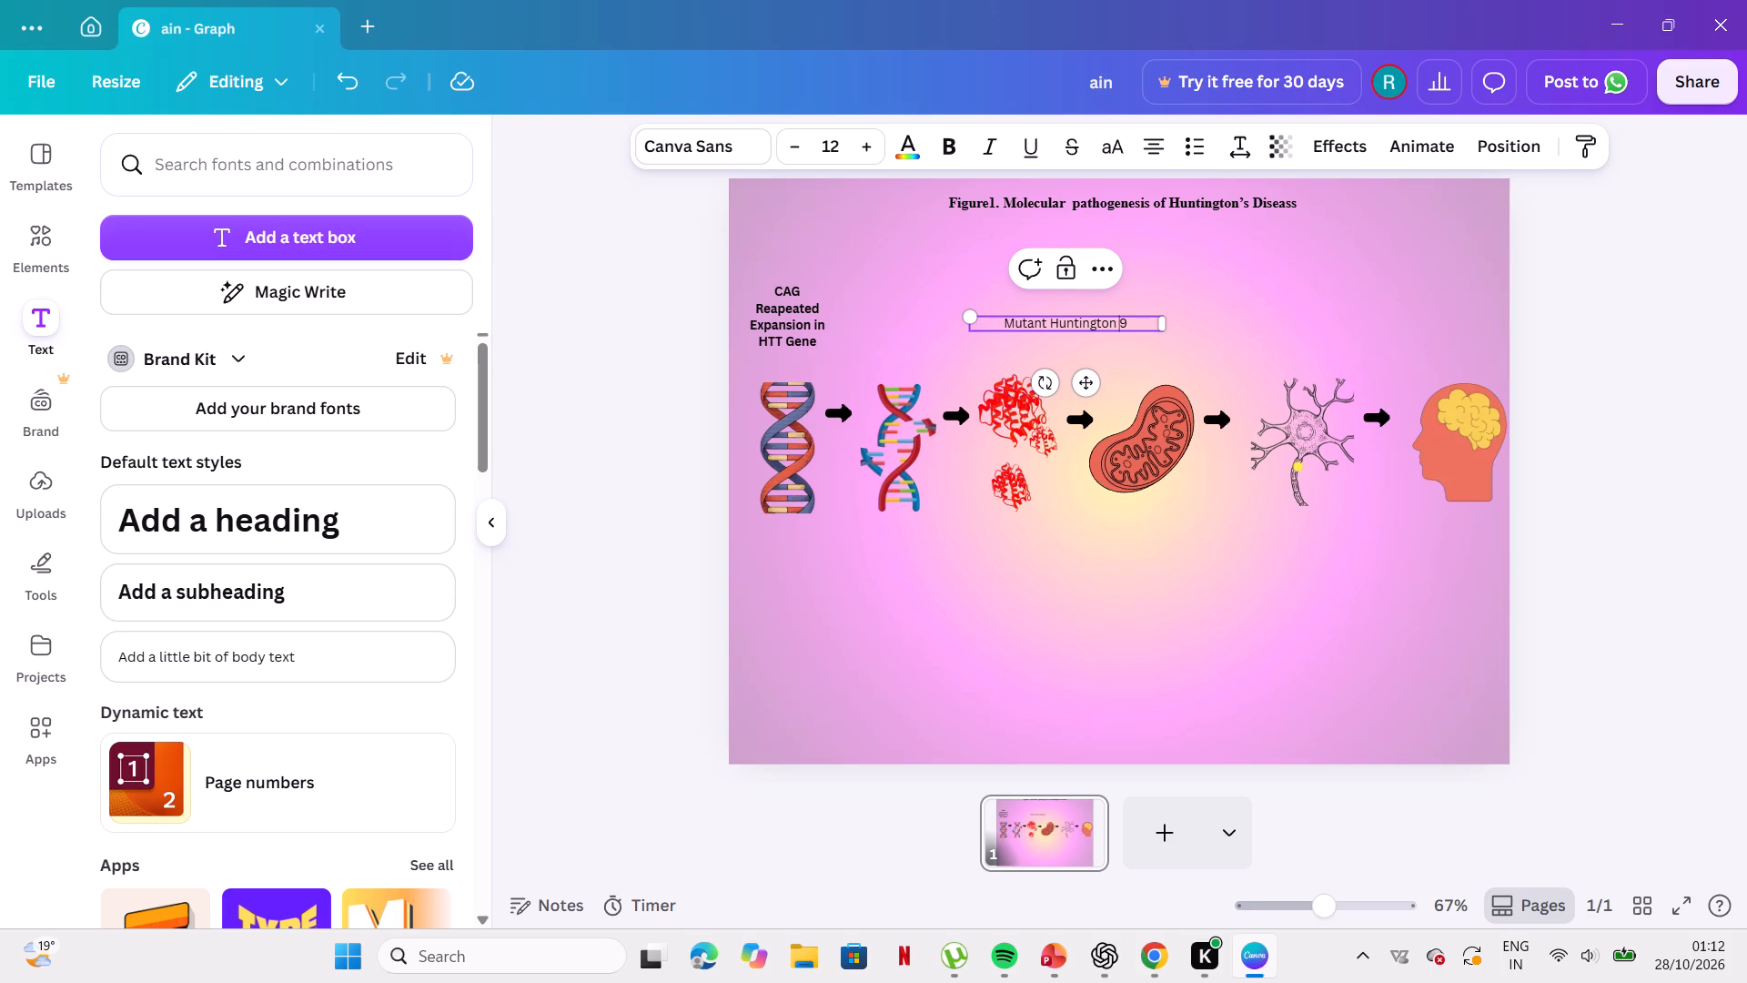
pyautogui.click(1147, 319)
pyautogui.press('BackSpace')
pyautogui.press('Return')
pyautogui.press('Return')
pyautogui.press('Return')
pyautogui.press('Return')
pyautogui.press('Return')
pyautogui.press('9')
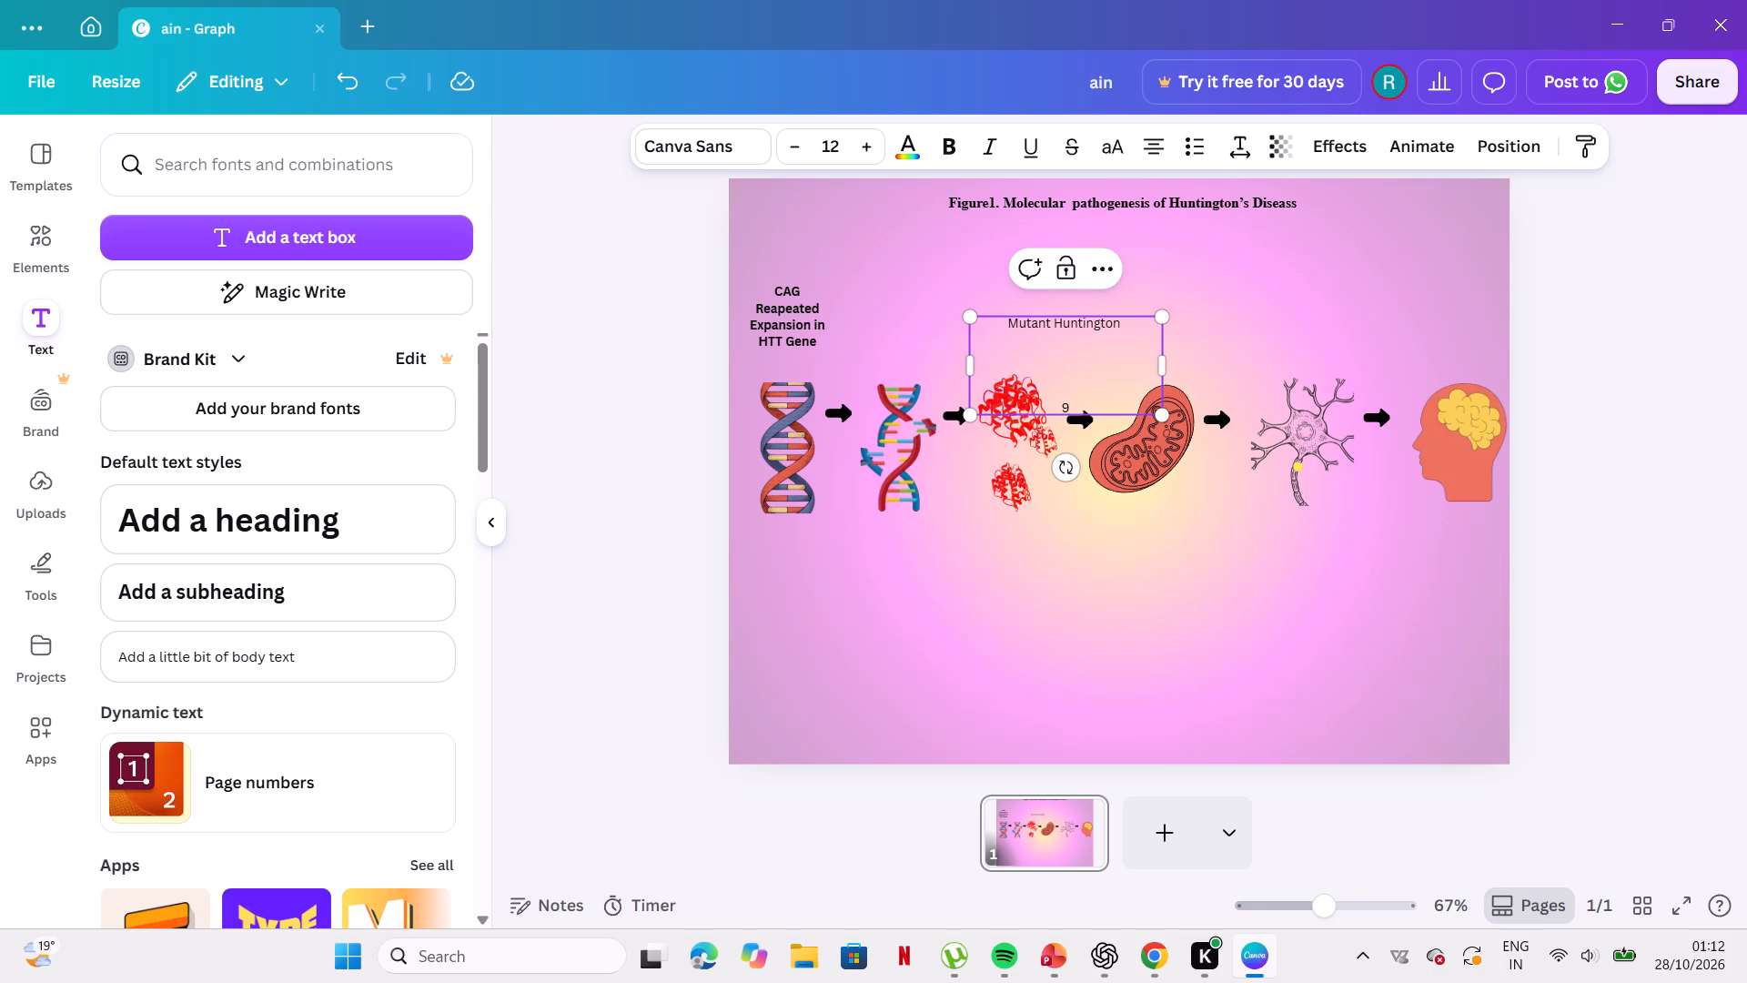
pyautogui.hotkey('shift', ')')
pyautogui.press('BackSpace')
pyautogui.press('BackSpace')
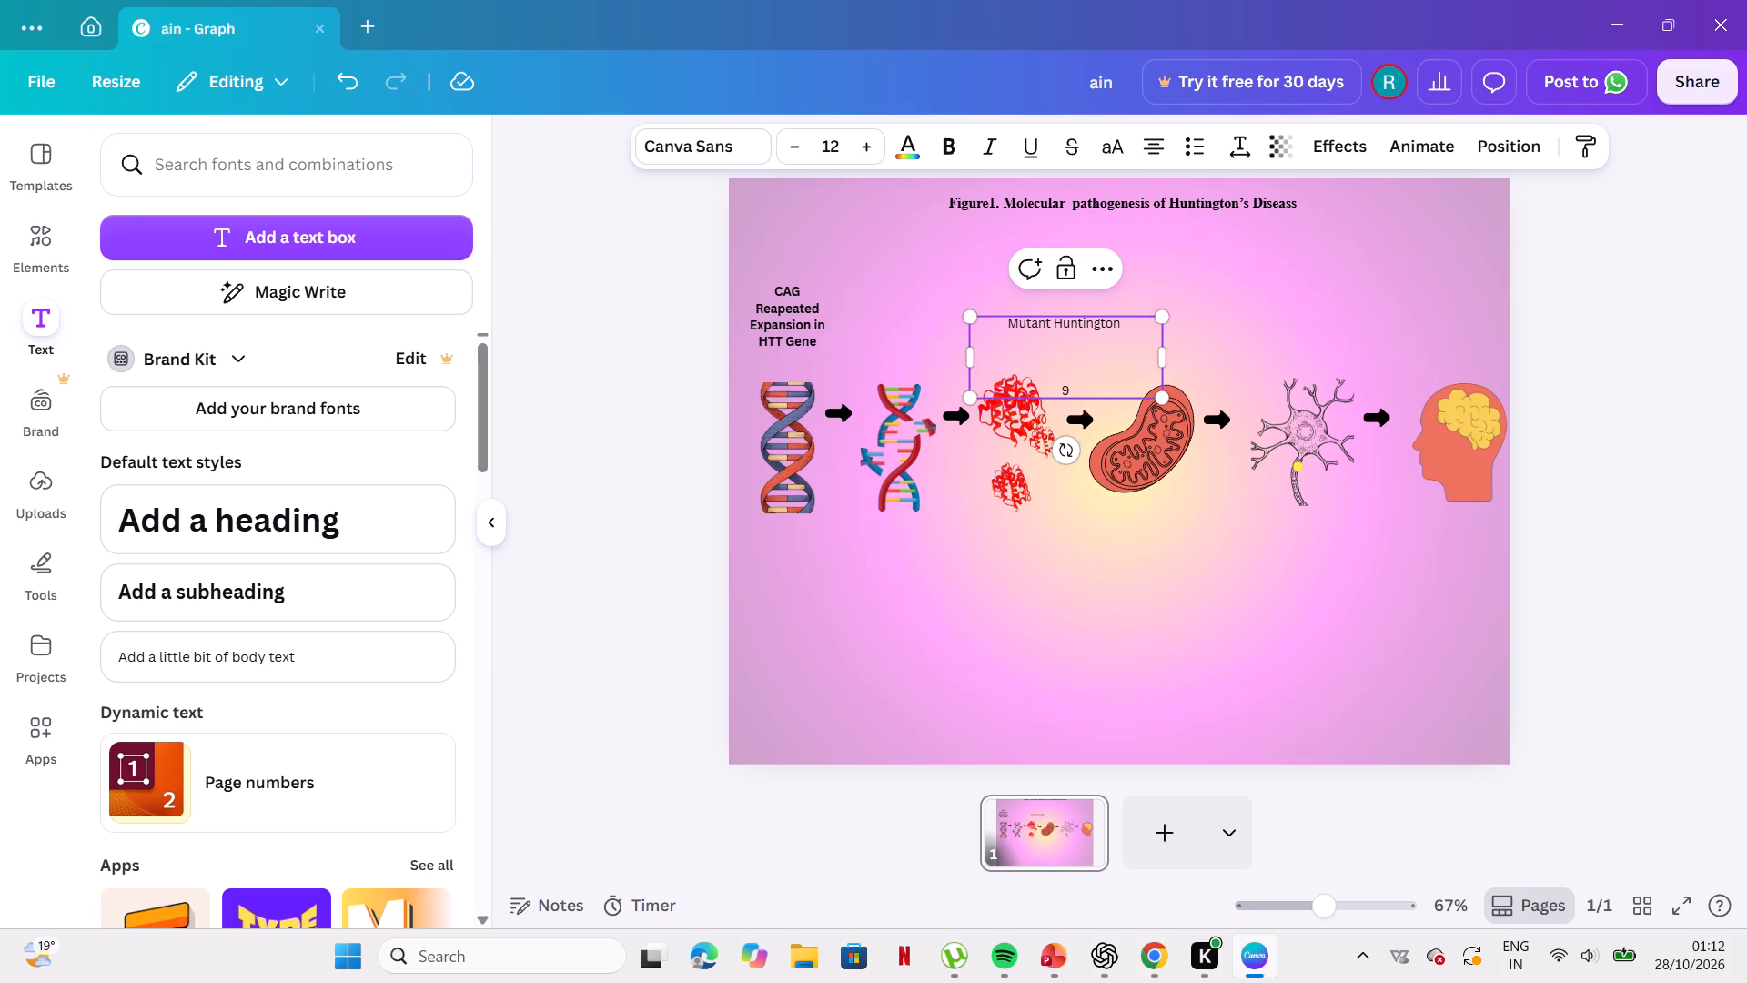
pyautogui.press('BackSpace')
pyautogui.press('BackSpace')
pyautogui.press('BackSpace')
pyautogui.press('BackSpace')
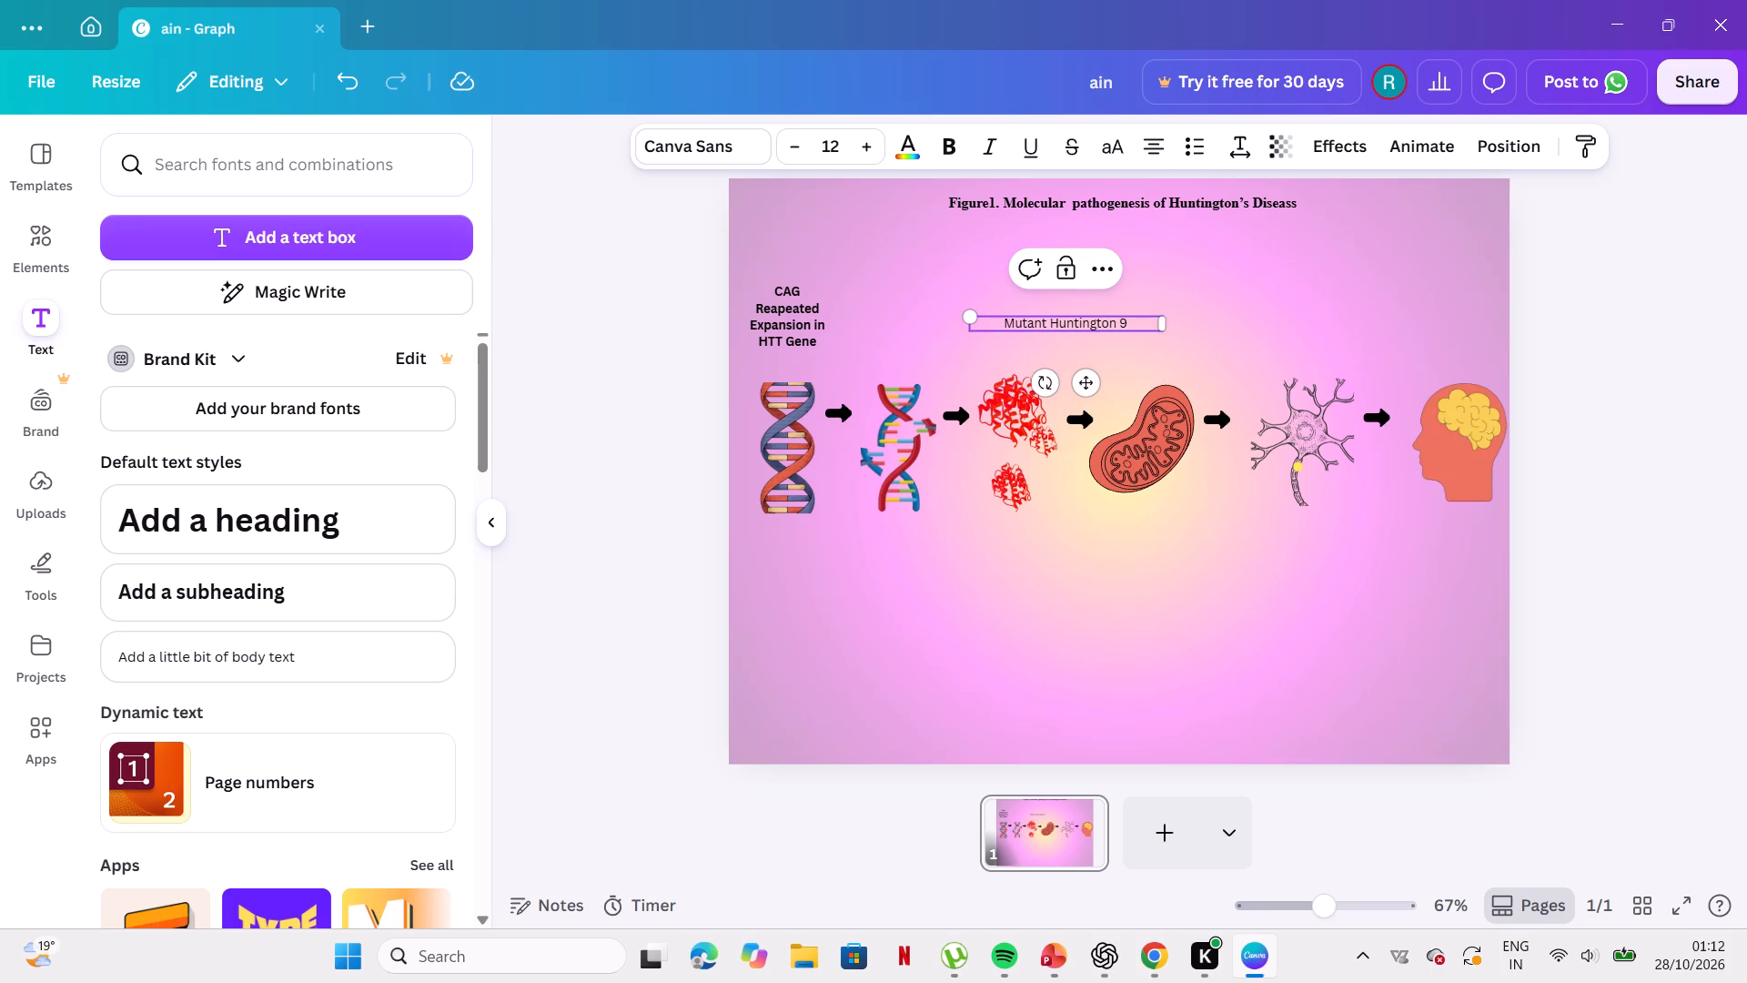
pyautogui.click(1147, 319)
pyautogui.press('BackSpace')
# Complete the caption above the protein illustrations so it reads "Mutant Huntington (mHTT) Protein".
pyautogui.hotkey('shift', '(')
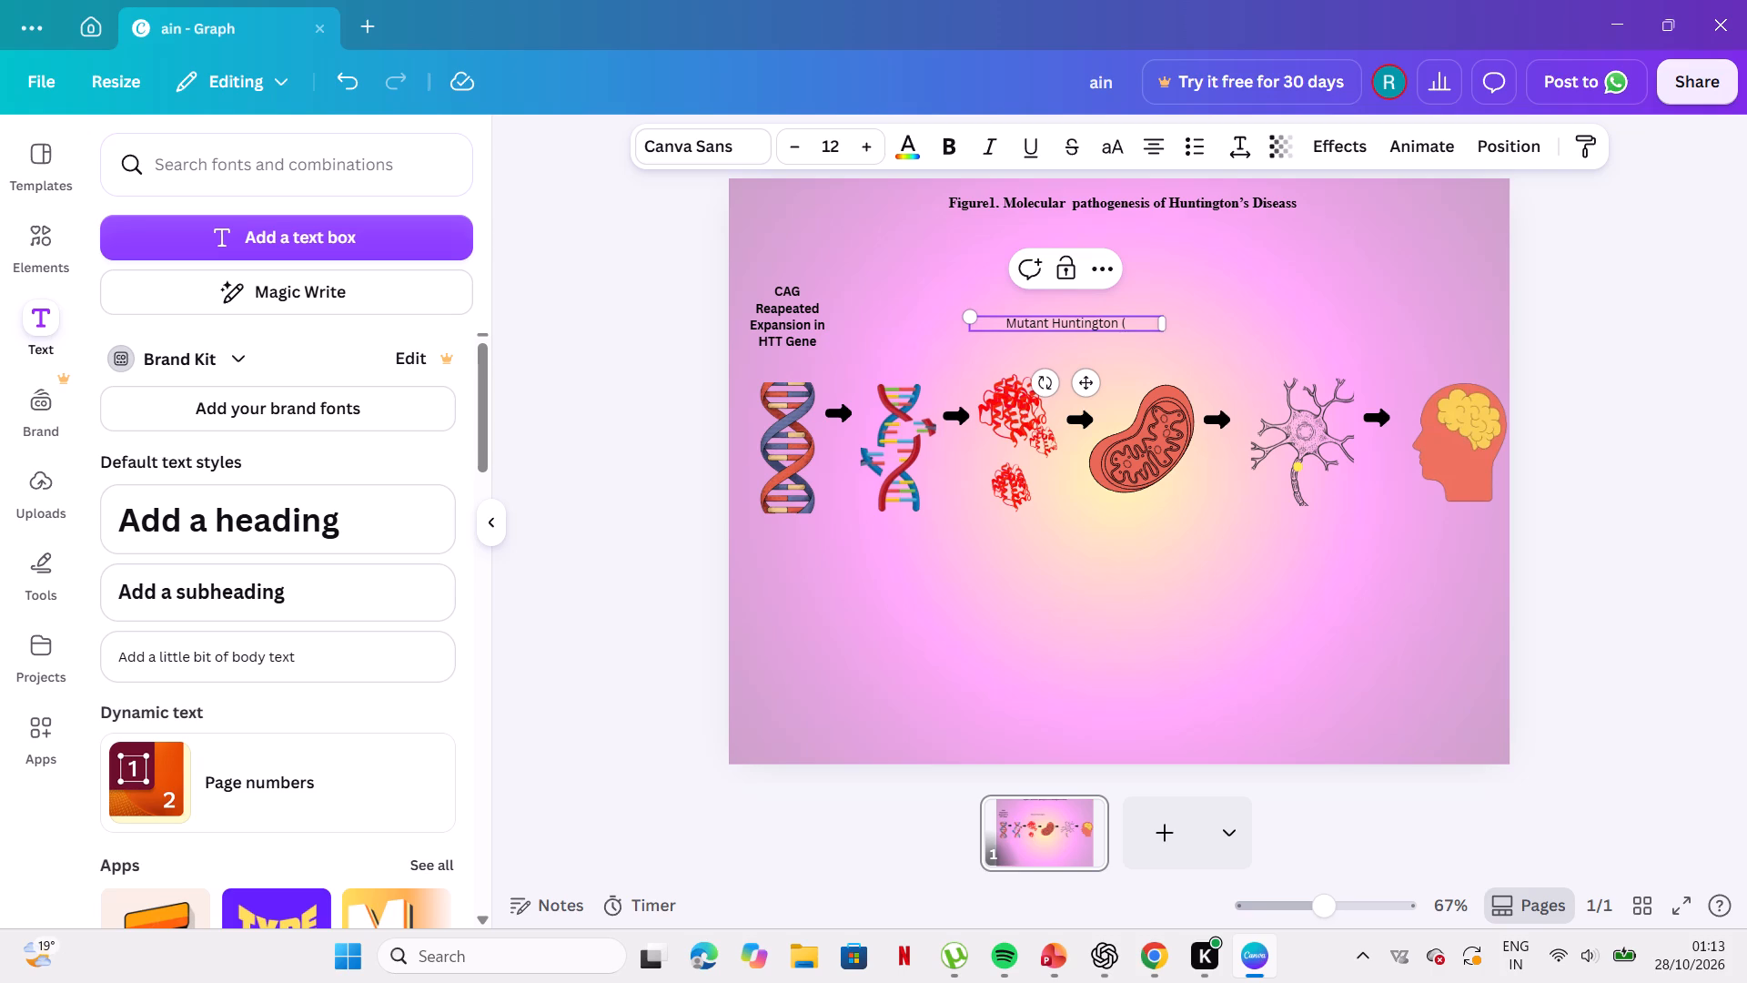
pyautogui.press('m')
pyautogui.write('HTT')
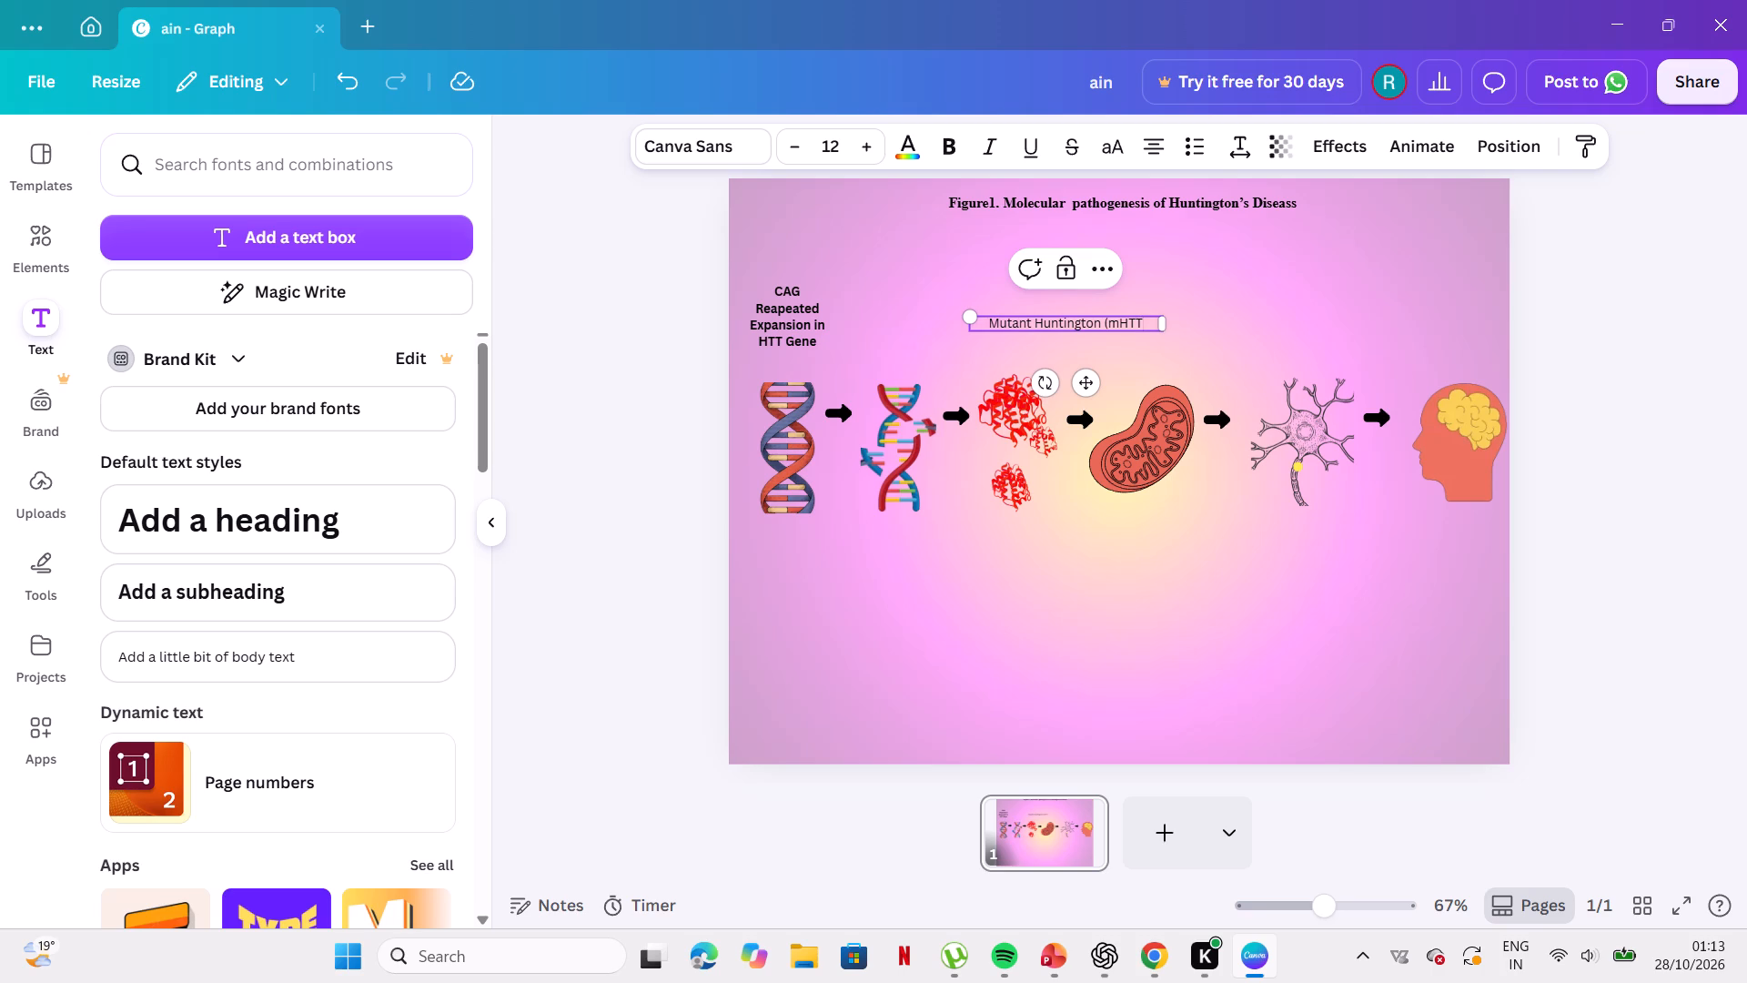
pyautogui.hotkey('shift', ')')
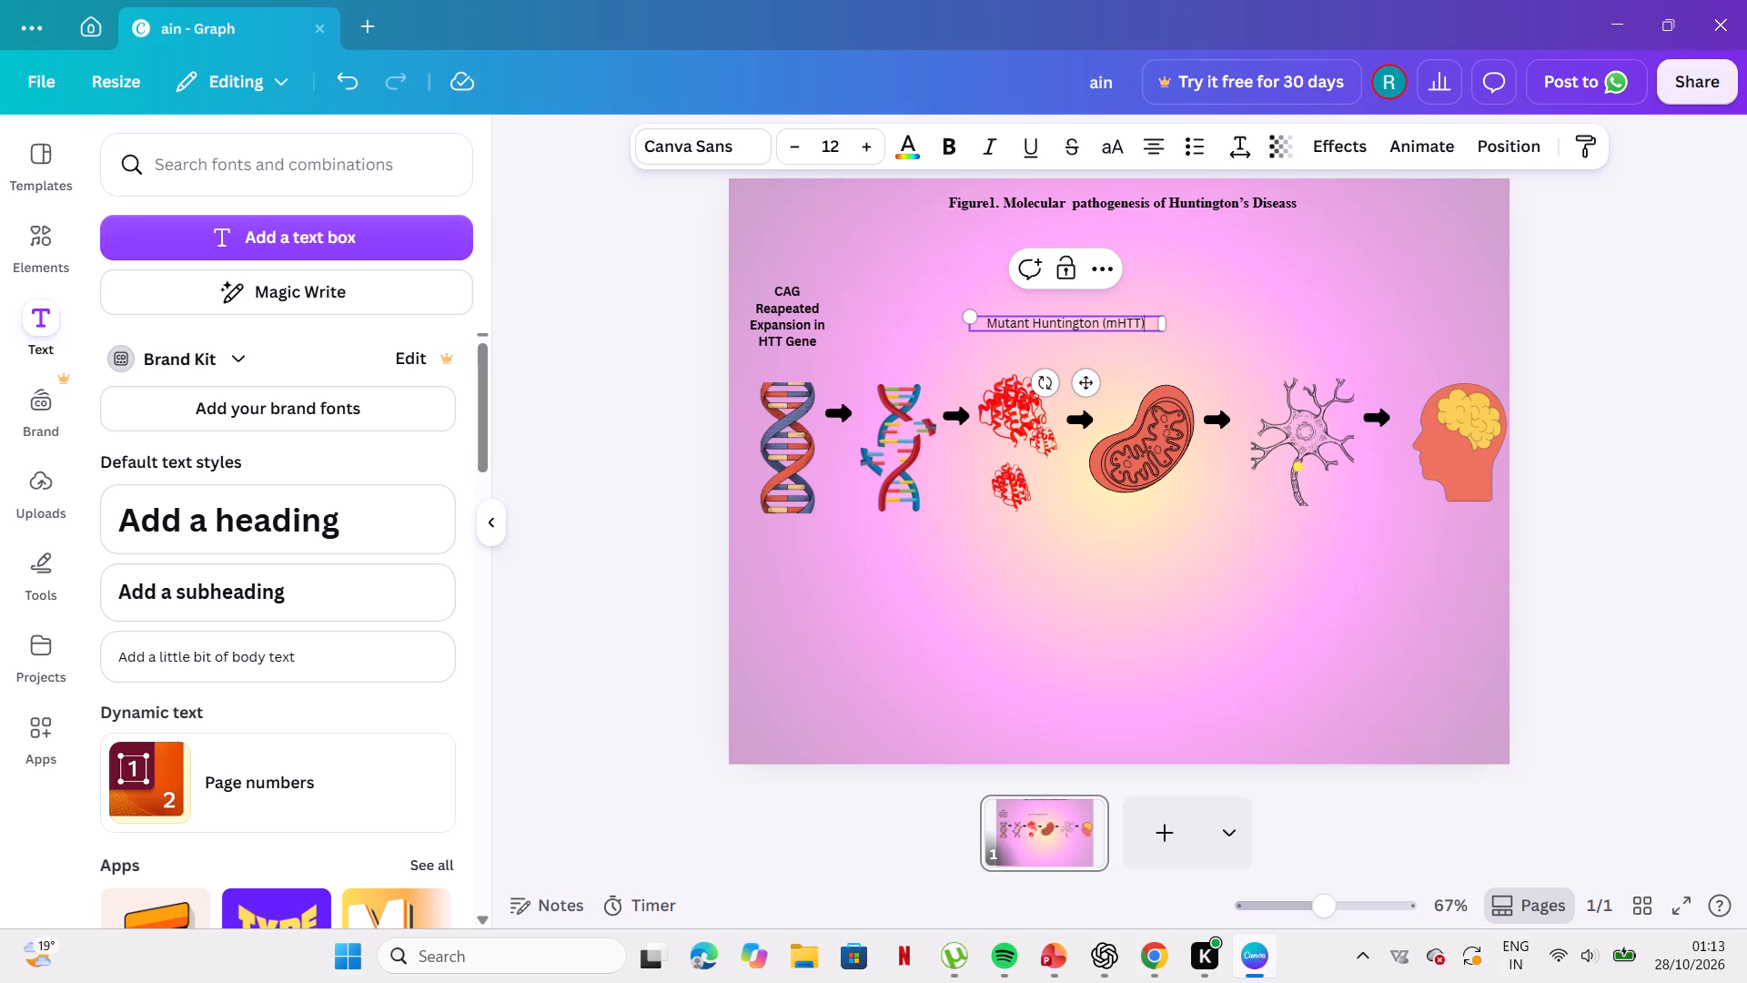
pyautogui.press('space')
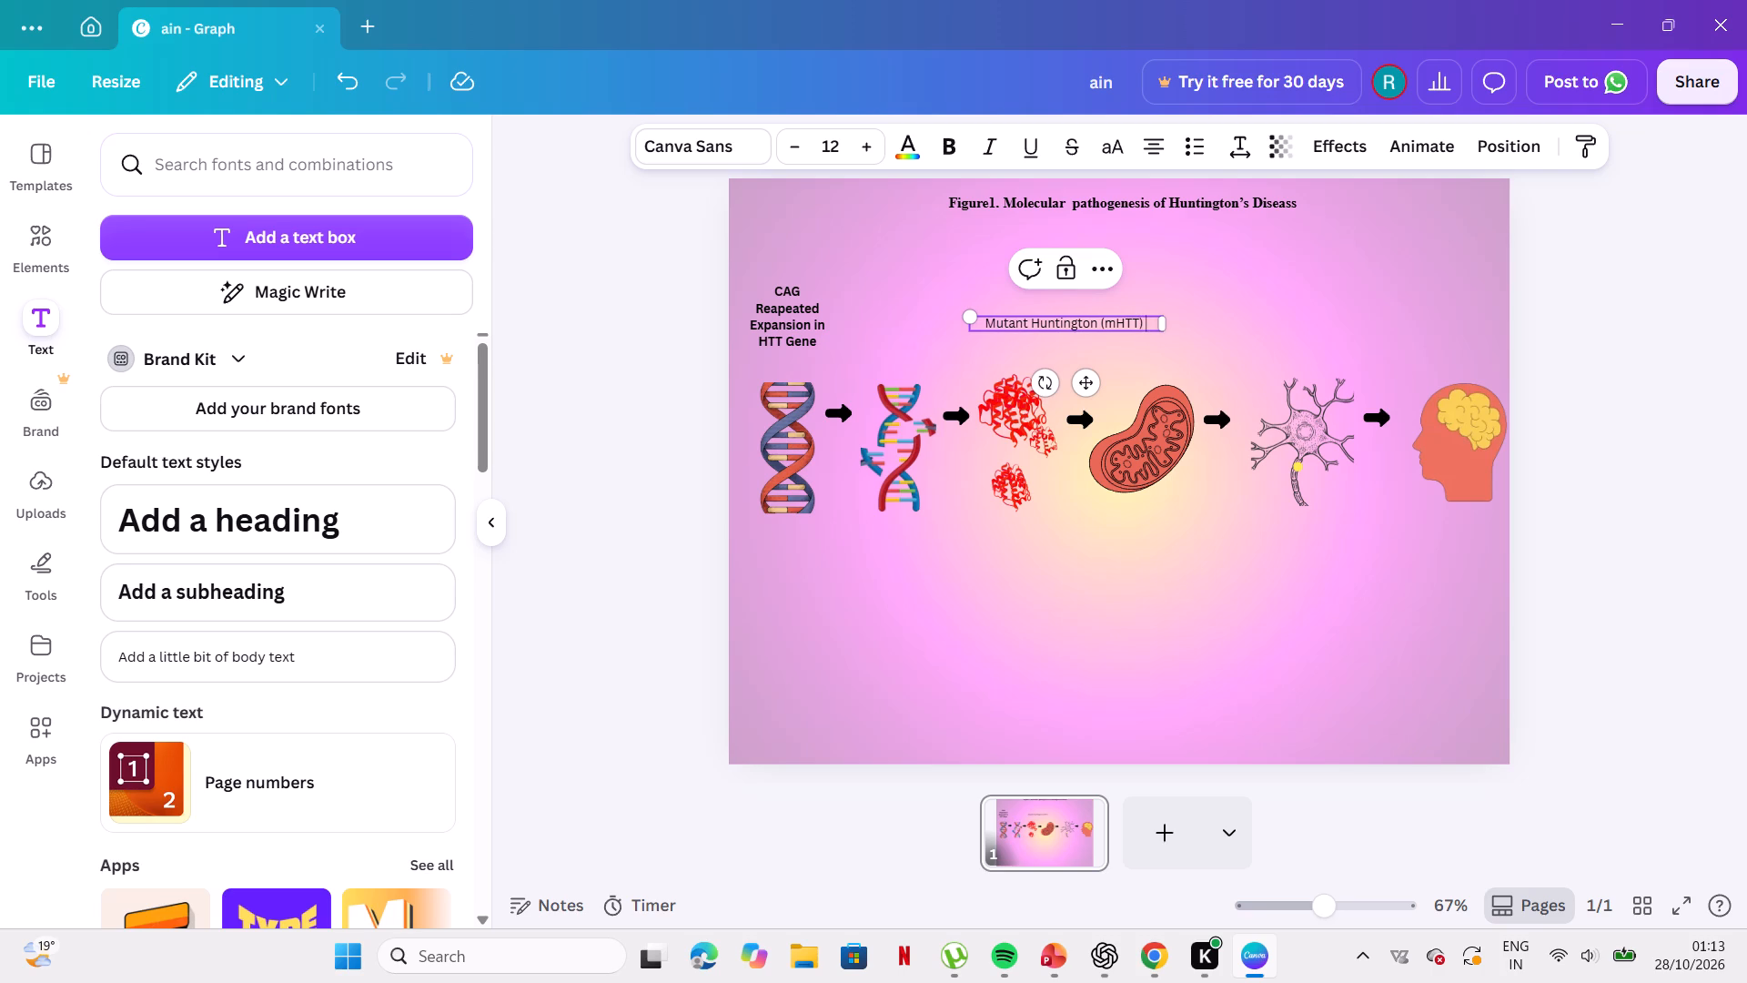
pyautogui.press('p')
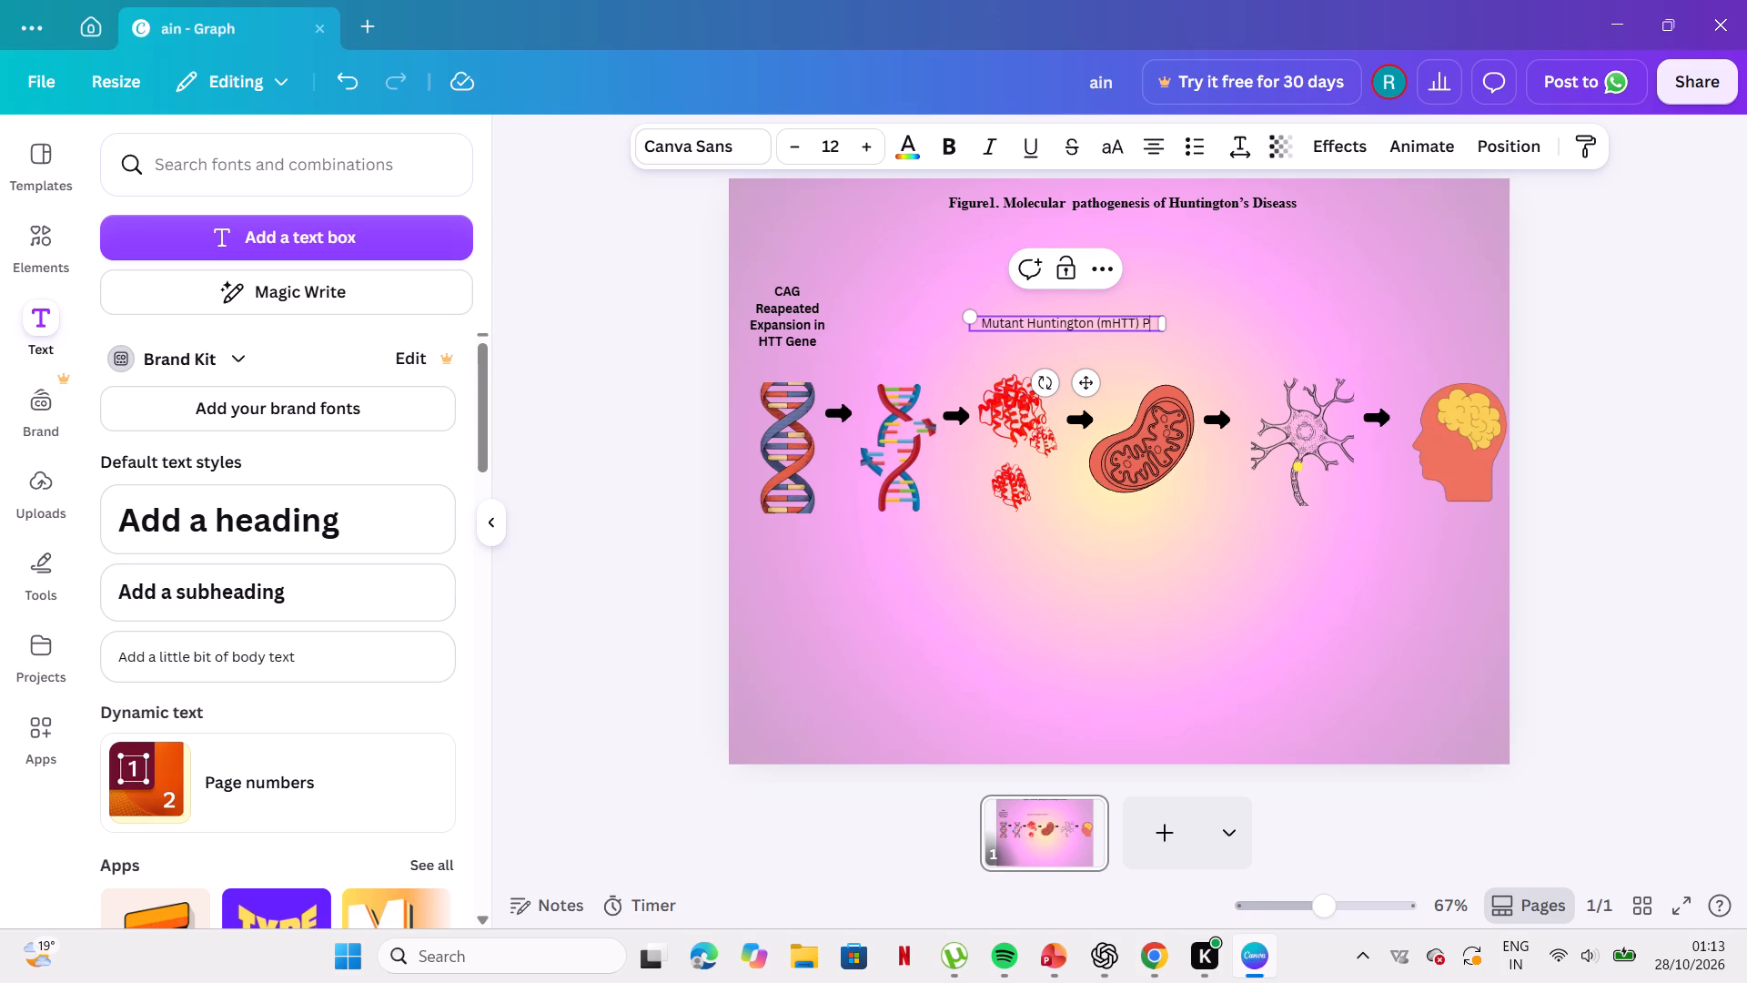
pyautogui.write('rotein')
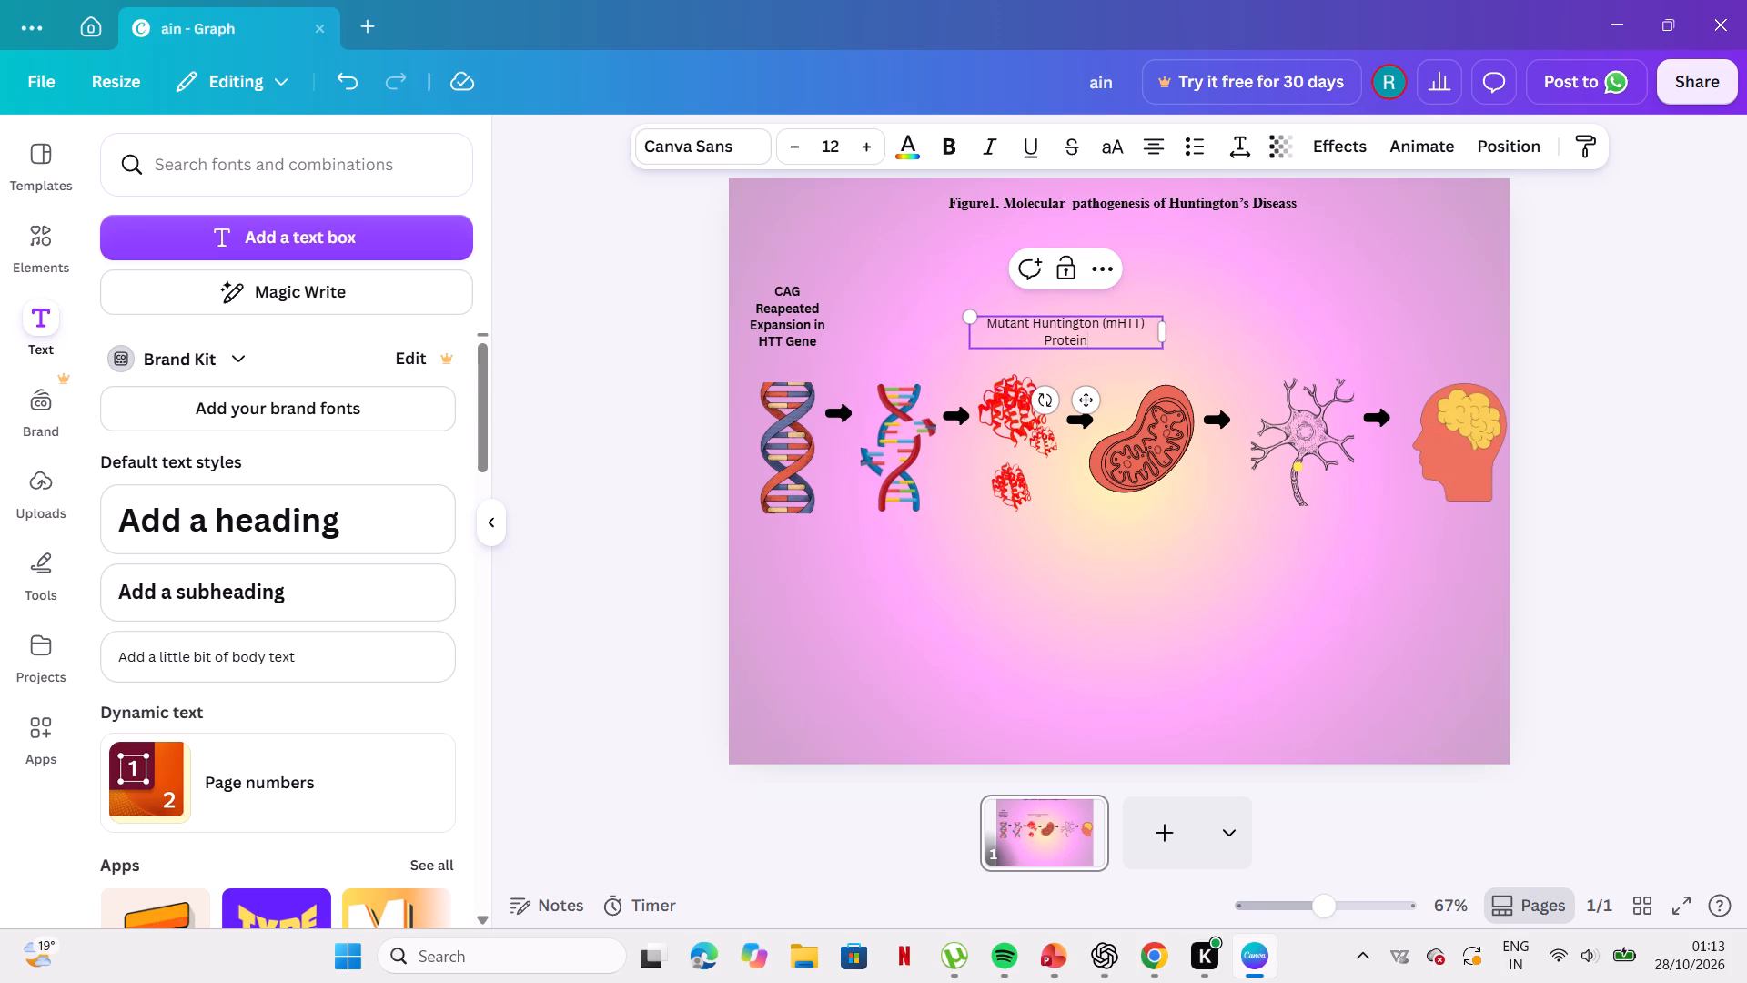
# Move the Mutant Huntington caption above the second DNA illustration and narrow its text box to about 108 wide.
pyautogui.moveTo(1168, 331); pyautogui.dragTo(1087, 338)
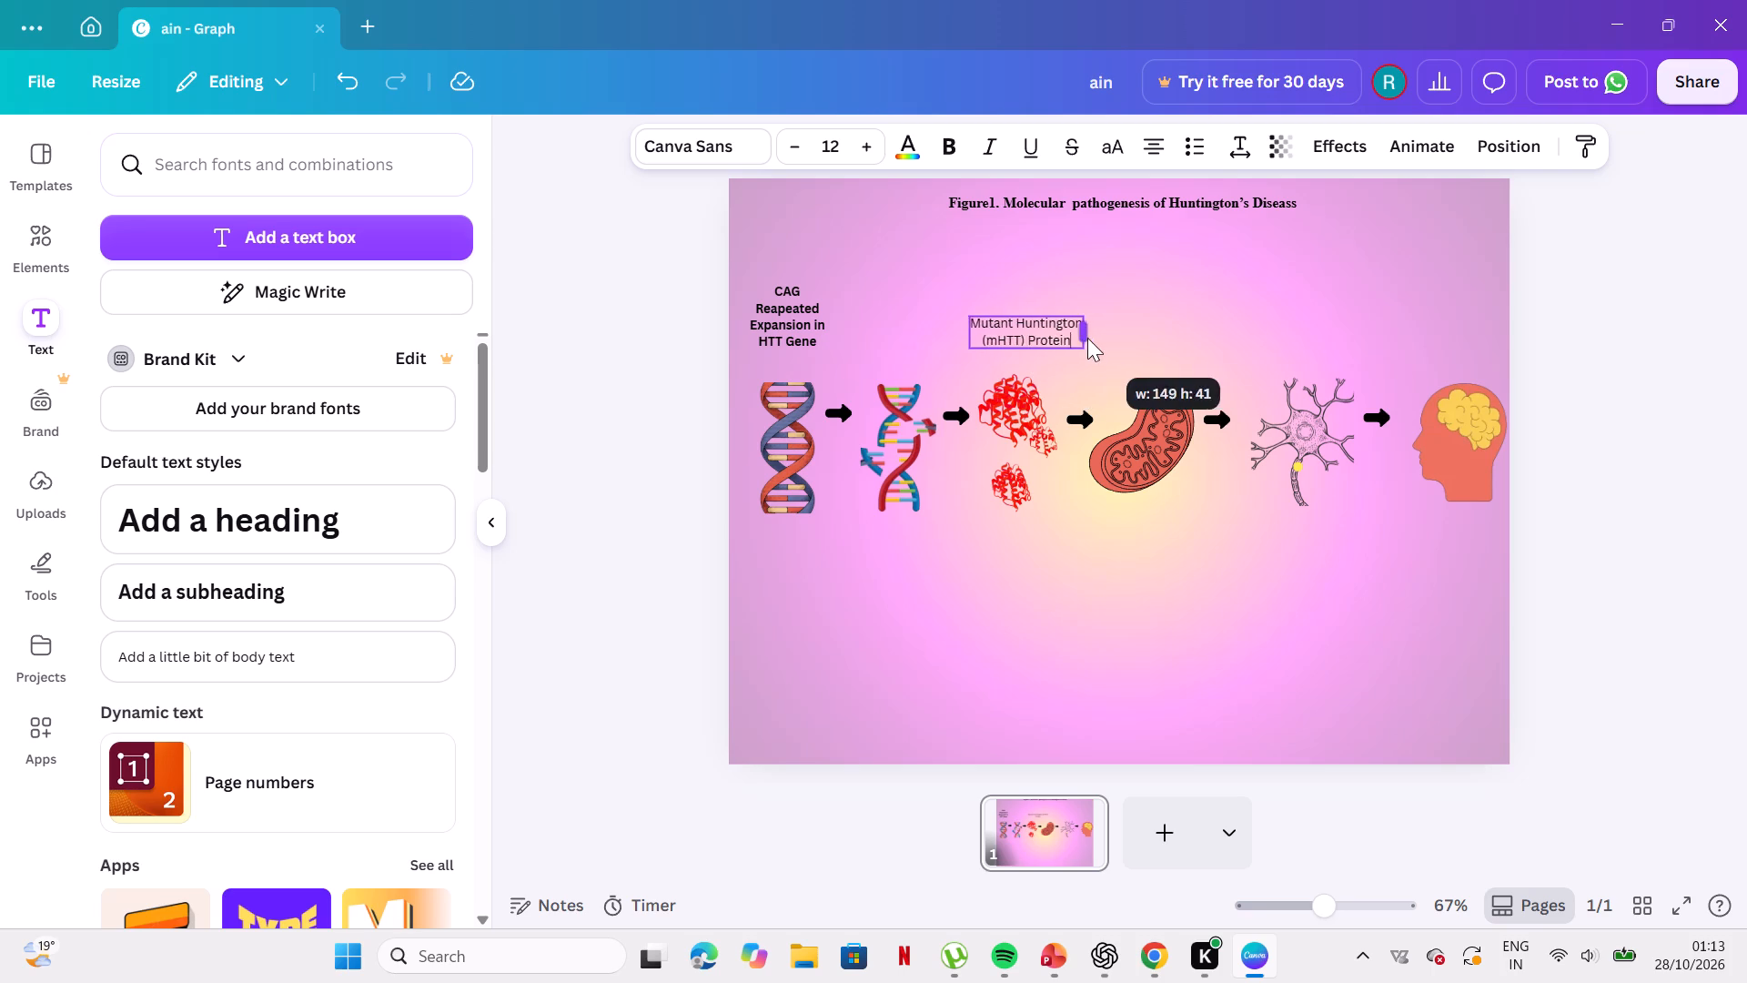
pyautogui.moveTo(1087, 338); pyautogui.dragTo(1084, 338)
pyautogui.moveTo(1051, 333); pyautogui.dragTo(985, 319)
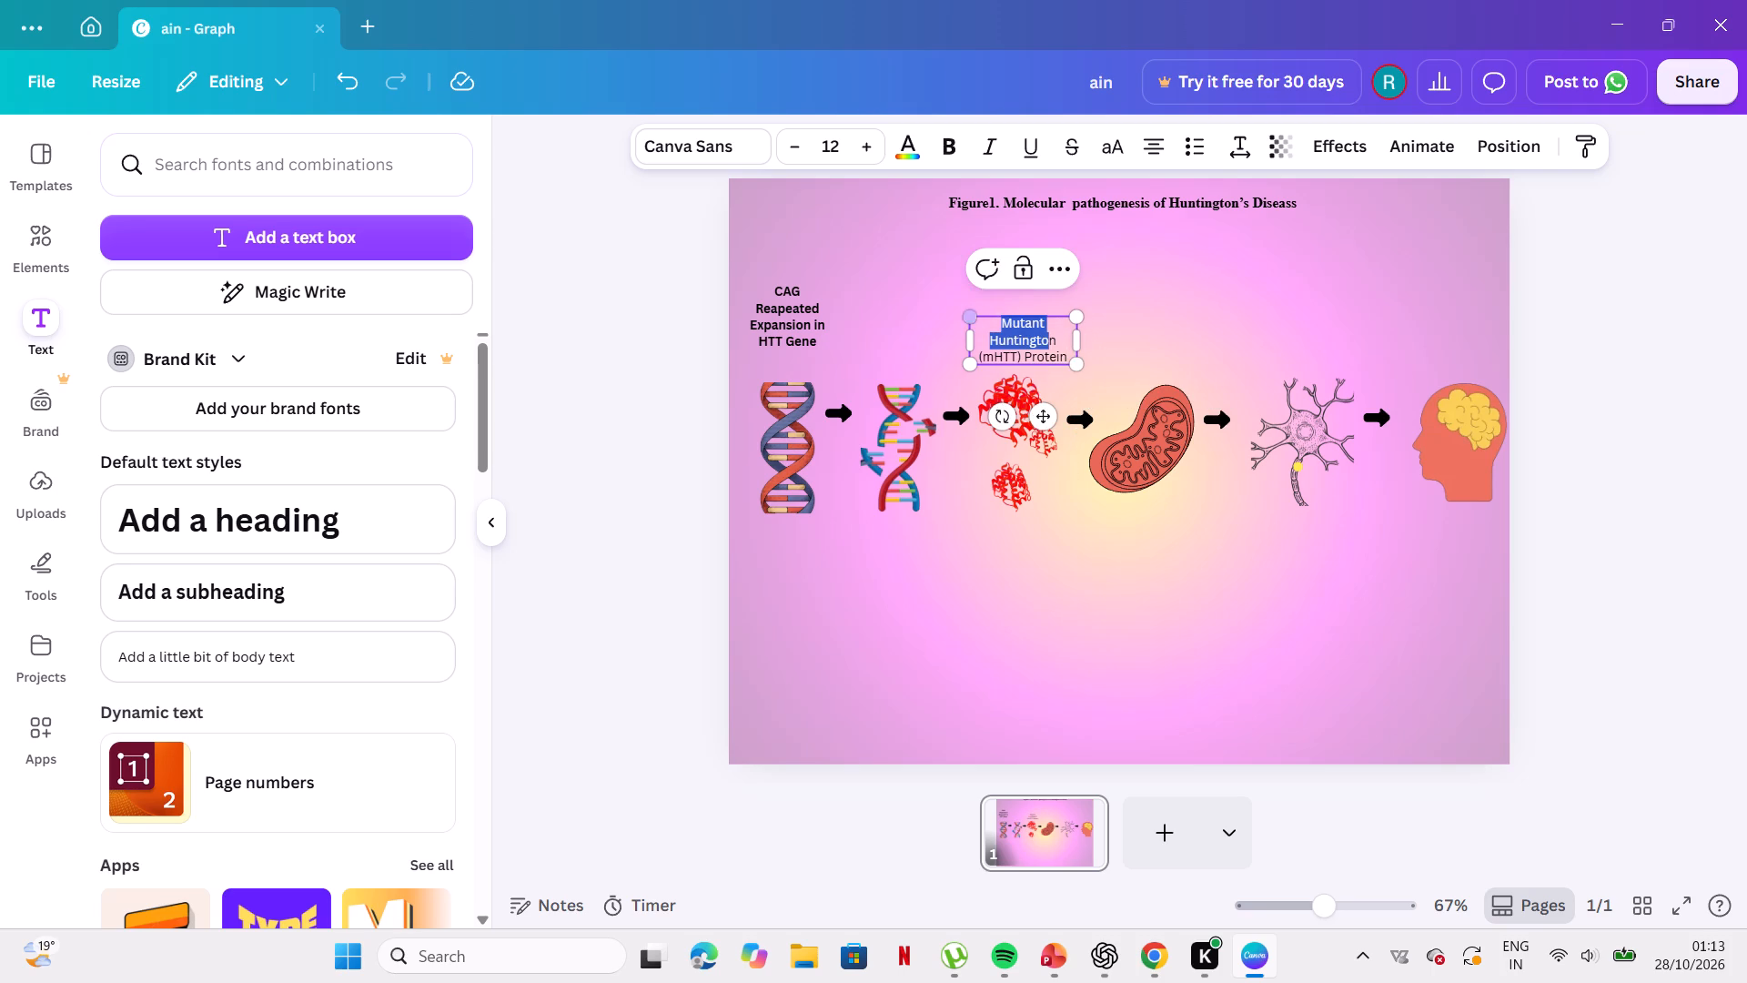
pyautogui.moveTo(985, 319); pyautogui.dragTo(993, 325)
pyautogui.moveTo(1030, 413); pyautogui.dragTo(913, 400)
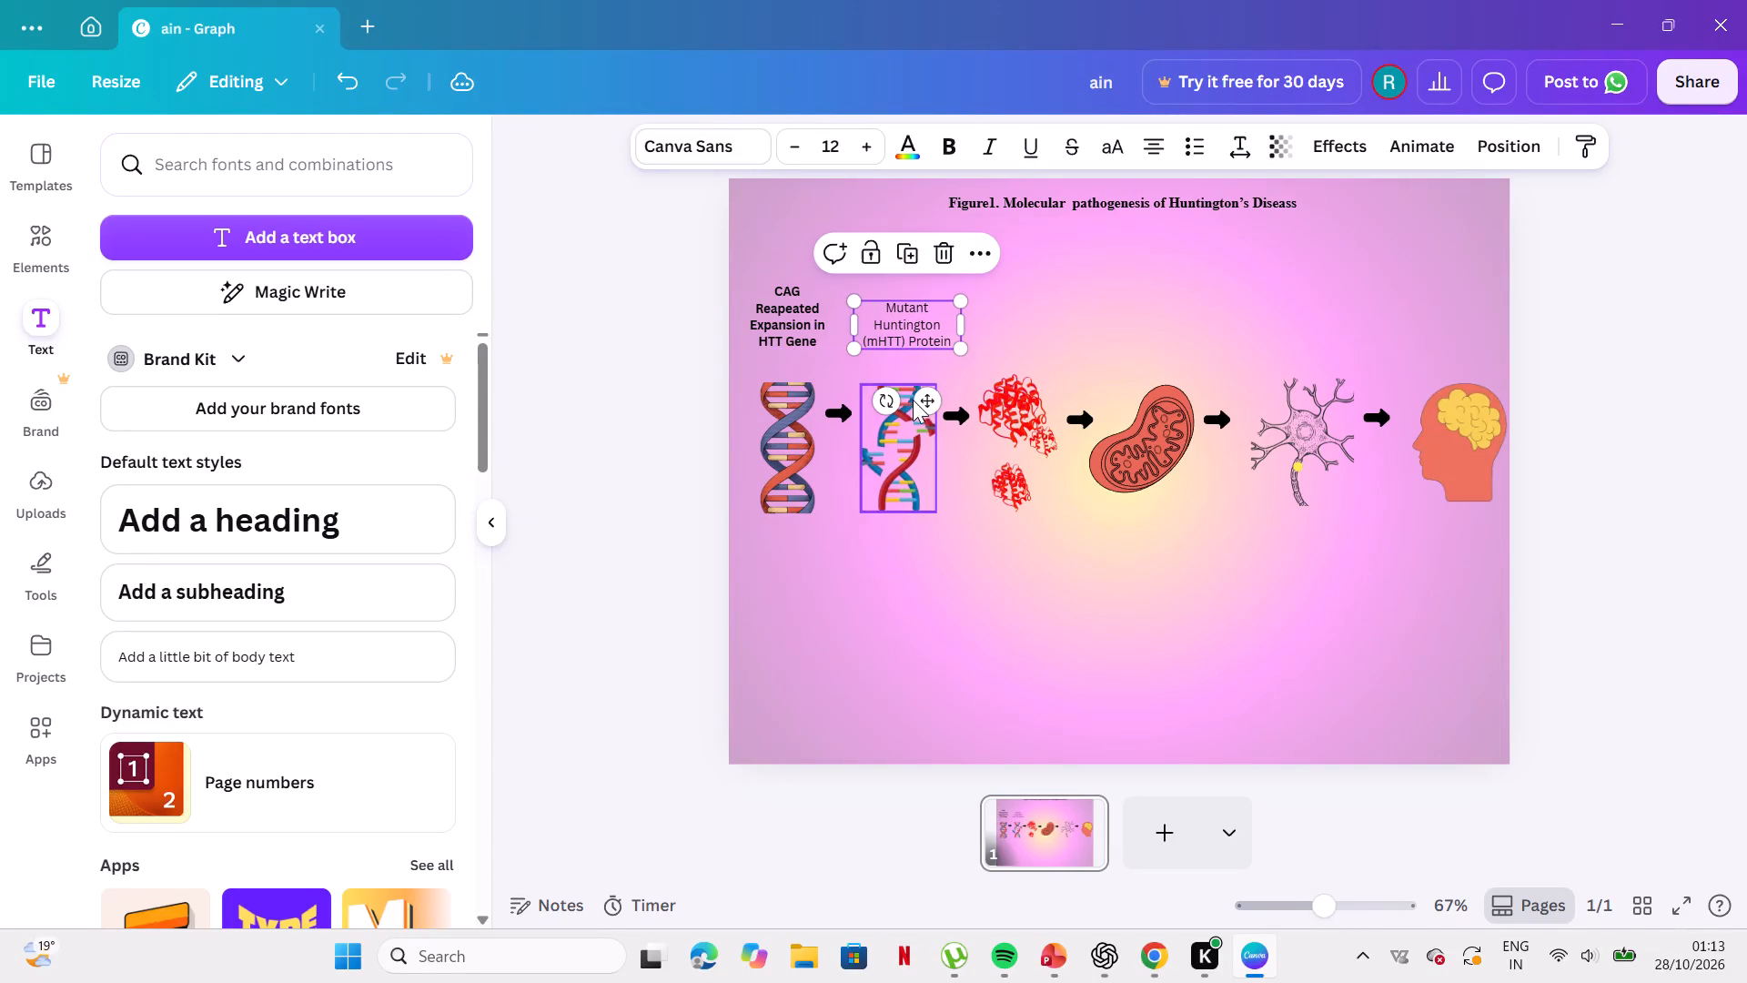
pyautogui.moveTo(964, 320); pyautogui.dragTo(935, 327)
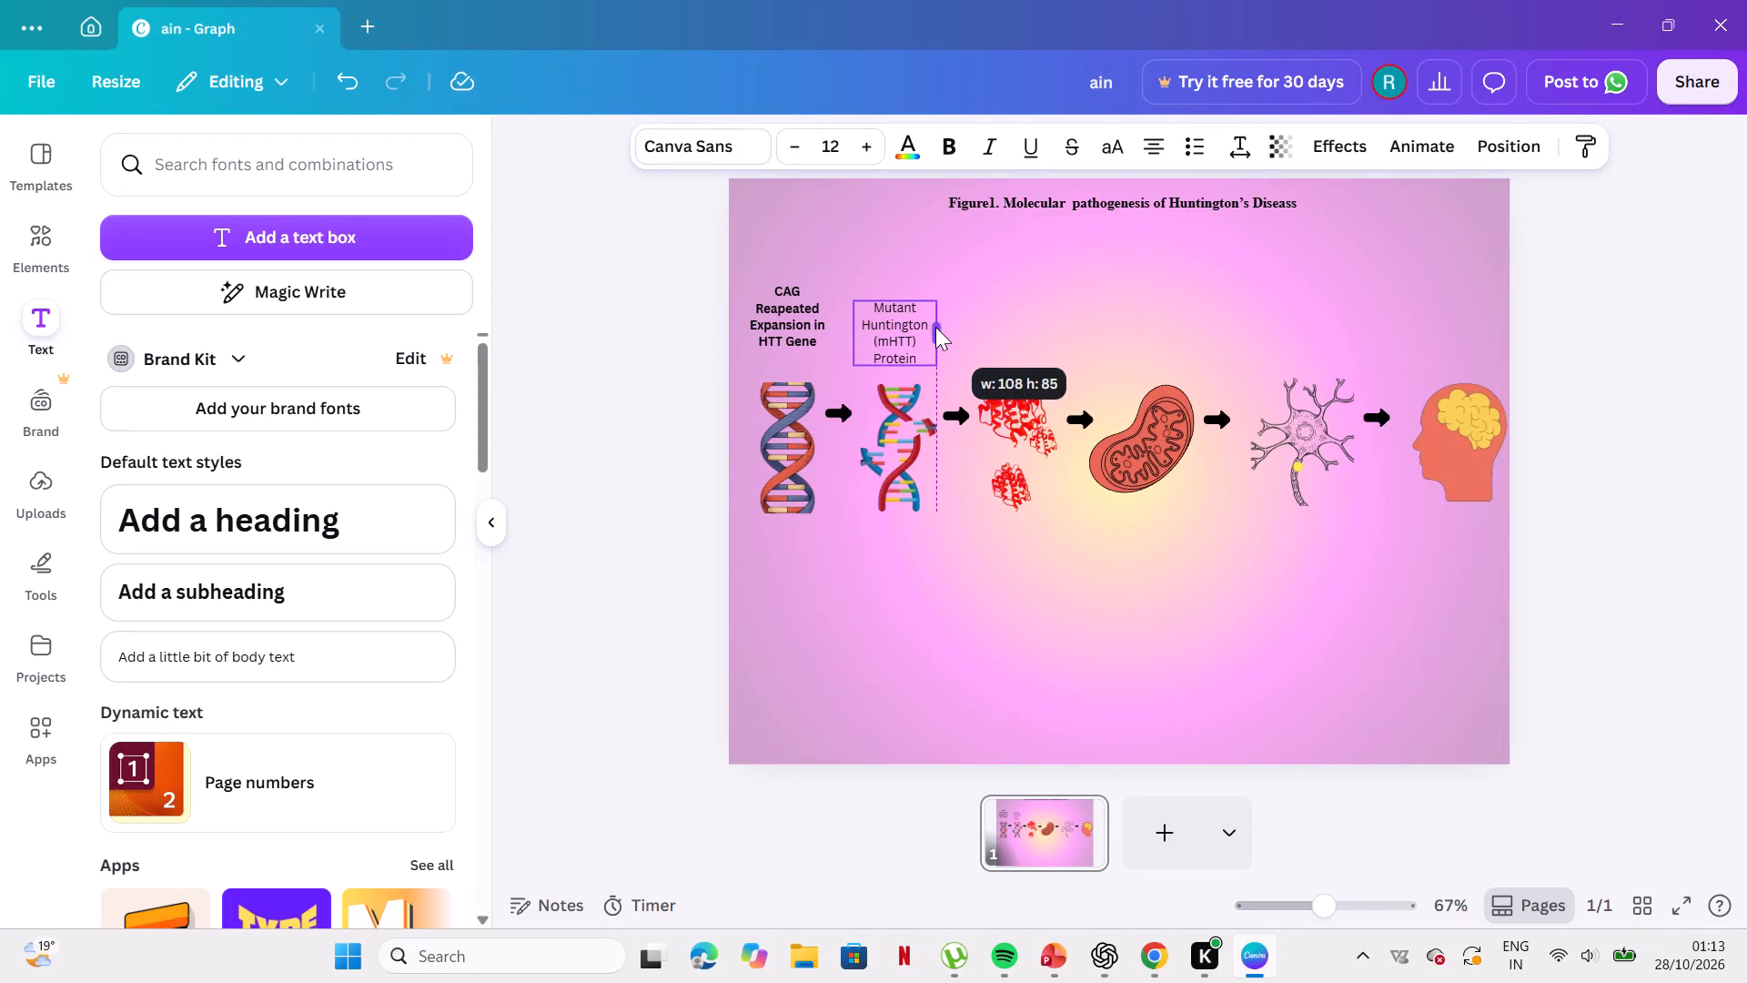
pyautogui.moveTo(935, 327); pyautogui.dragTo(935, 329)
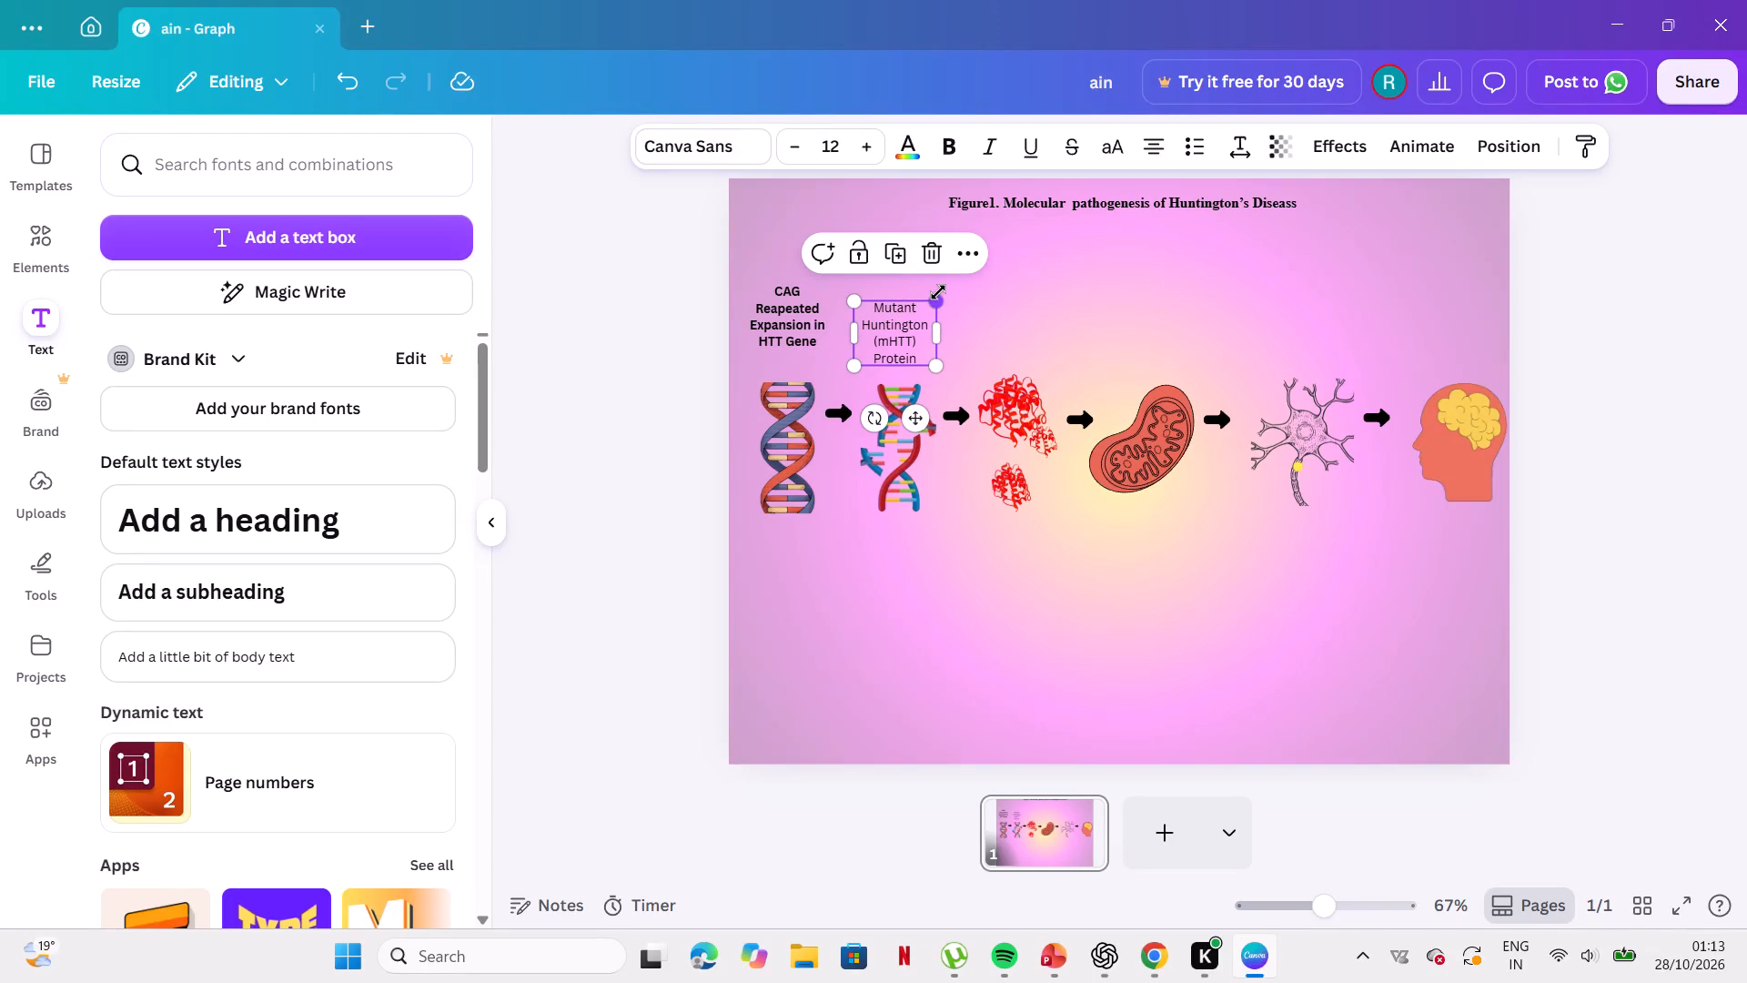
# Scale the Mutant Huntington caption up to font size 13 and make it bold.
pyautogui.moveTo(938, 292); pyautogui.dragTo(938, 273)
pyautogui.click(916, 309)
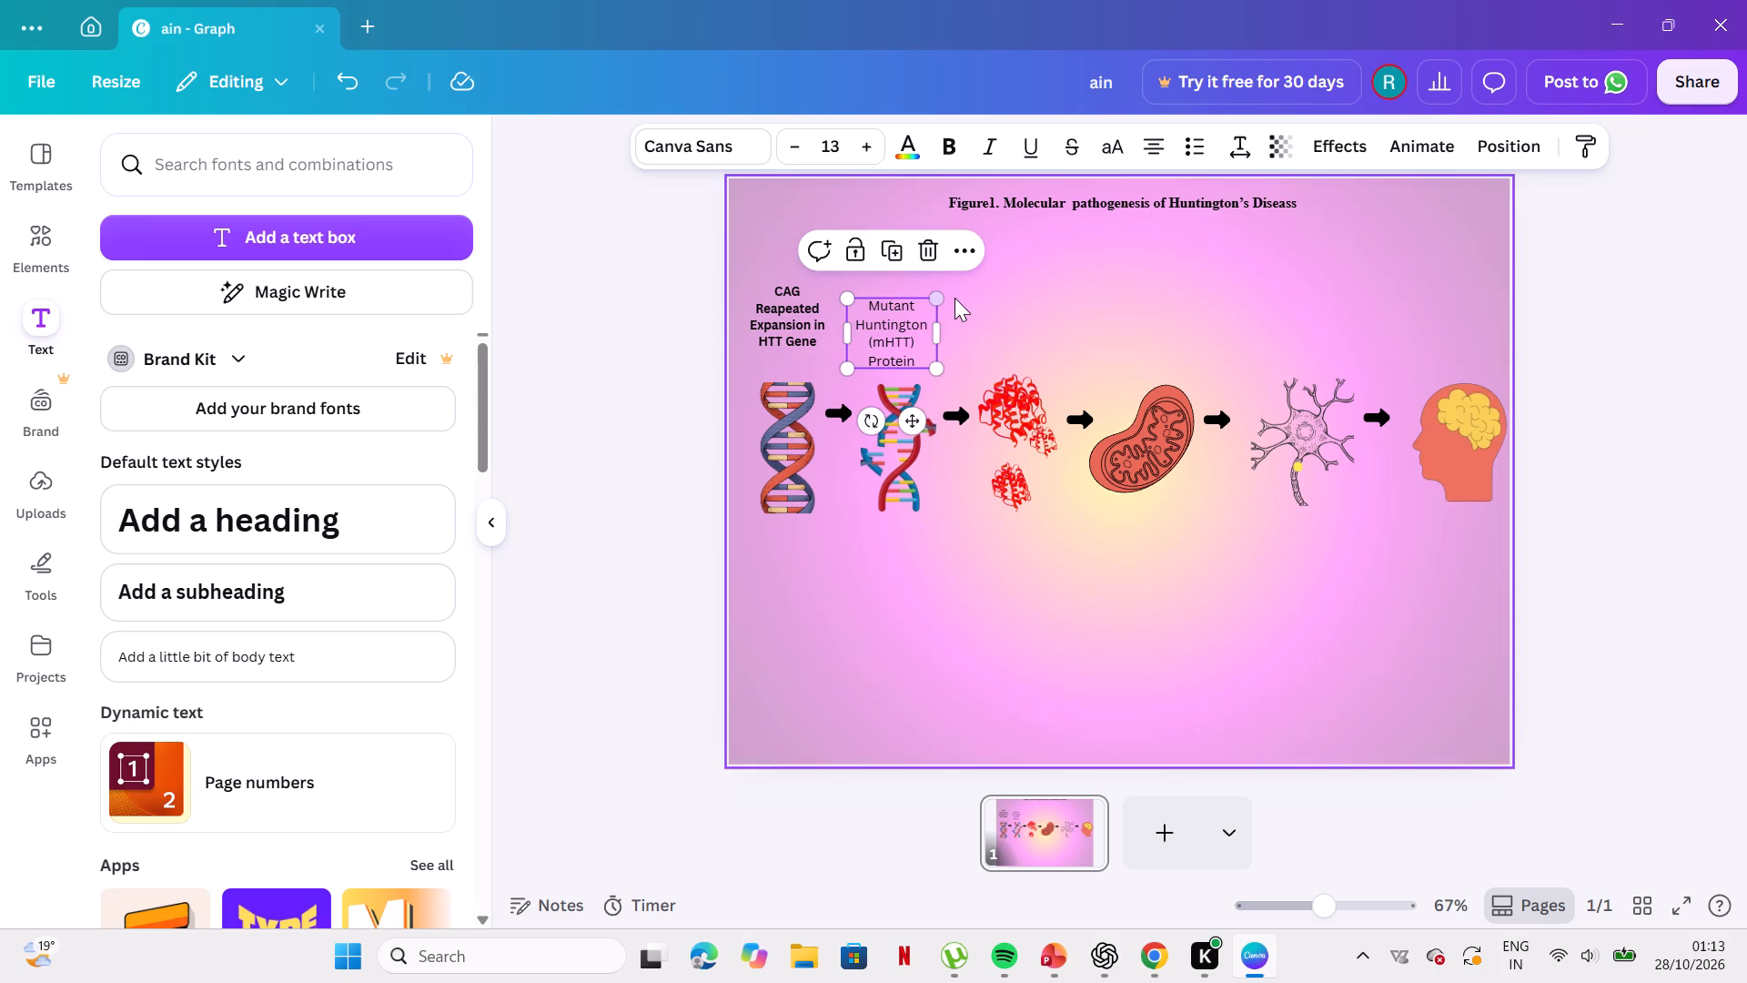
pyautogui.click(945, 131)
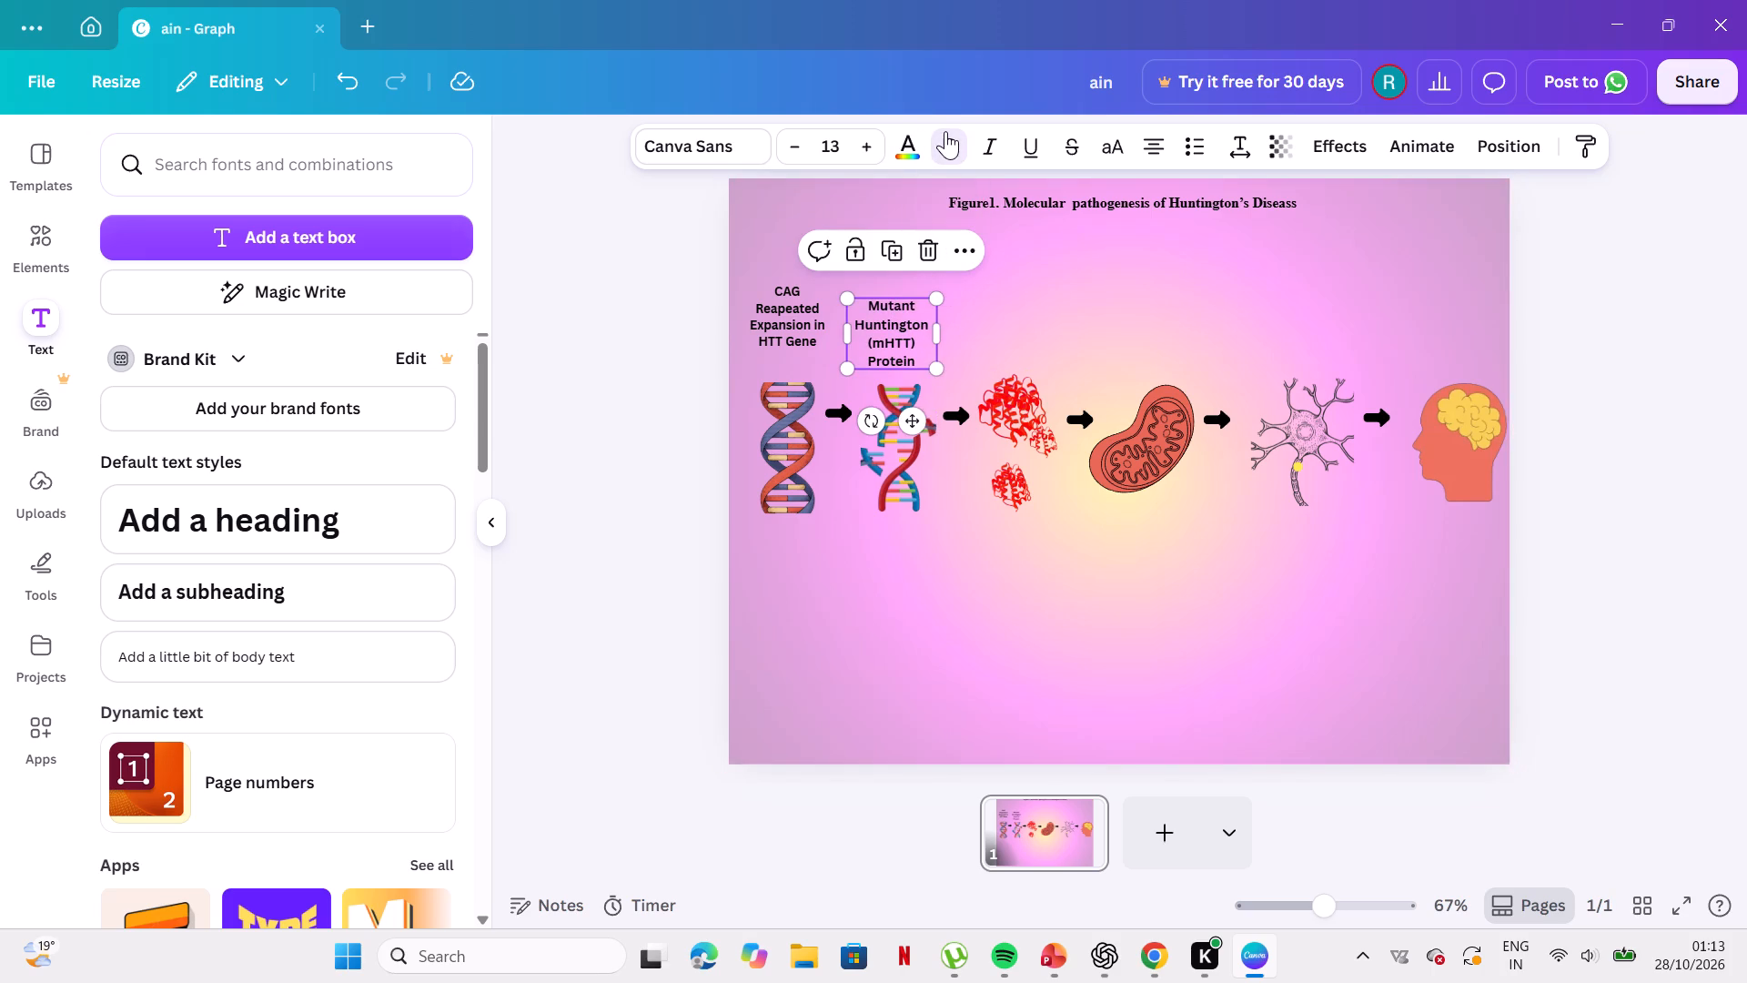
# Move the Mutant Huntington caption up to centre it over the second DNA illustration, level with the CAG caption.
pyautogui.moveTo(917, 333); pyautogui.dragTo(914, 297)
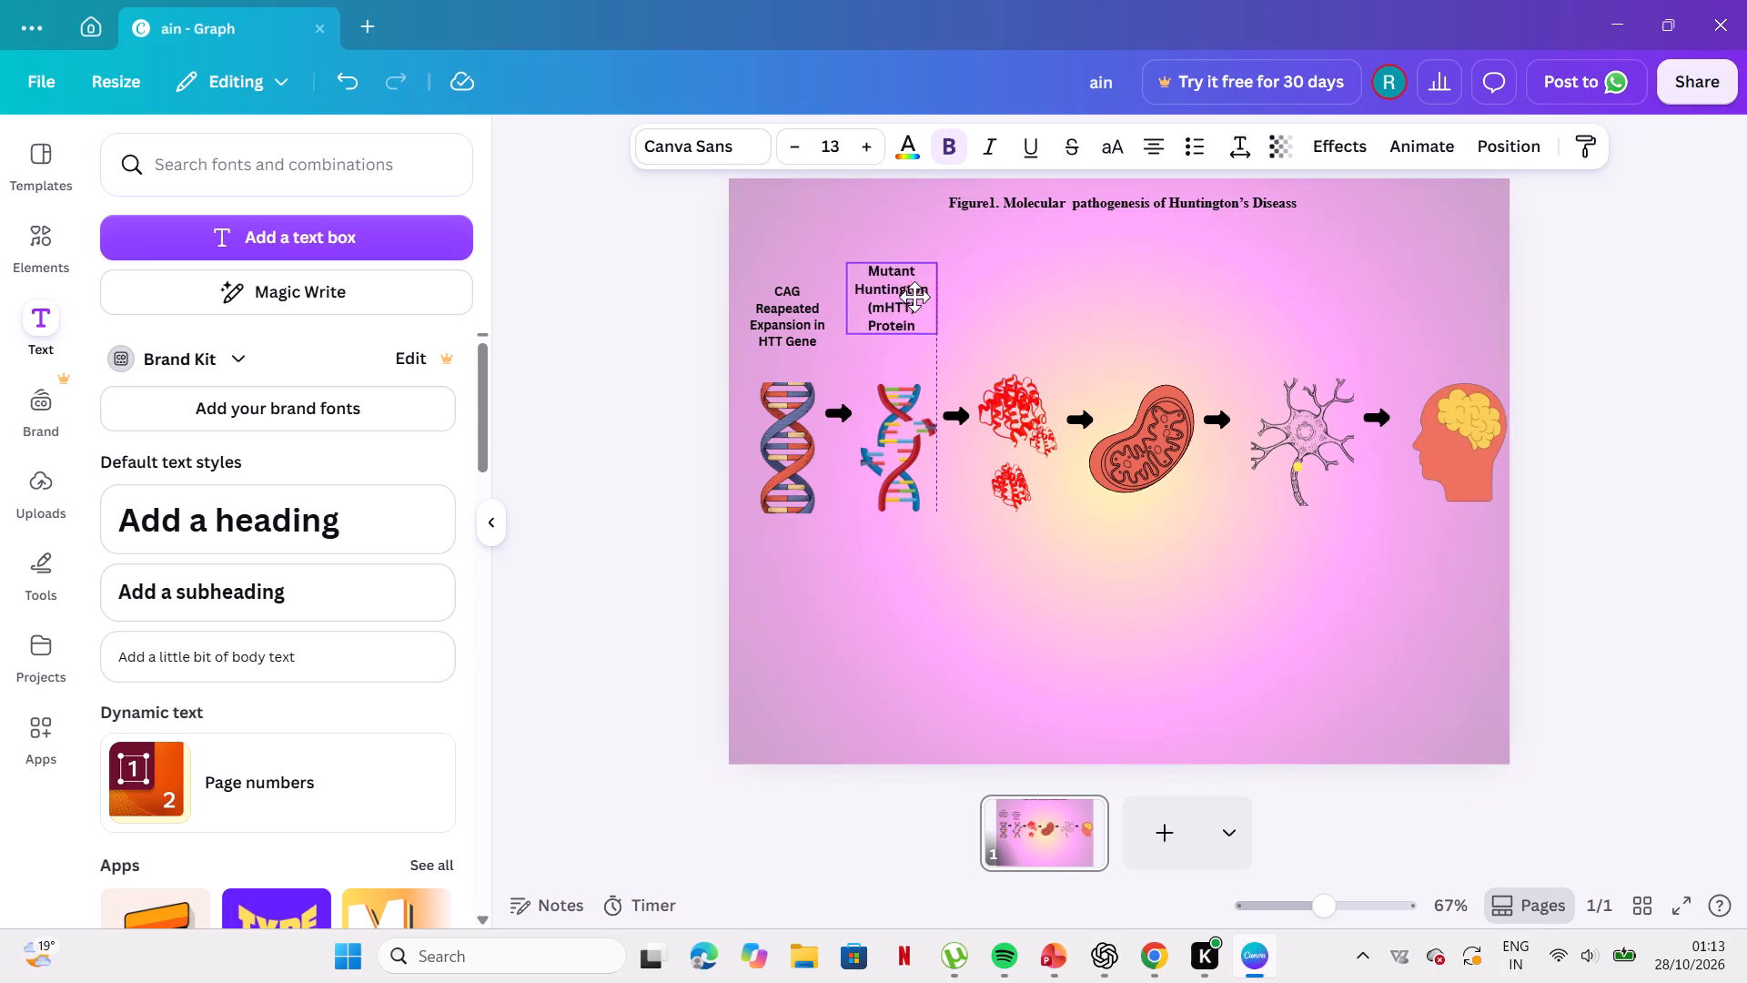
pyautogui.moveTo(914, 297); pyautogui.dragTo(917, 314)
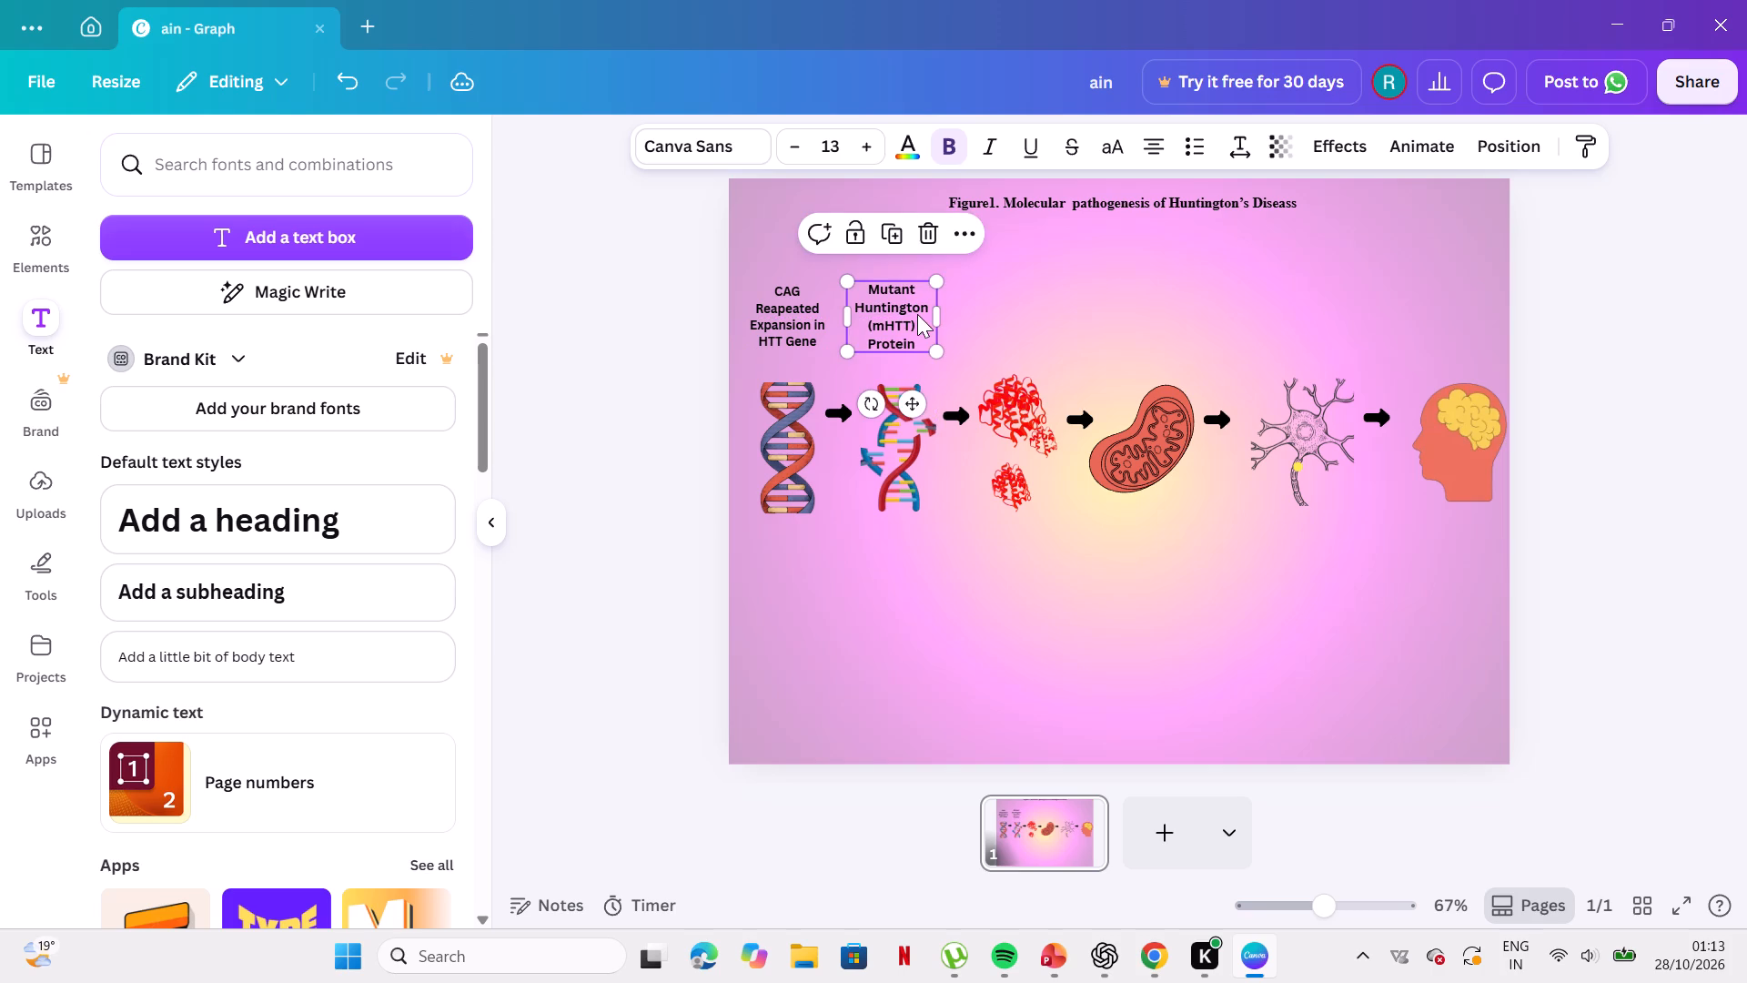
pyautogui.click(966, 306)
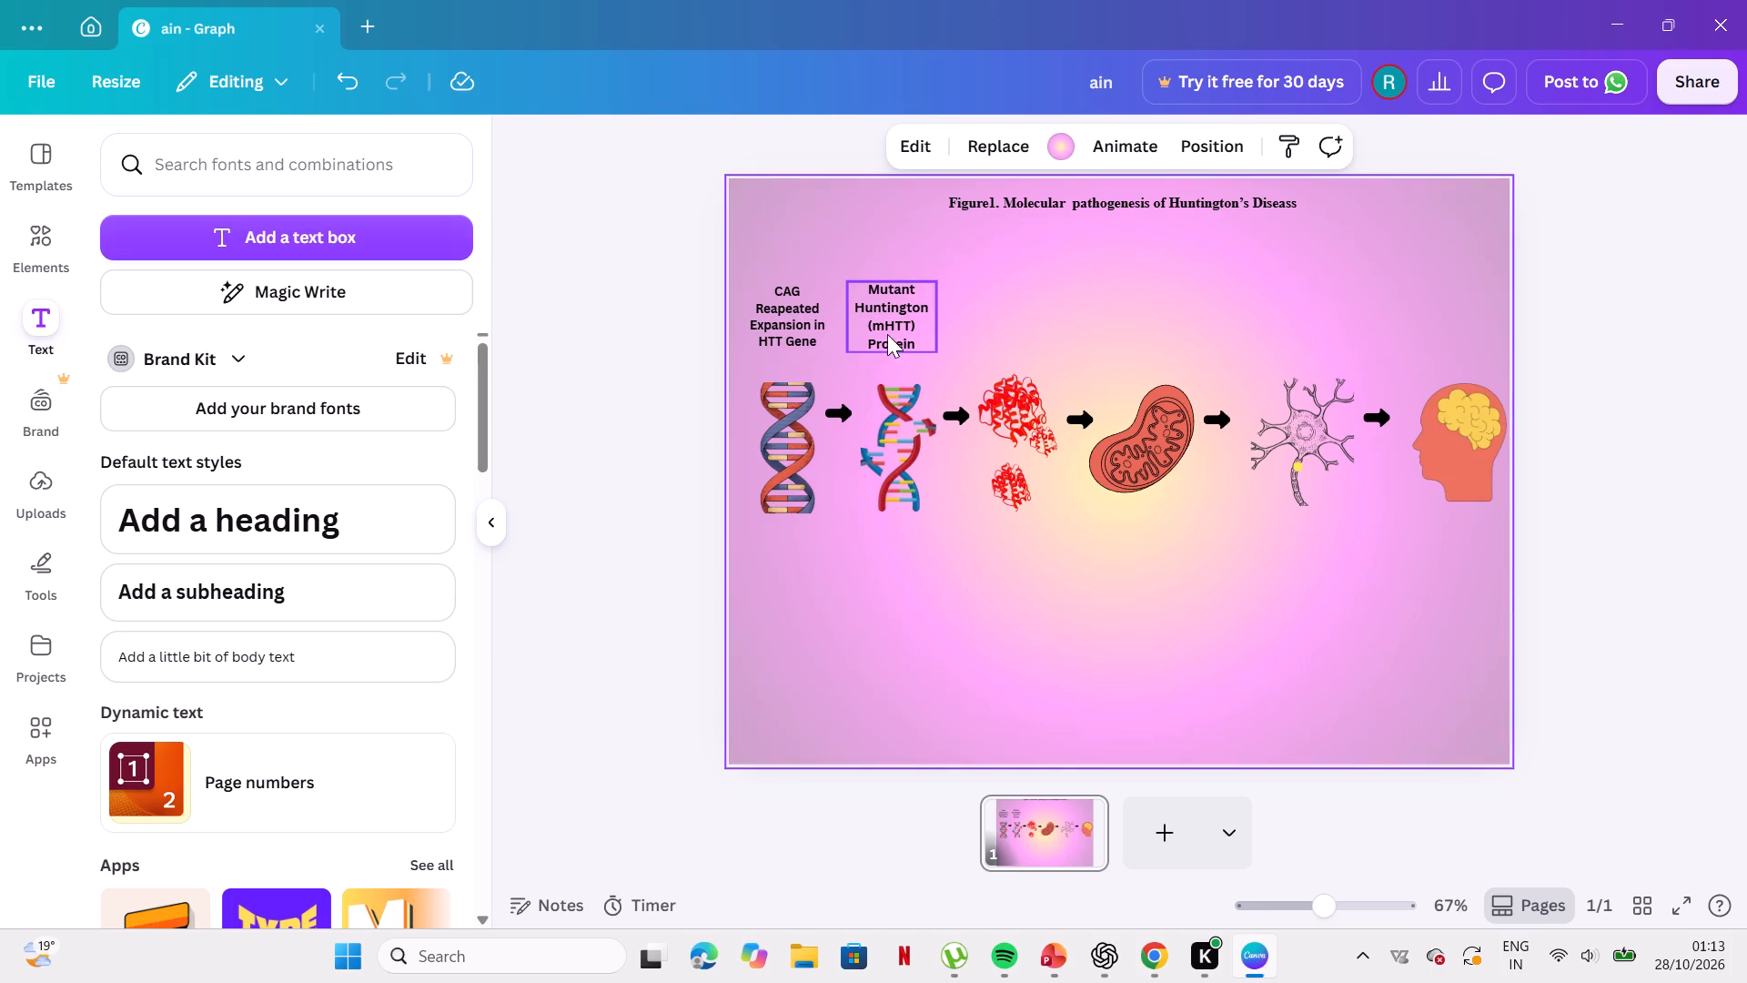
pyautogui.click(903, 318)
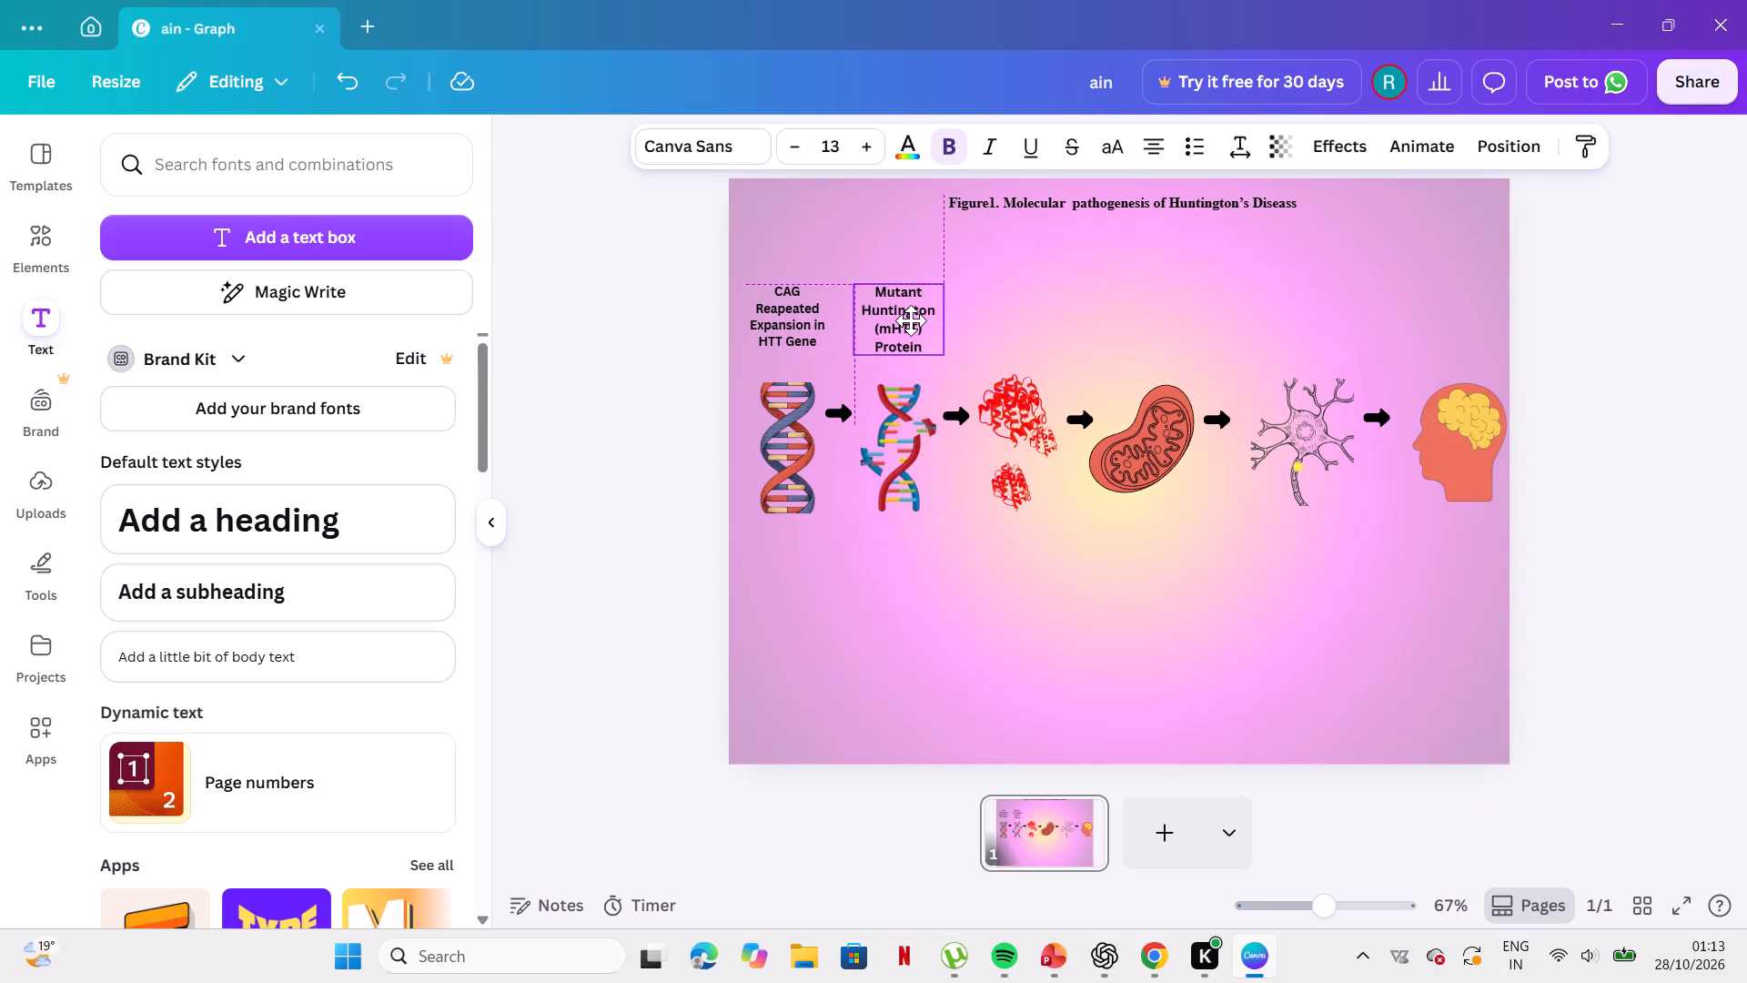
pyautogui.click(1002, 319)
# Scale the CAG caption up to font size 13.1 so its height matches the Mutant Huntington caption.
pyautogui.click(803, 304)
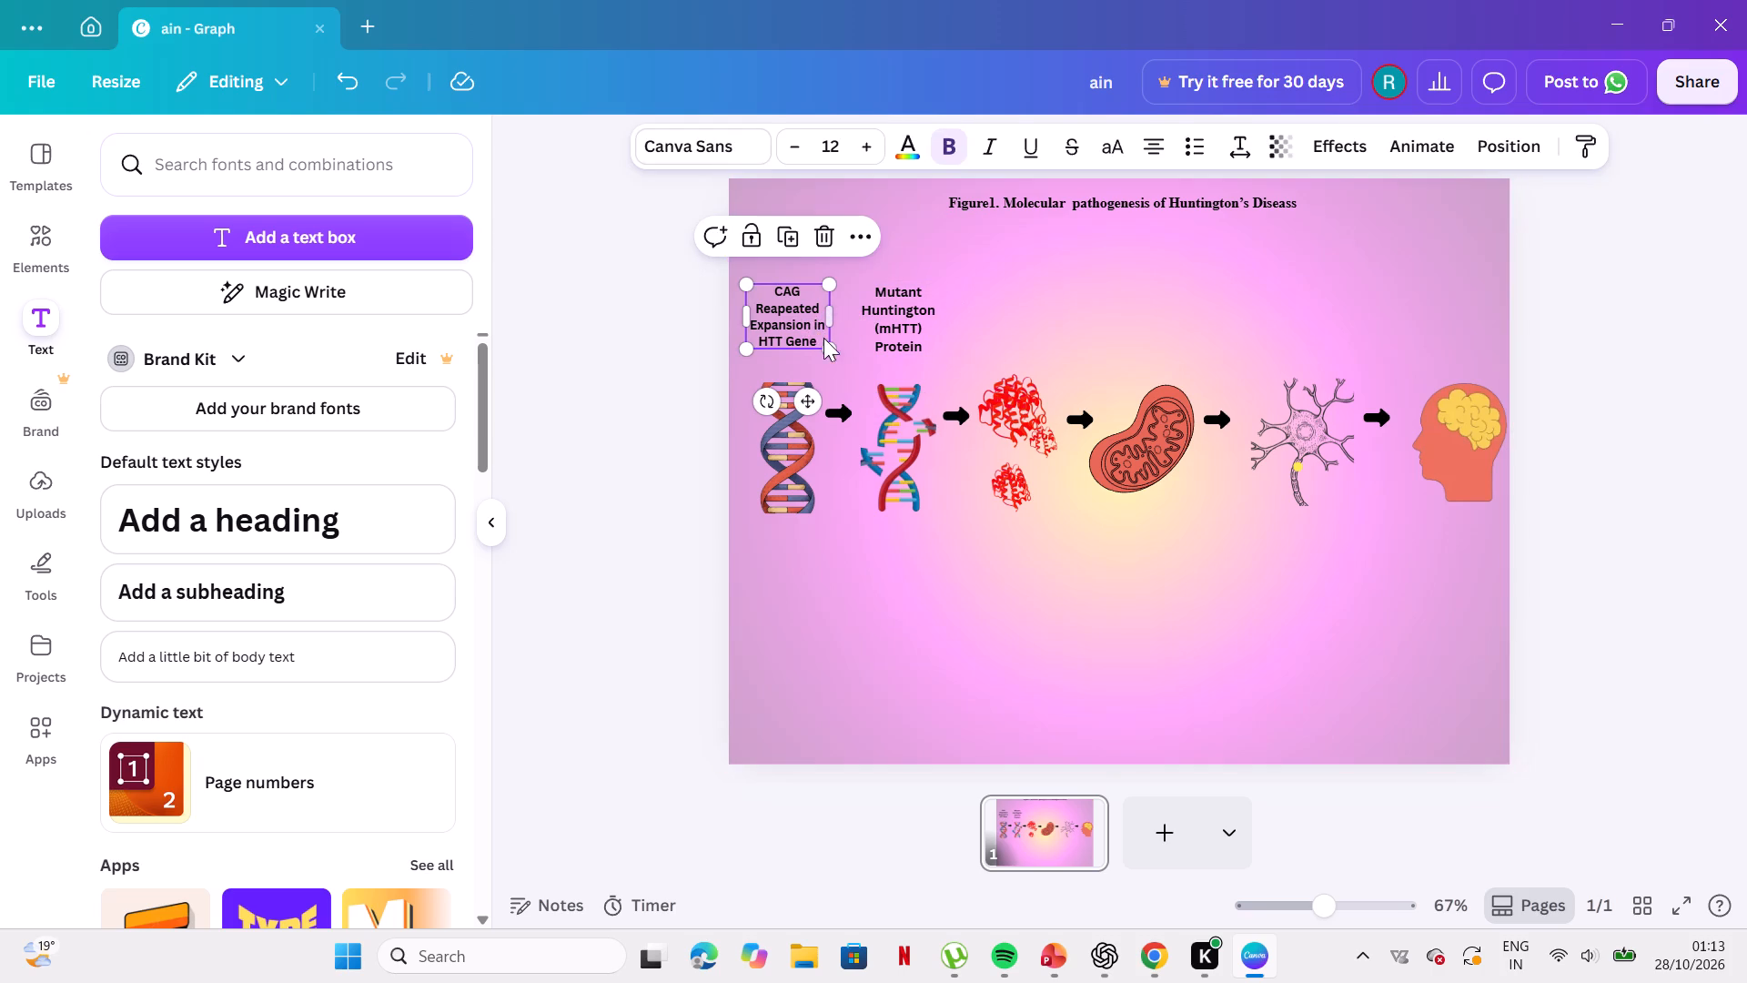
pyautogui.moveTo(830, 344); pyautogui.dragTo(832, 353)
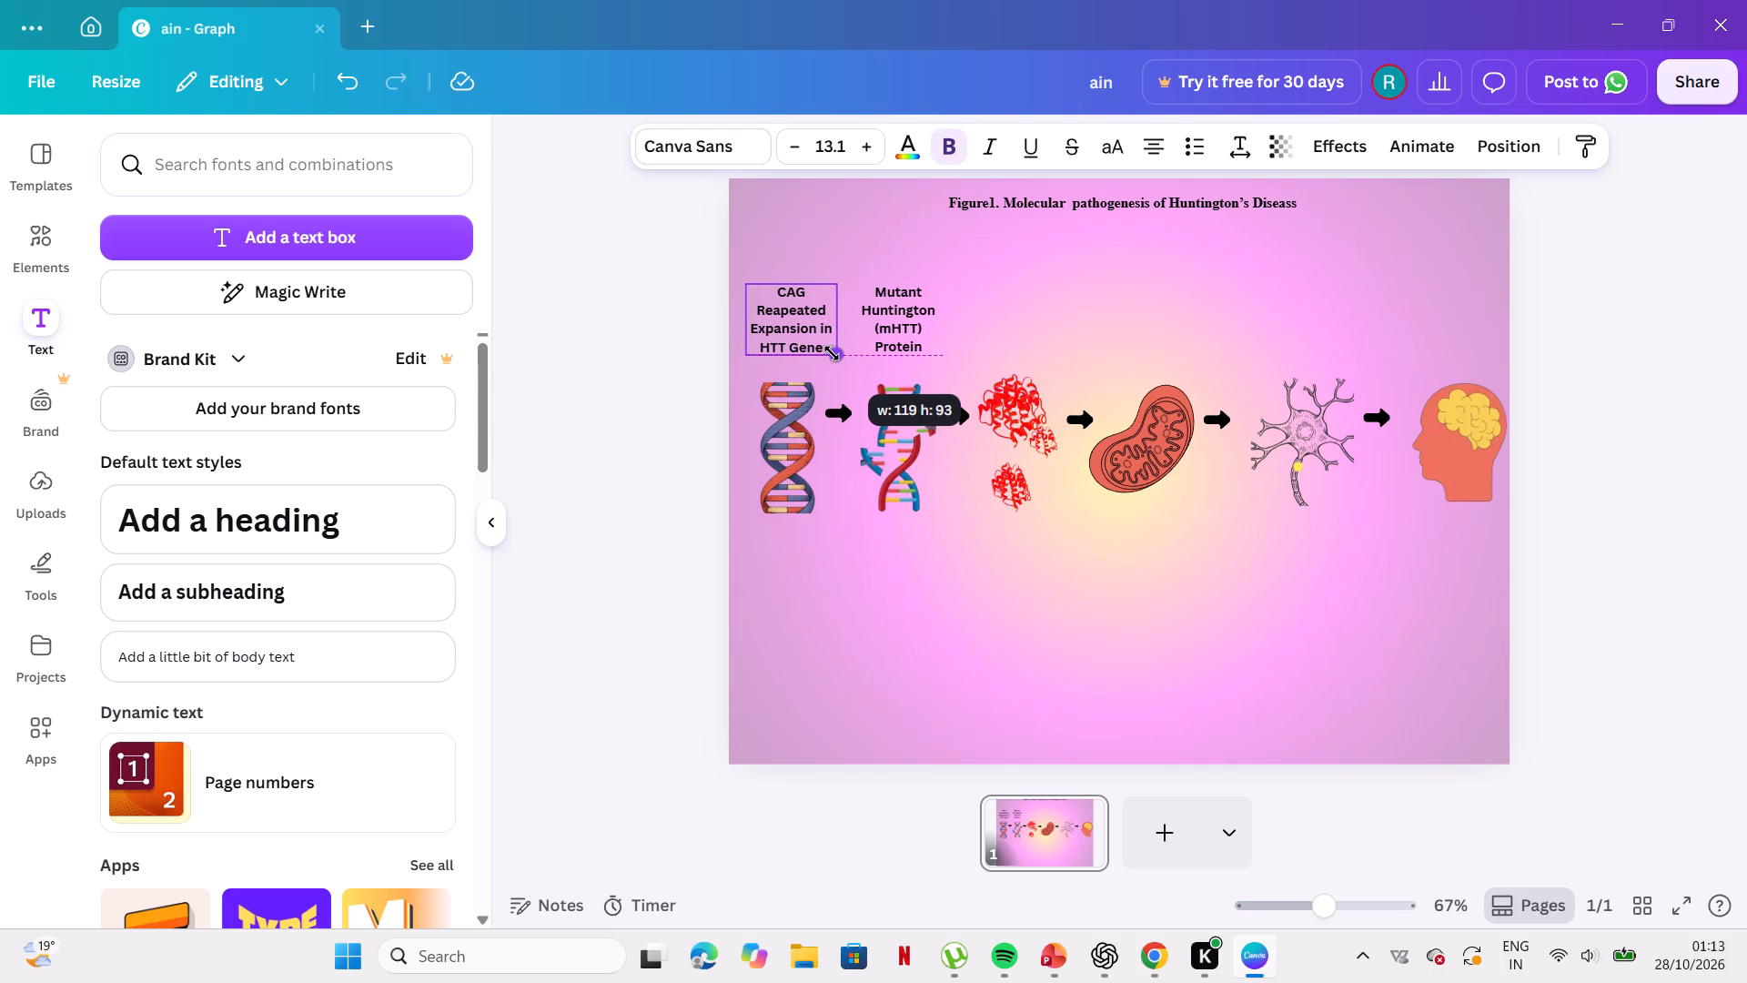
pyautogui.moveTo(832, 353); pyautogui.dragTo(833, 356)
pyautogui.click(1009, 333)
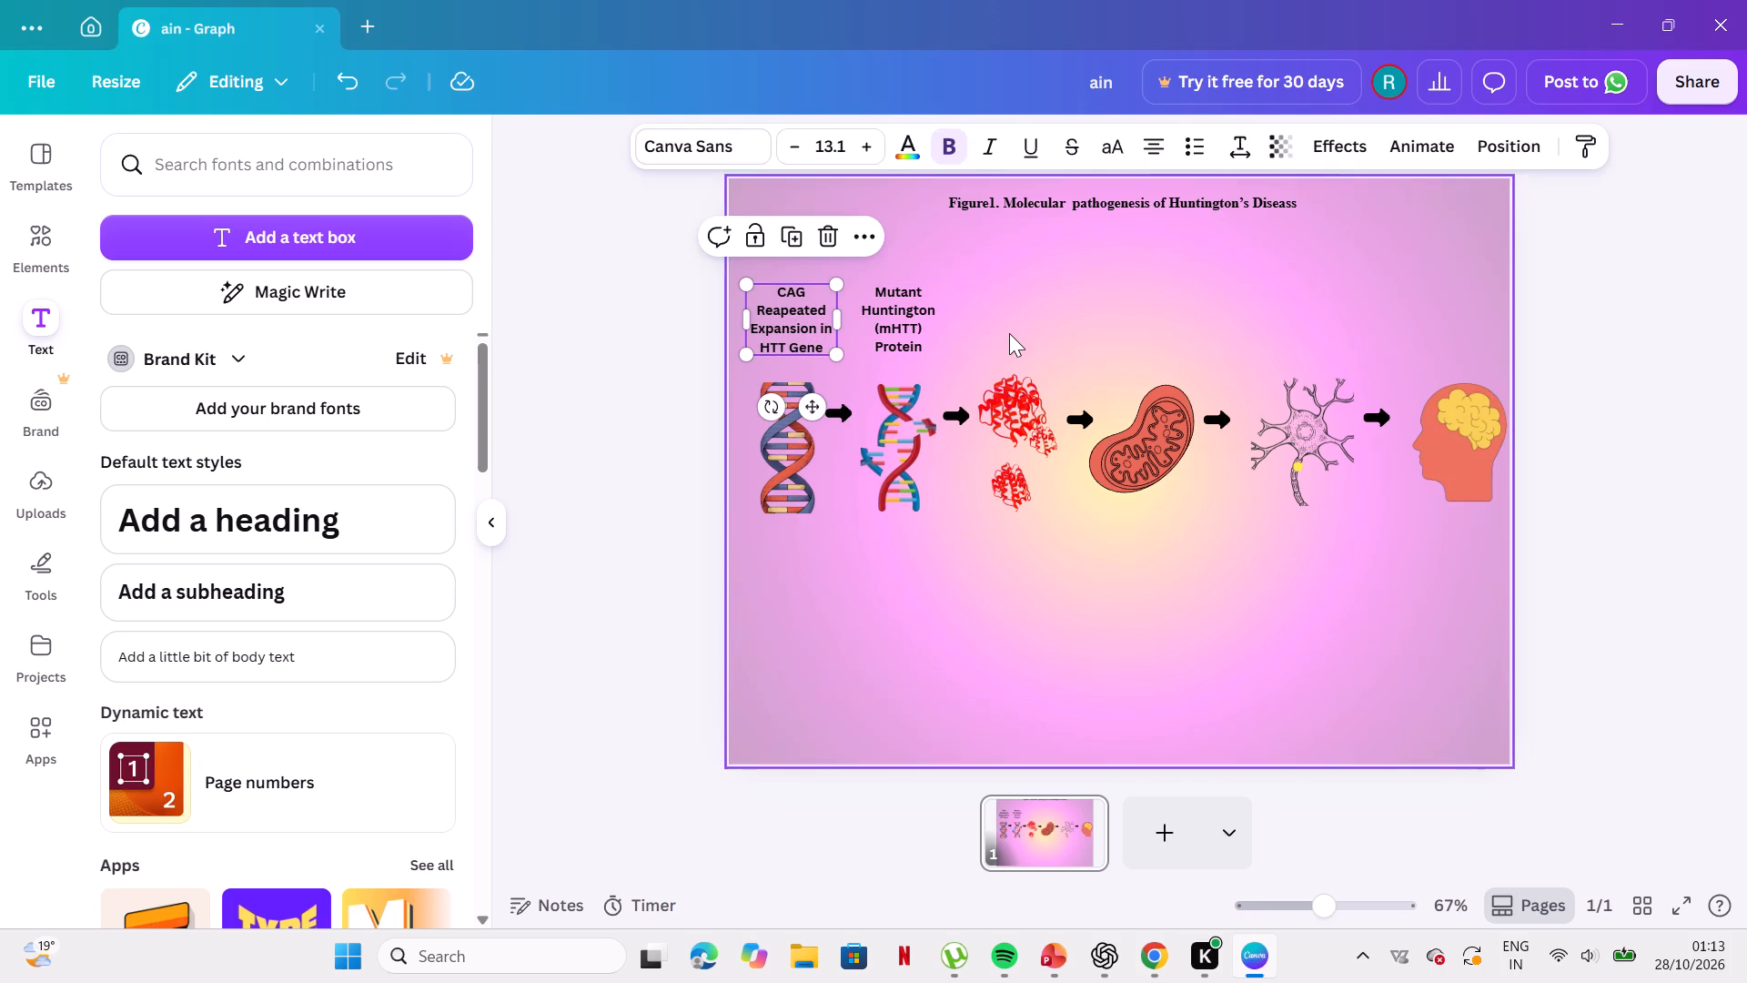
# Duplicate the Mutant Huntington caption and place the copy above the red protein illustrations, level with the other captions.
pyautogui.click(904, 315)
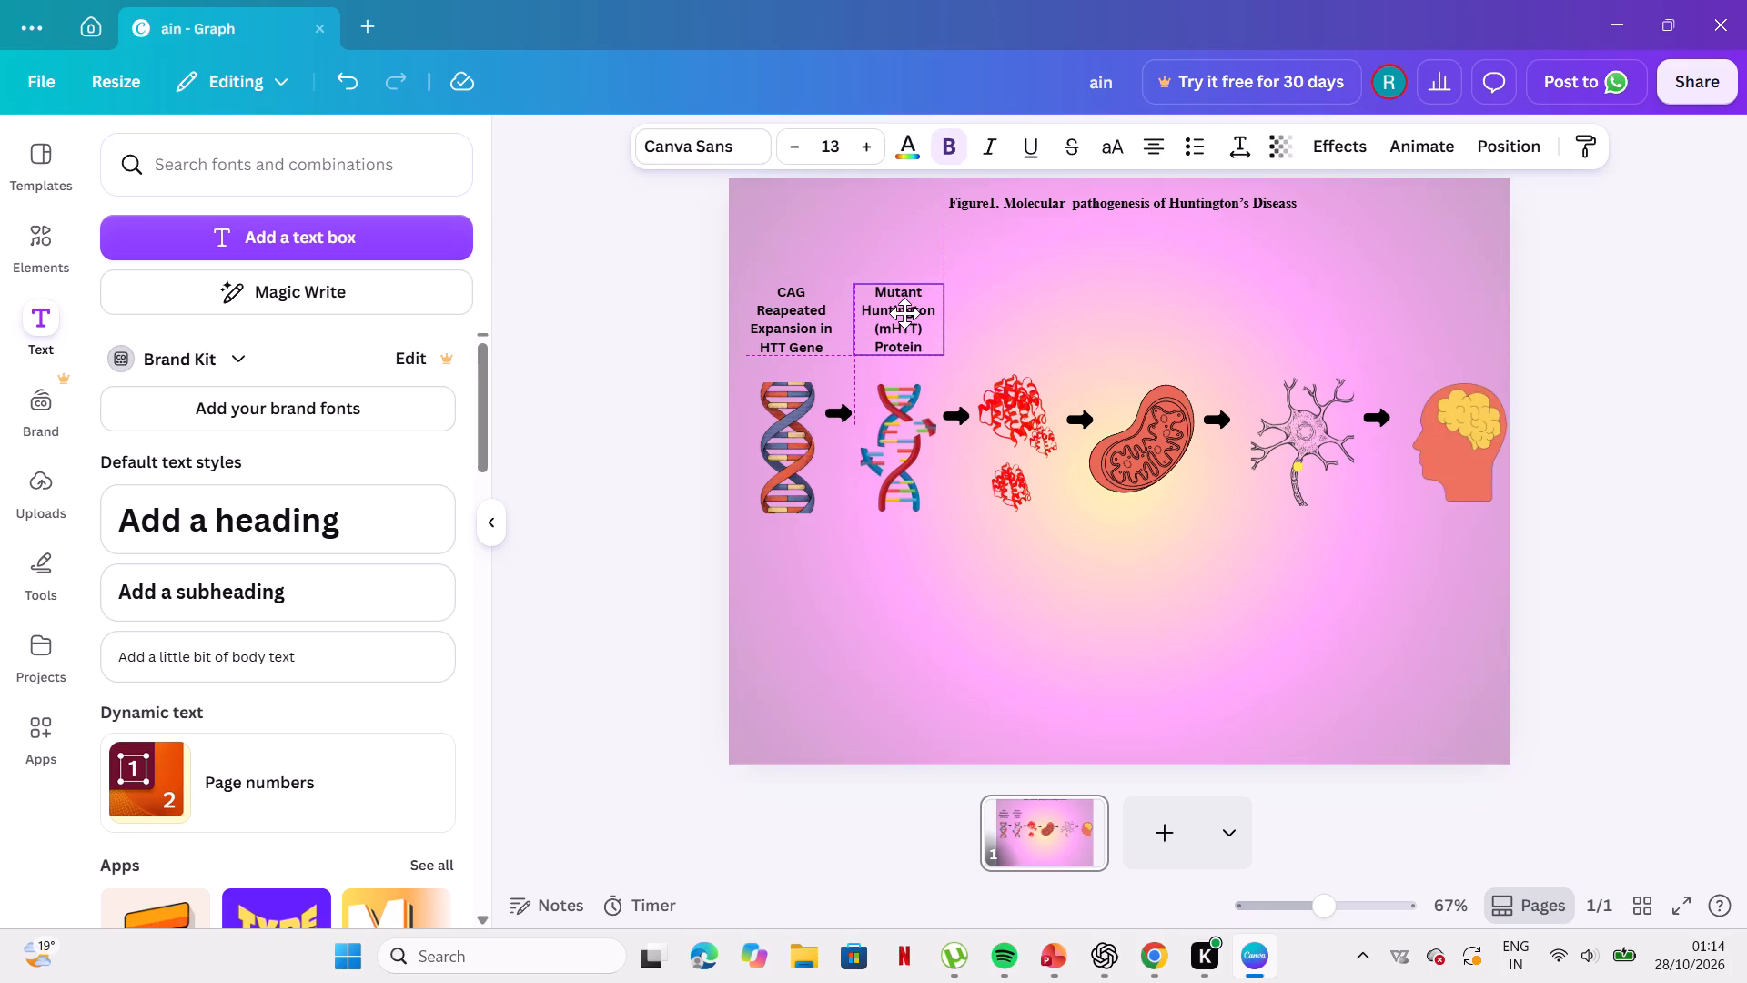
pyautogui.click(980, 321)
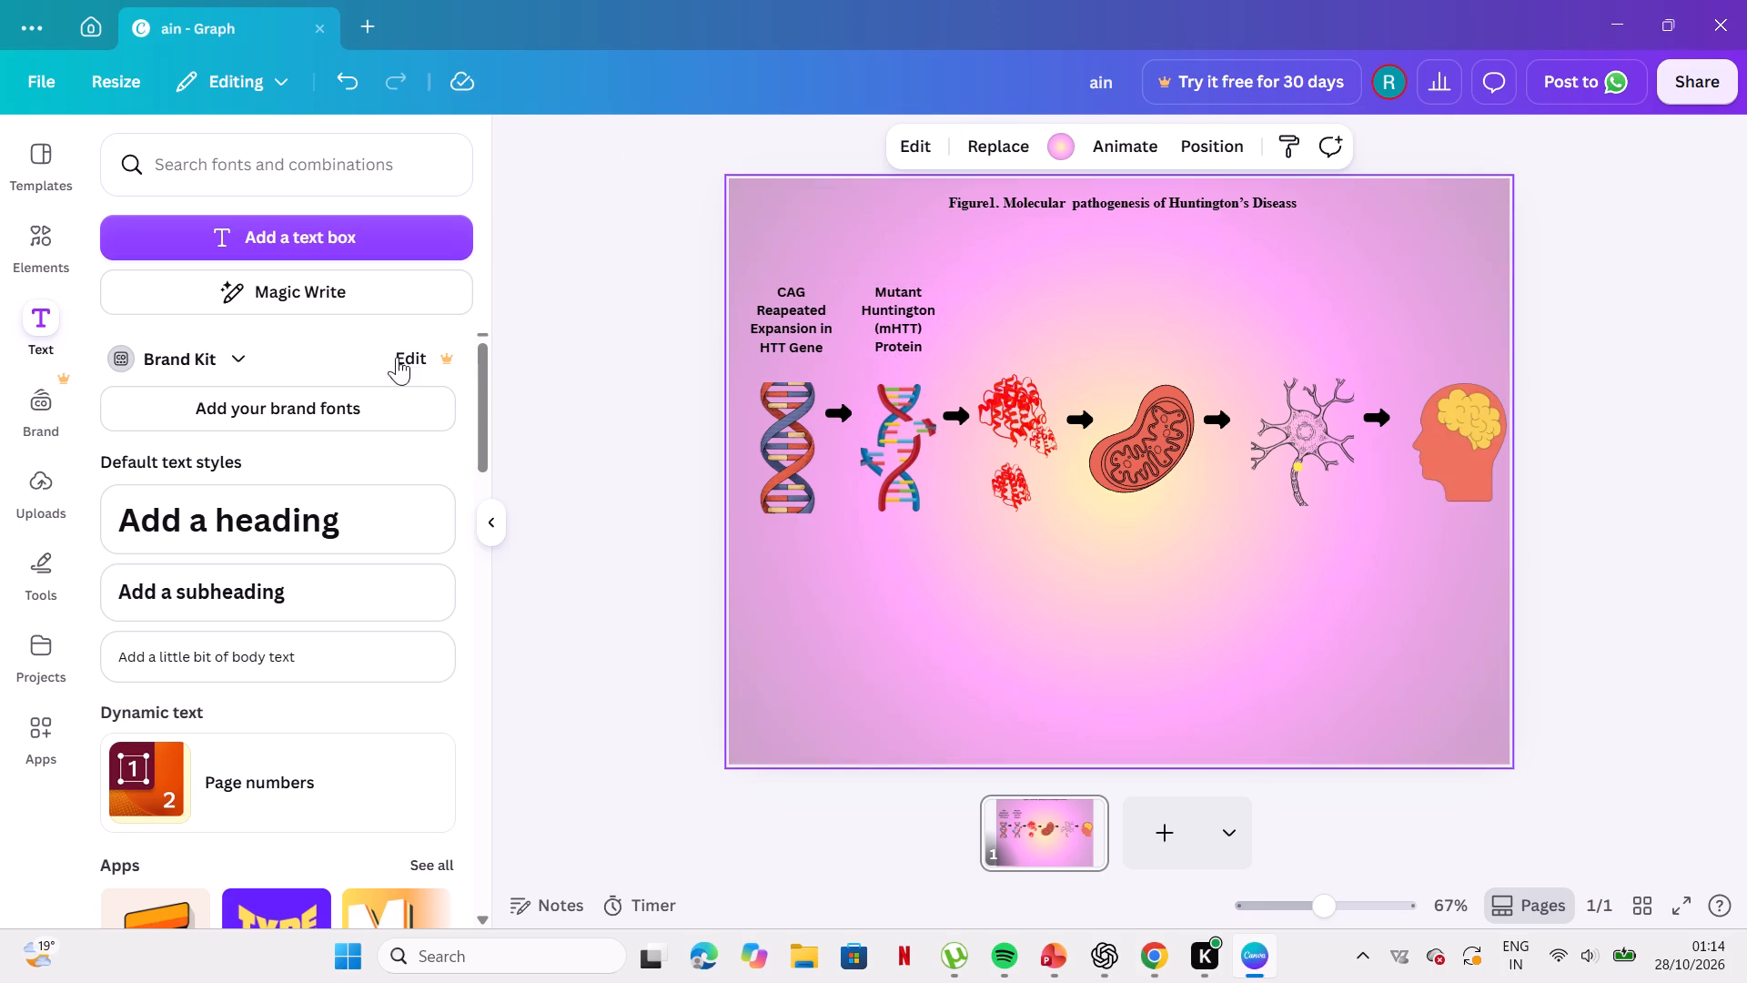
pyautogui.click(899, 322)
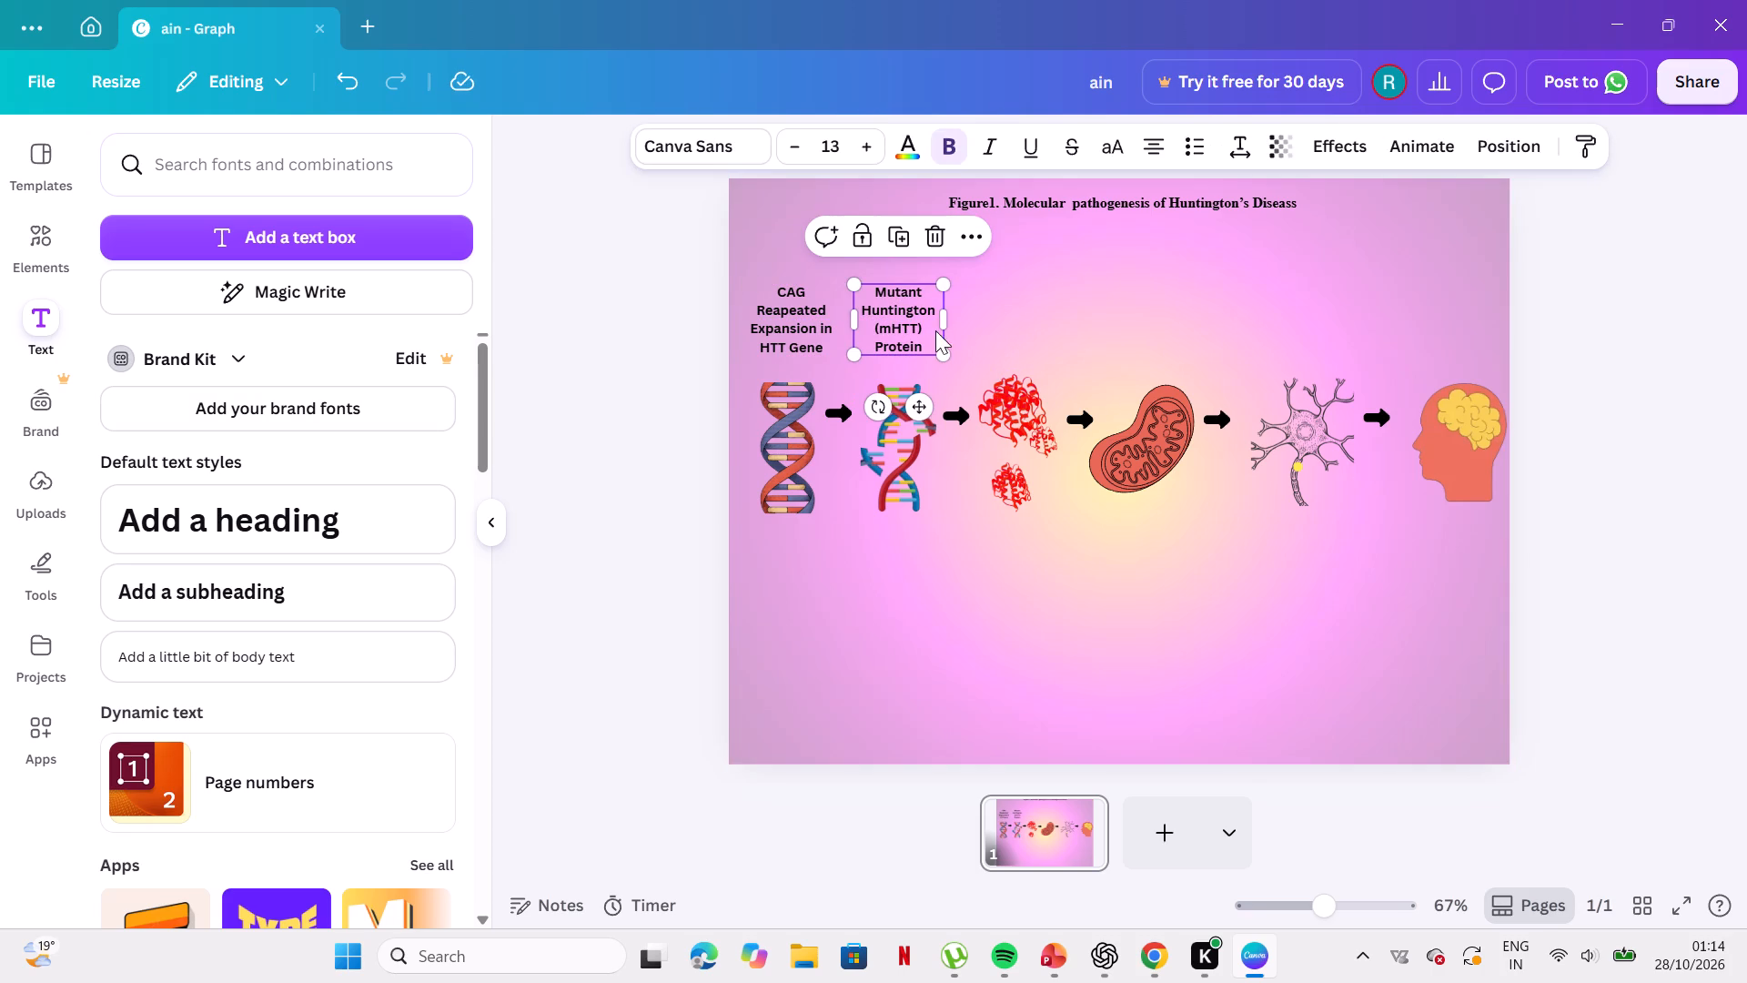
pyautogui.click(909, 227)
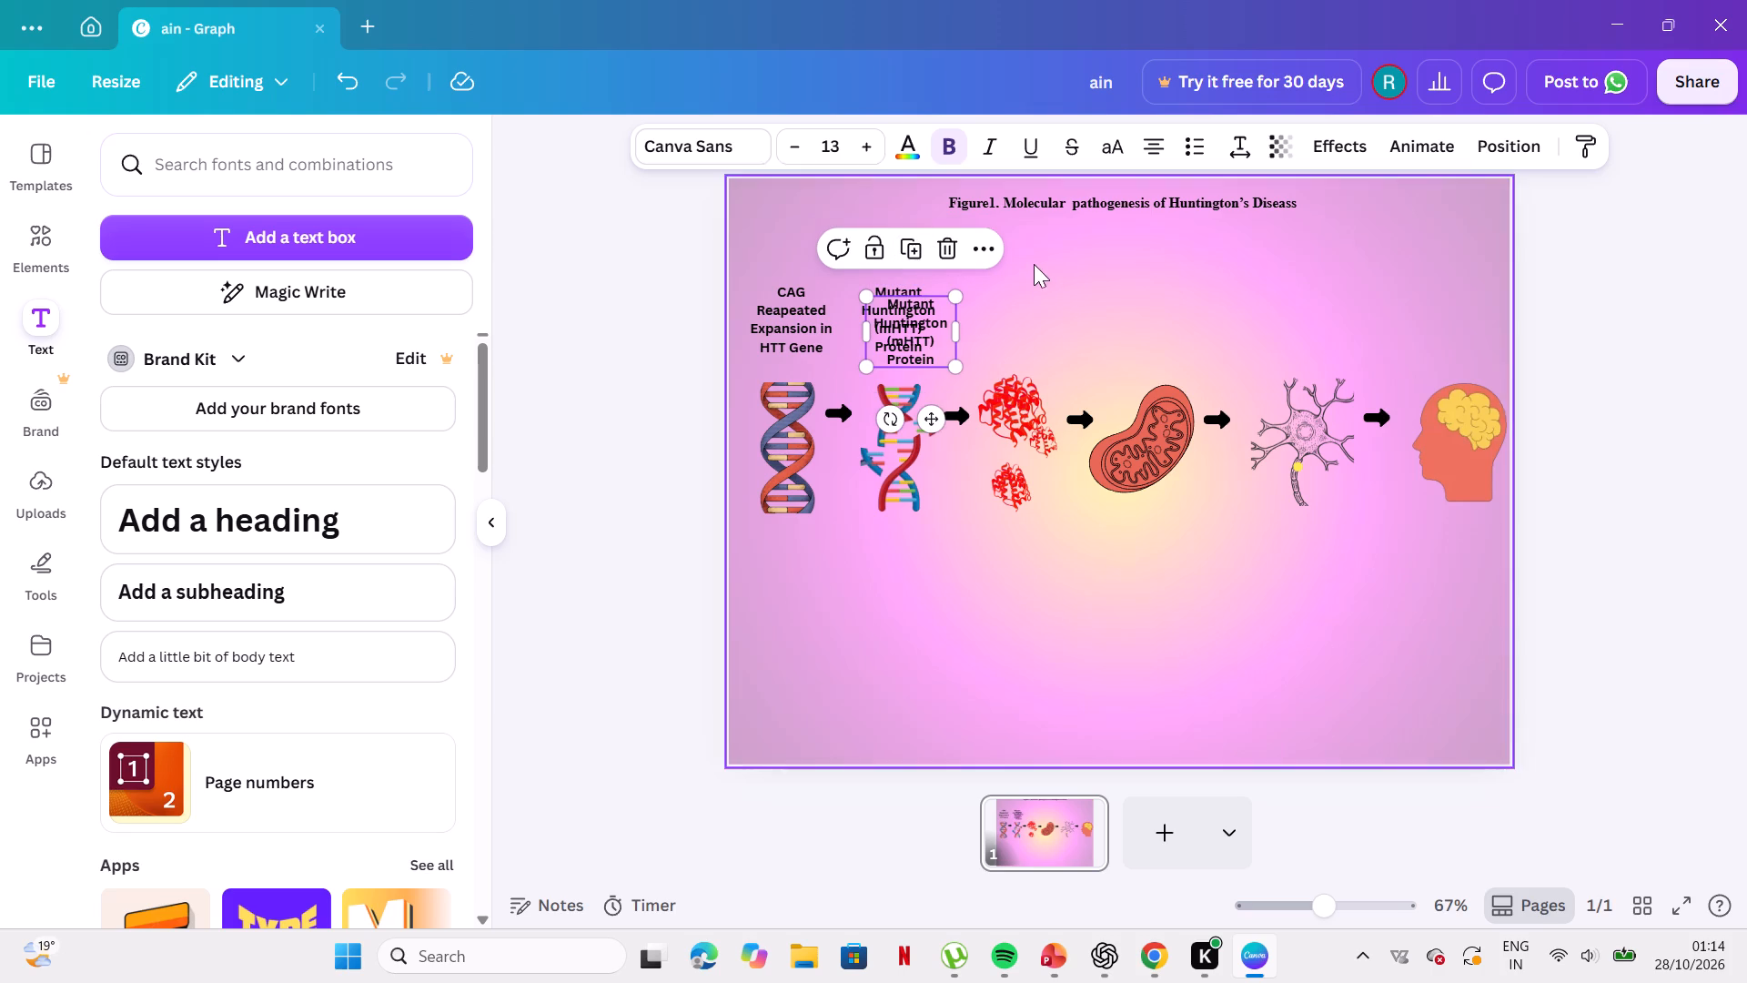
pyautogui.moveTo(914, 319); pyautogui.dragTo(1009, 305)
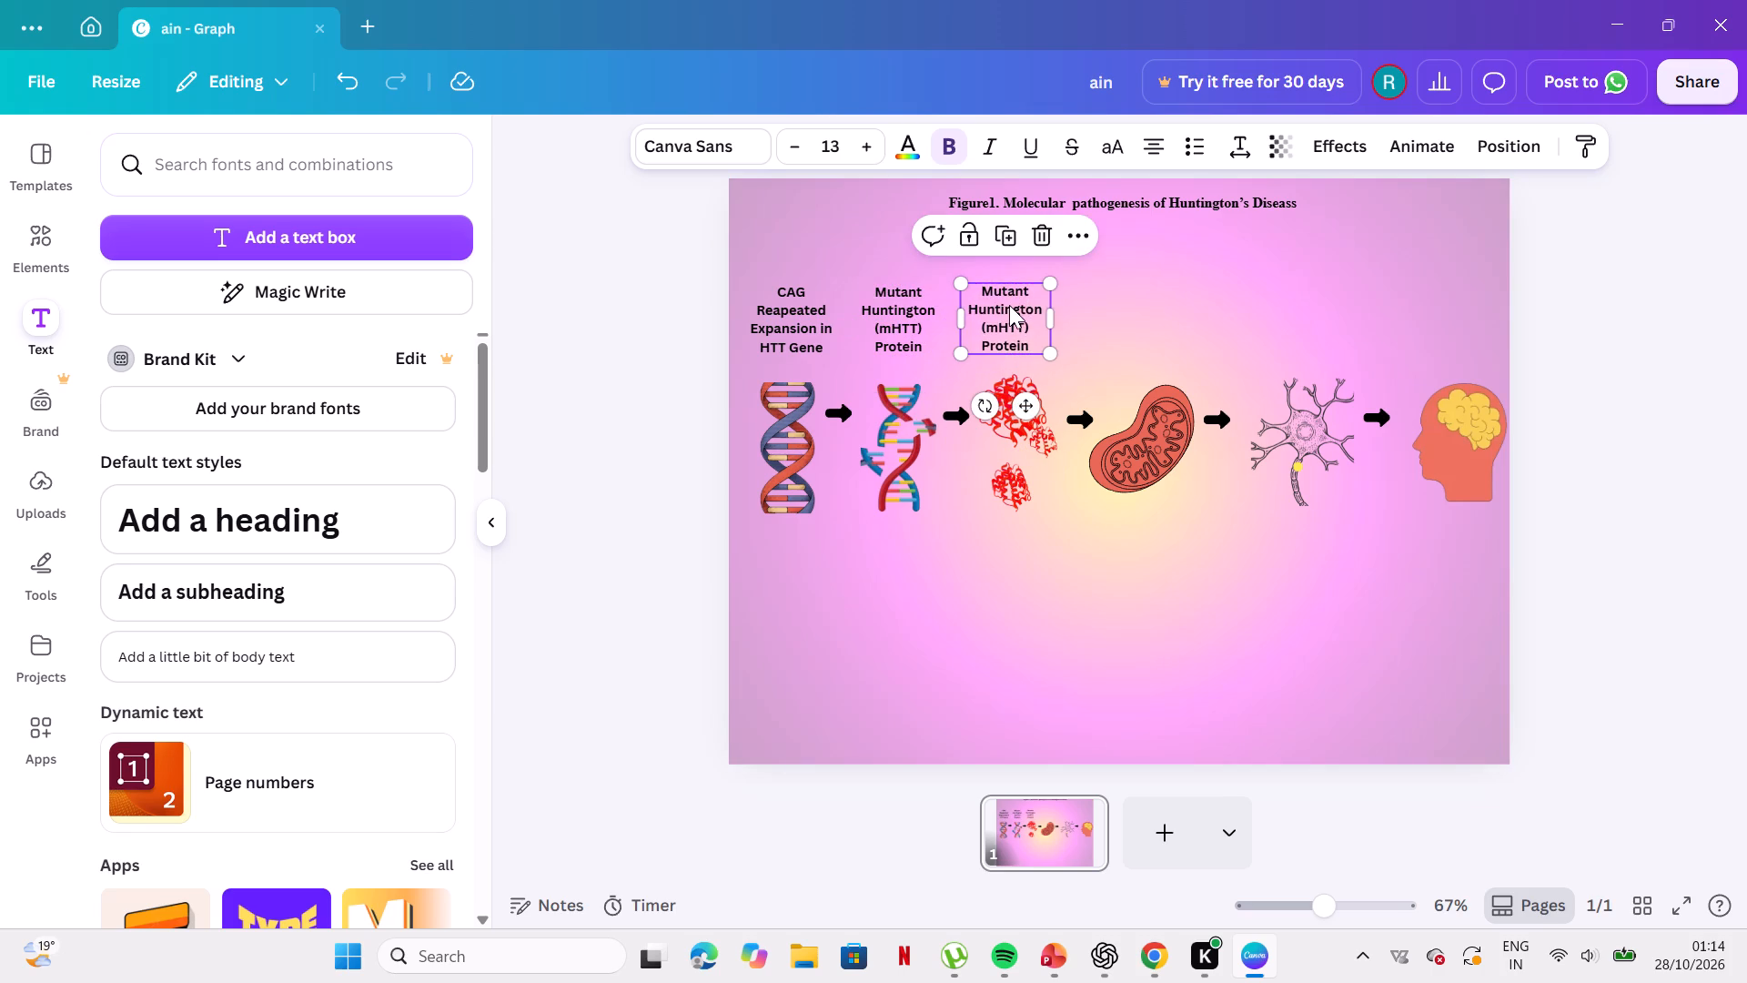
# Replace the text of the copied caption above the red proteins with "Protein Misfolding and Aggregation".
pyautogui.doubleClick(1009, 305)
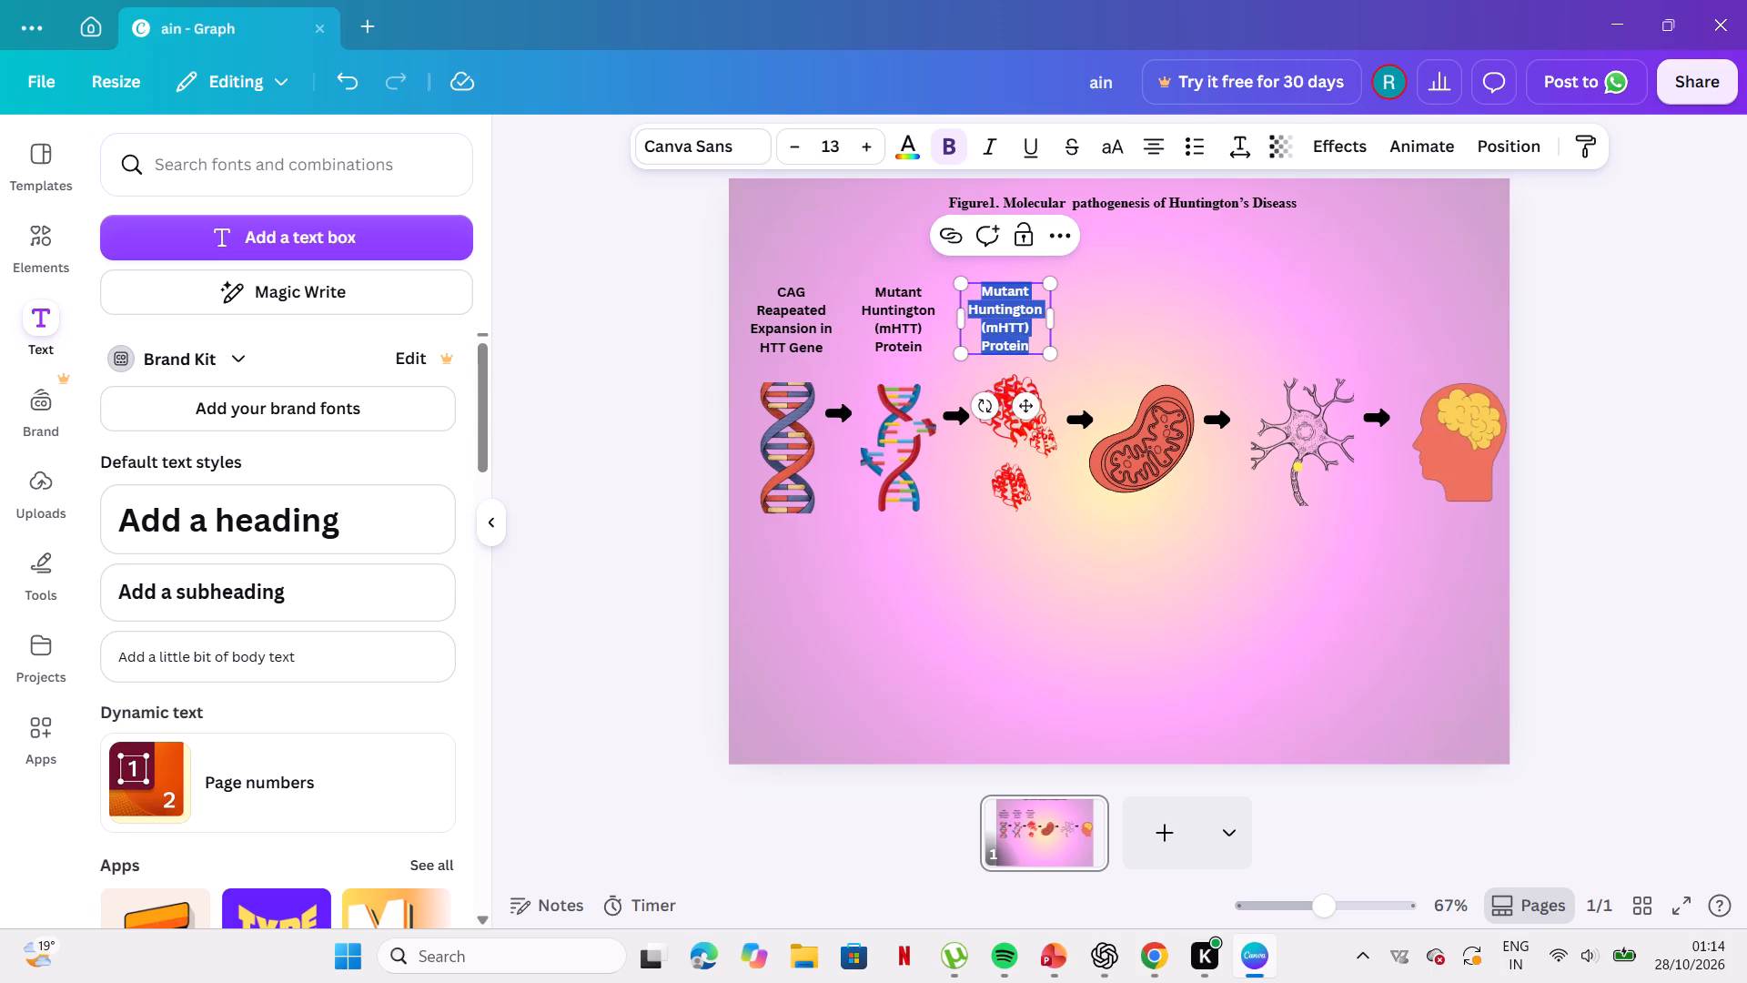
pyautogui.press('BackSpace')
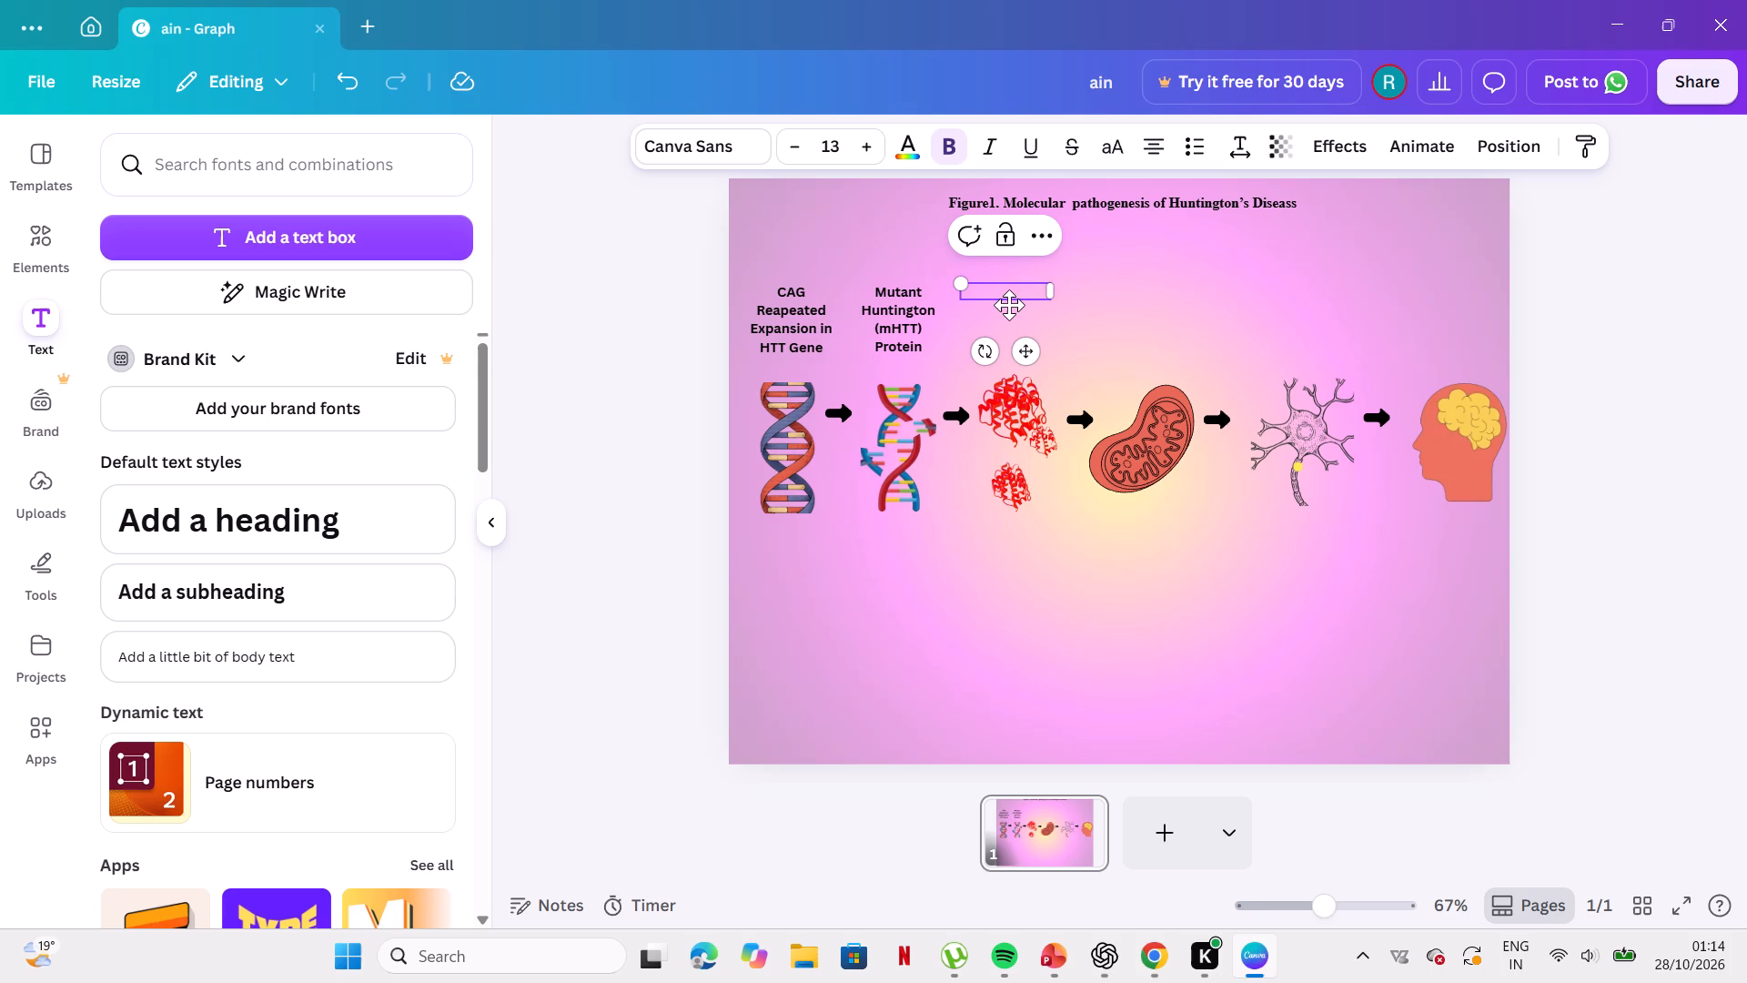
pyautogui.press('p')
pyautogui.press('BackSpace')
pyautogui.press('p')
pyautogui.write('rotein')
pyautogui.press('space')
pyautogui.press('m')
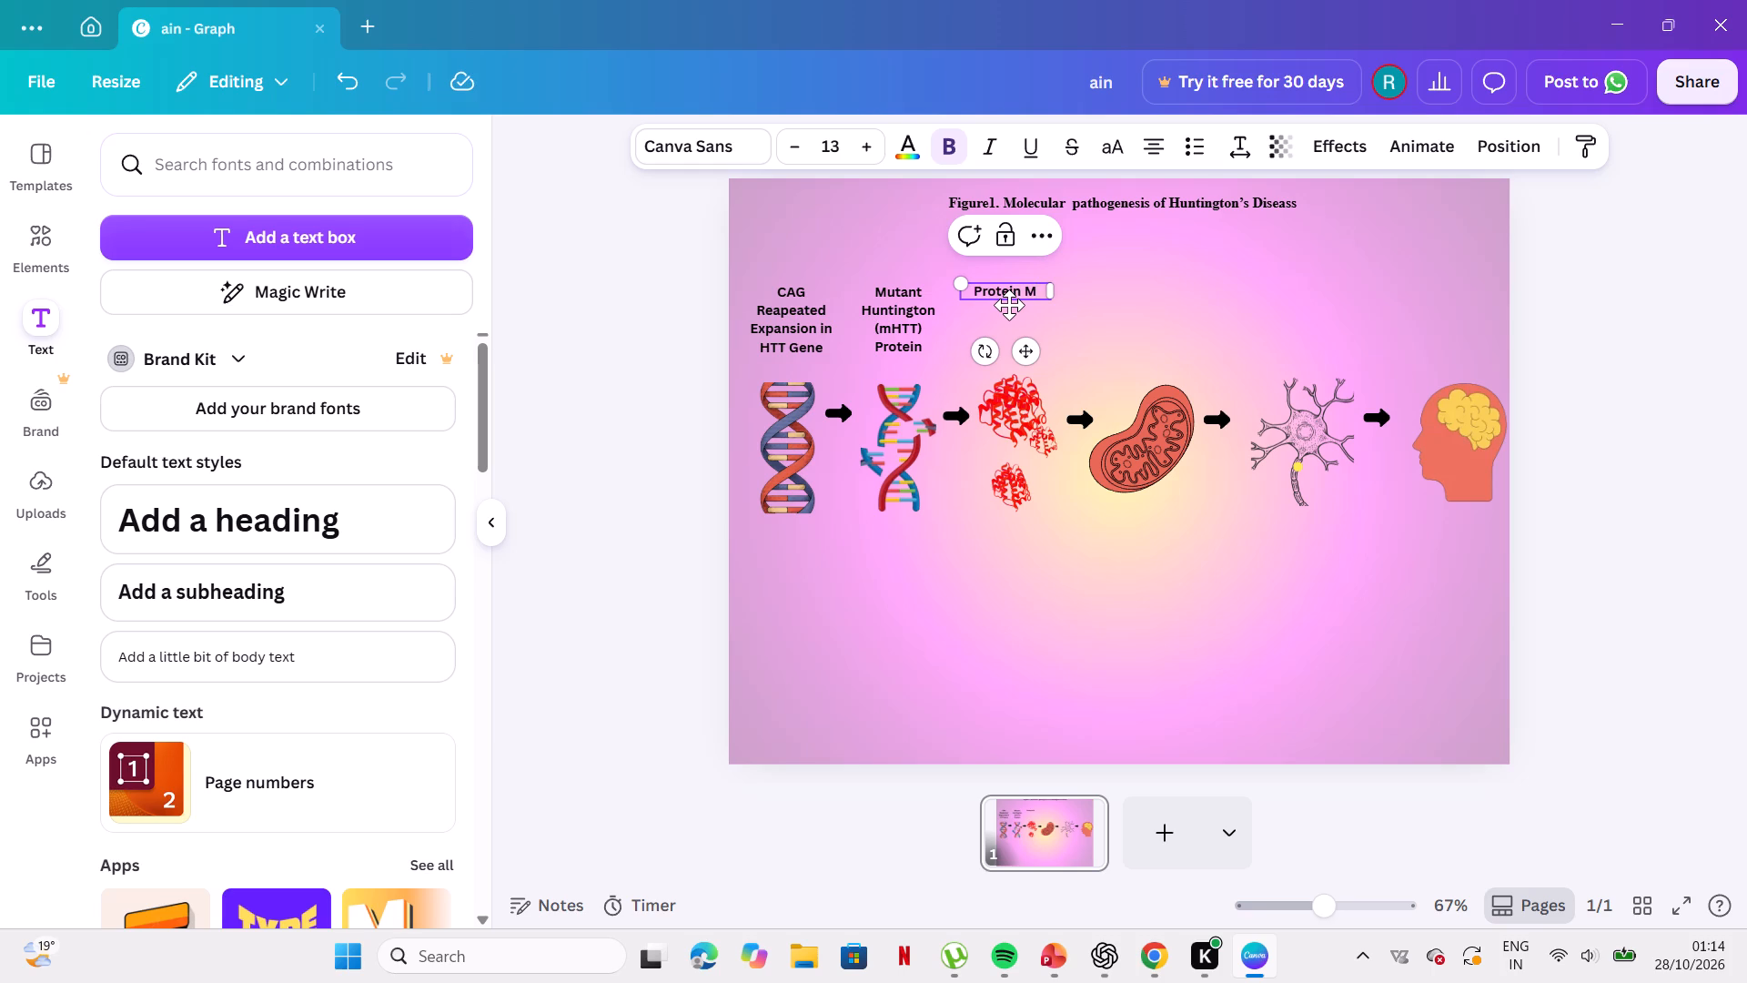
pyautogui.write('is')
pyautogui.press('f')
pyautogui.write('old')
pyautogui.write('ing')
pyautogui.press('space')
pyautogui.write('and a')
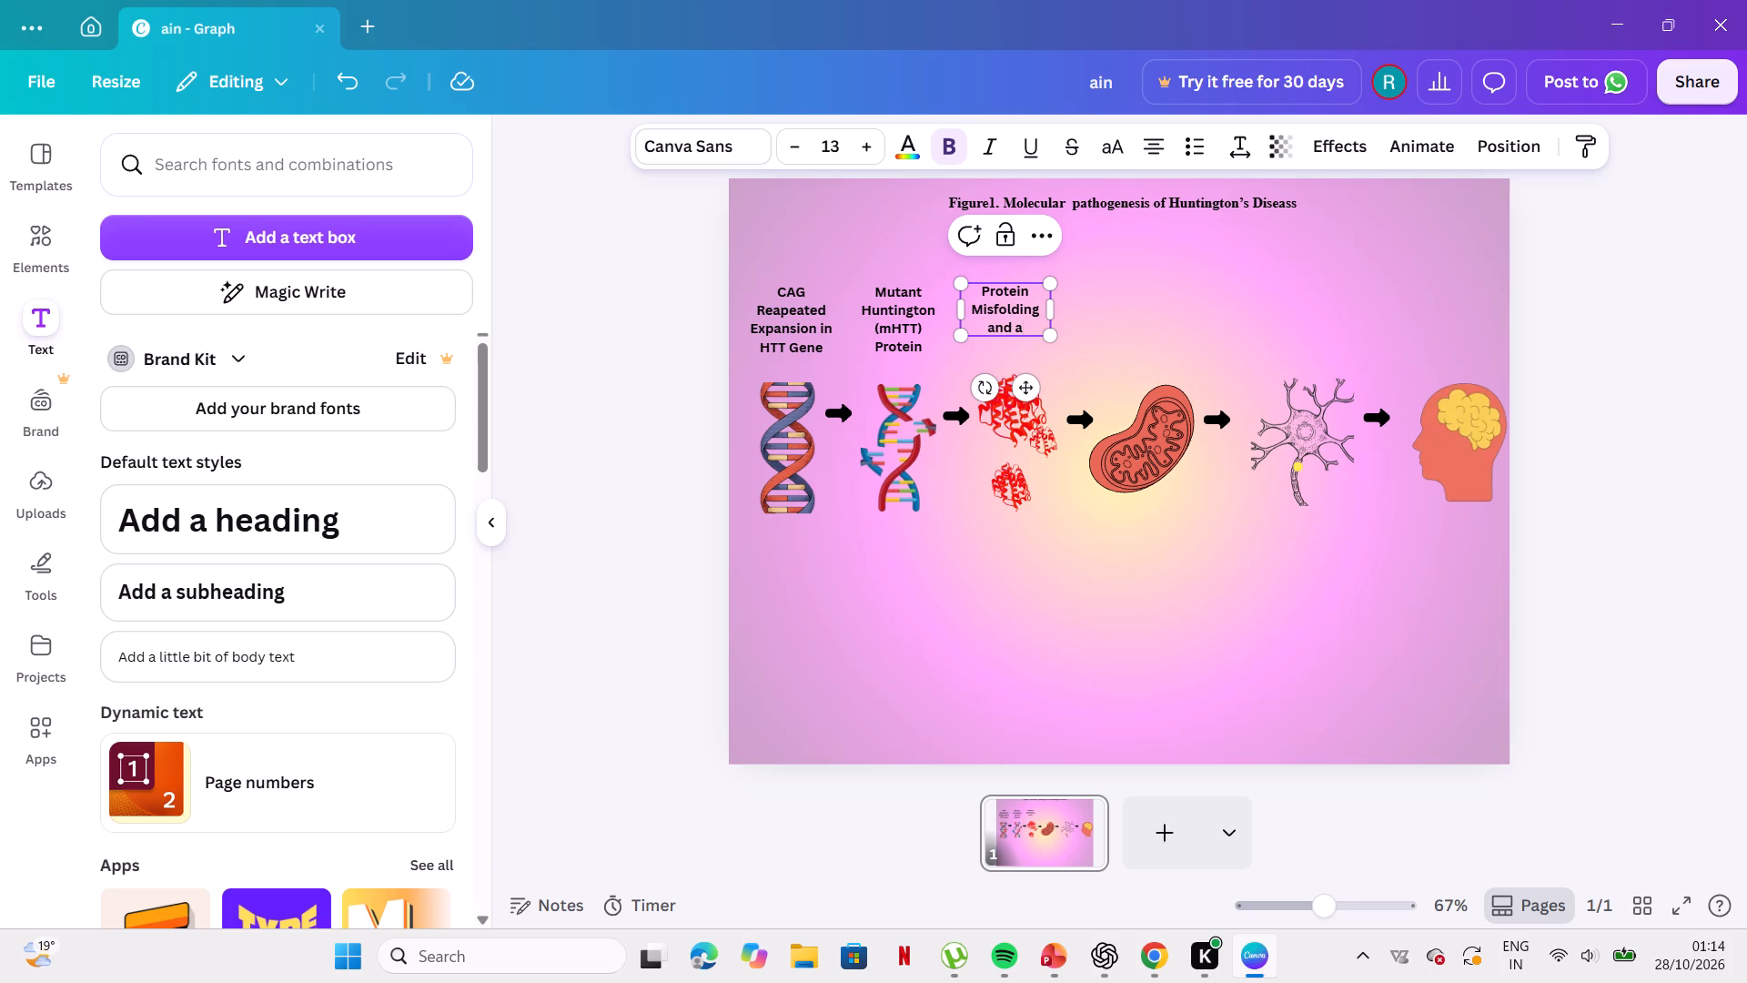
pyautogui.write('gg')
pyautogui.write('re')
pyautogui.write('gatio')
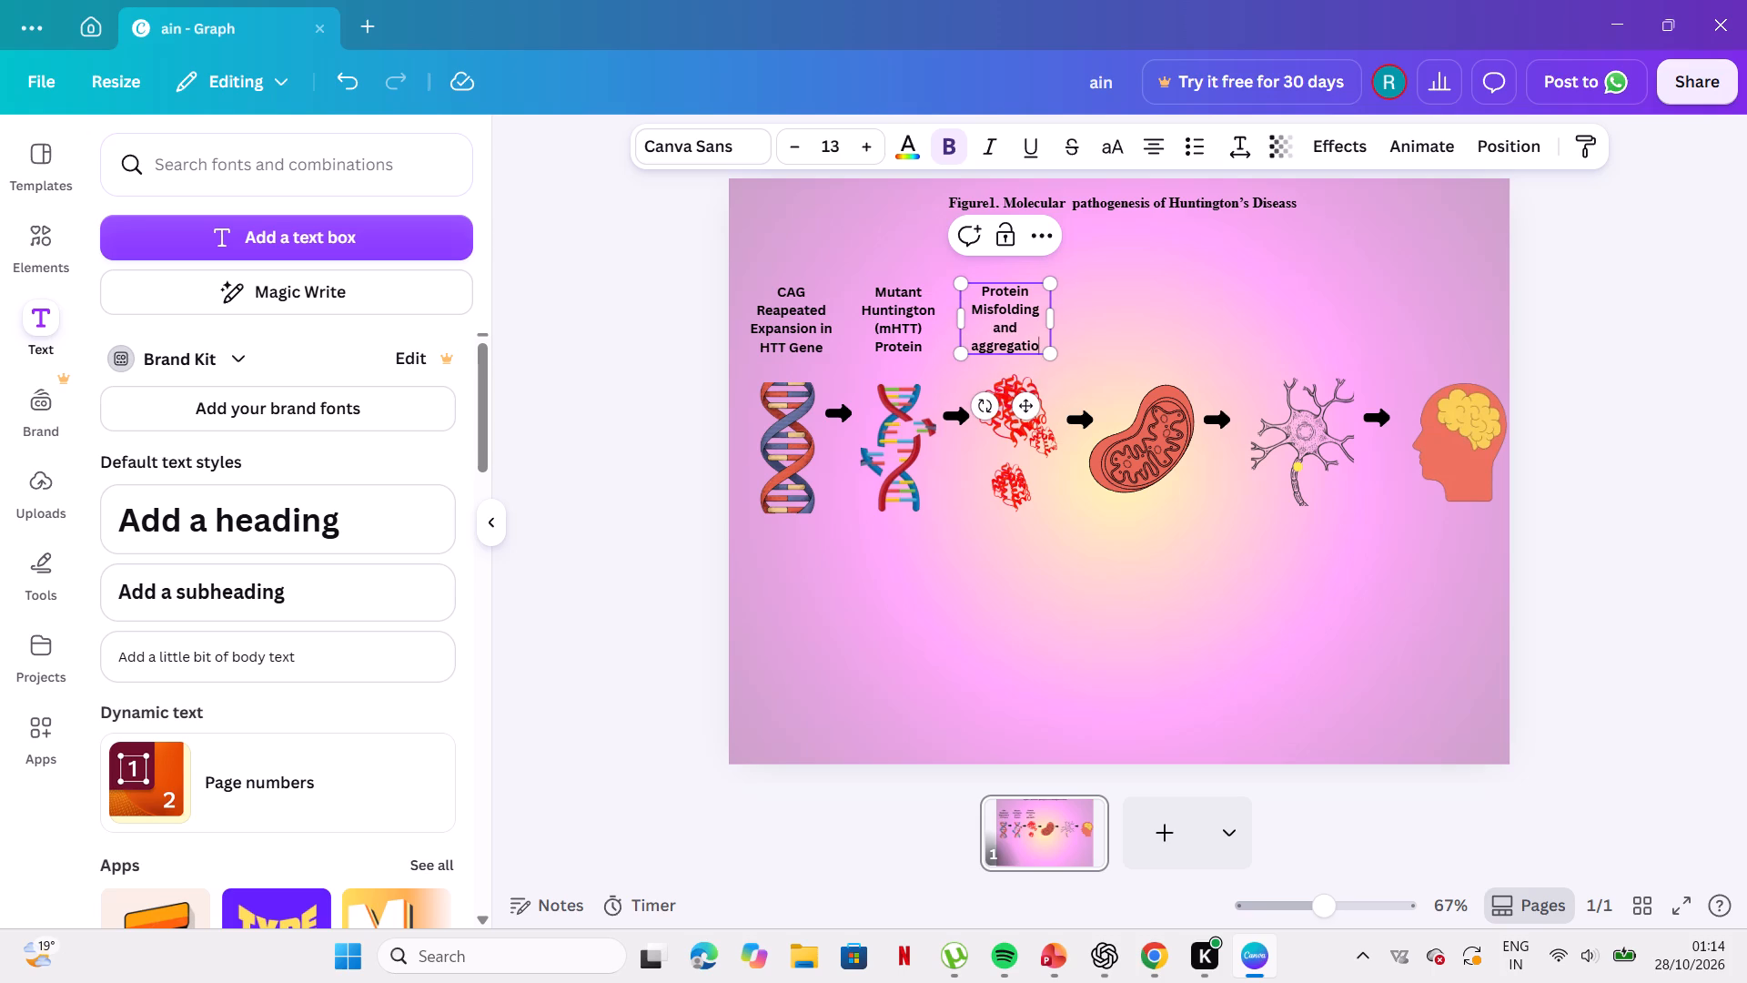
pyautogui.press('n')
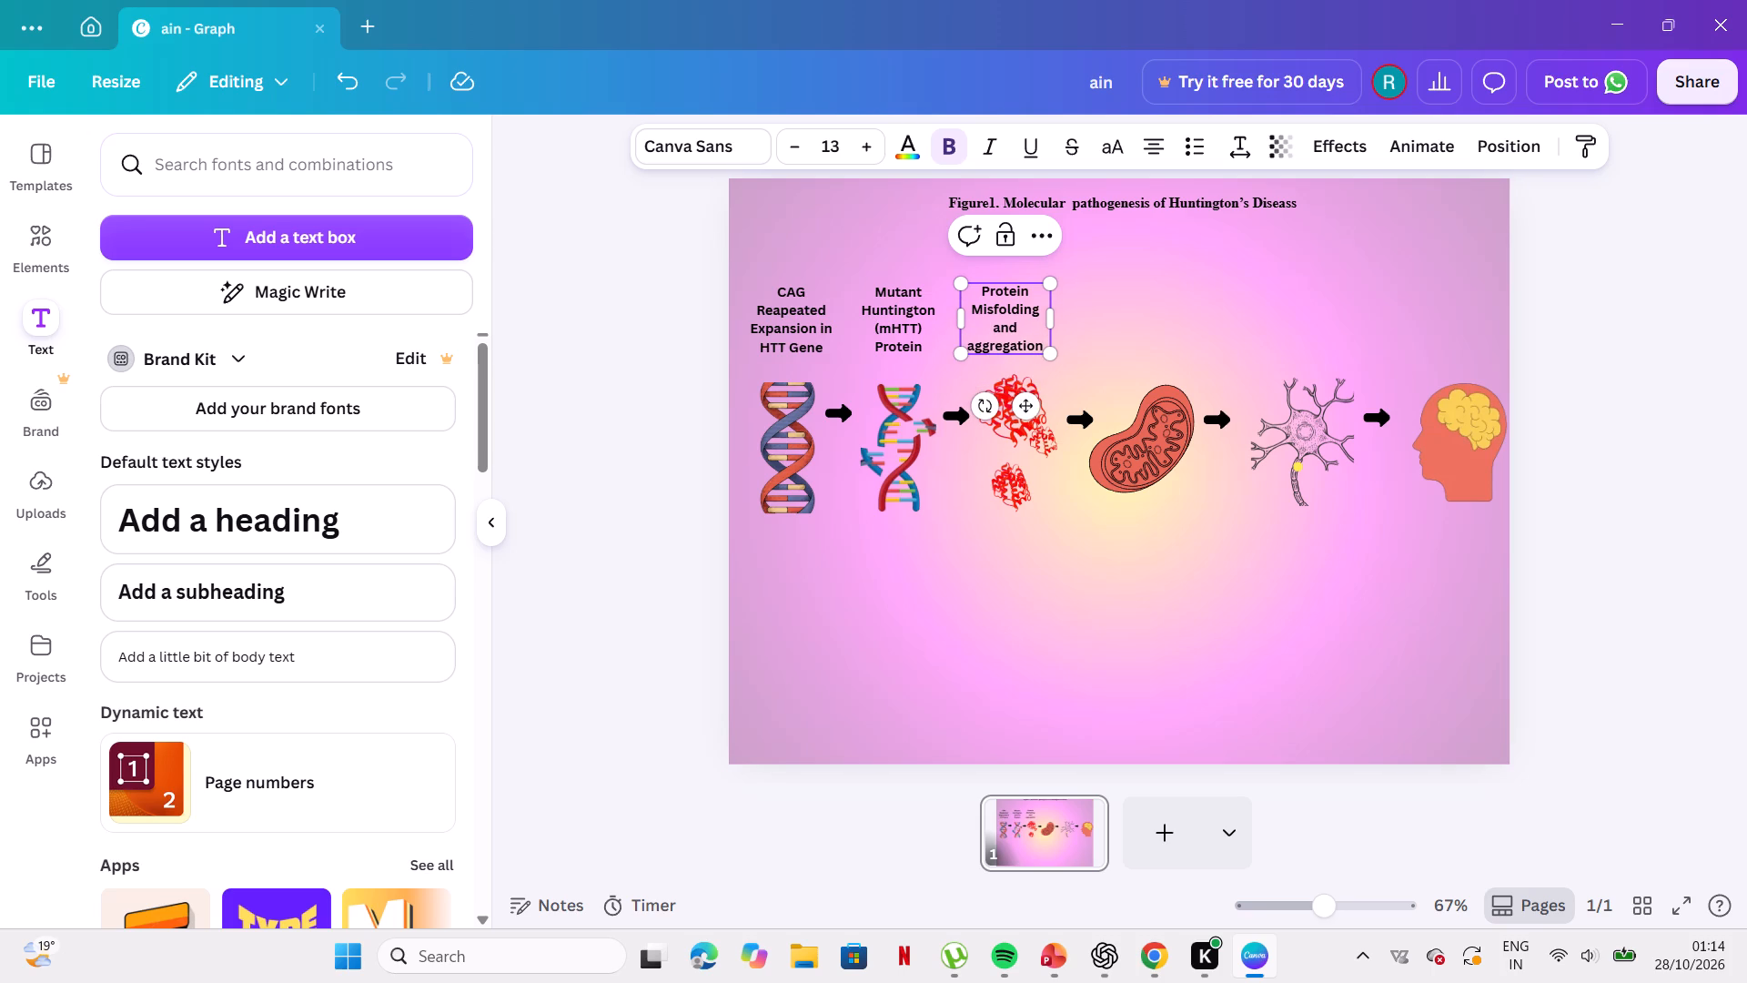
pyautogui.click(972, 348)
pyautogui.press('BackSpace')
pyautogui.press('a')
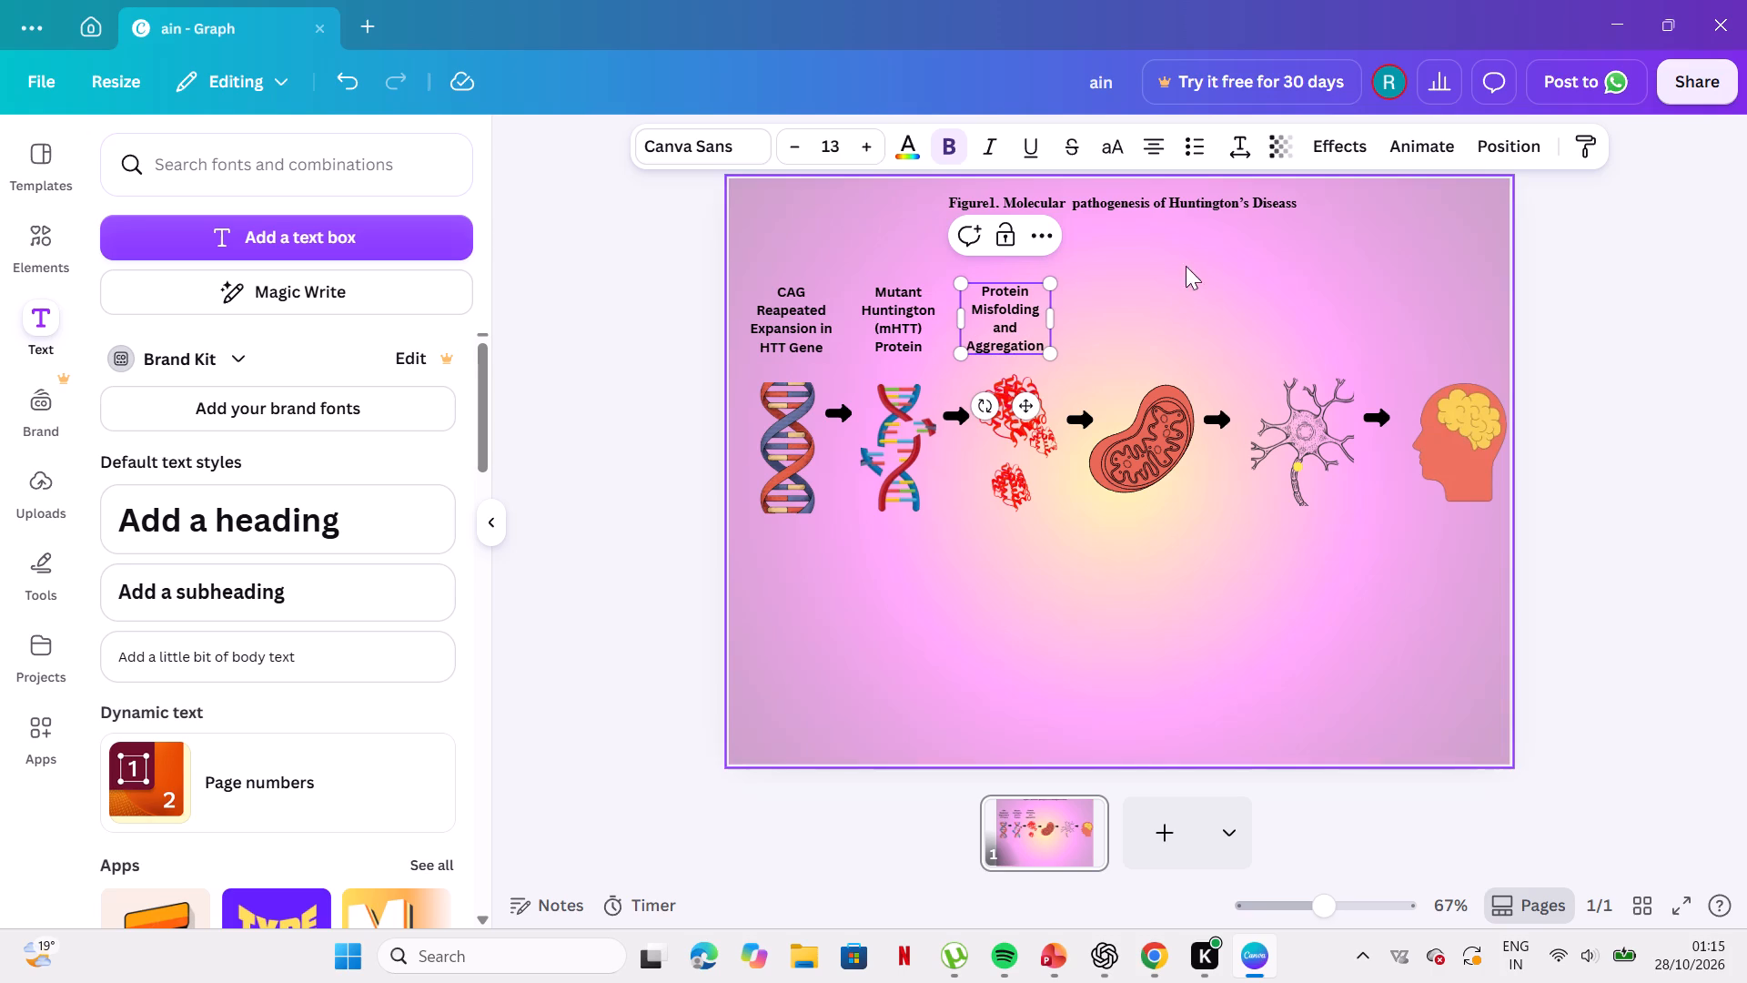
# Nudge the Protein Misfolding and Aggregation caption slightly upward above the red protein illustrations.
pyautogui.click(1024, 407)
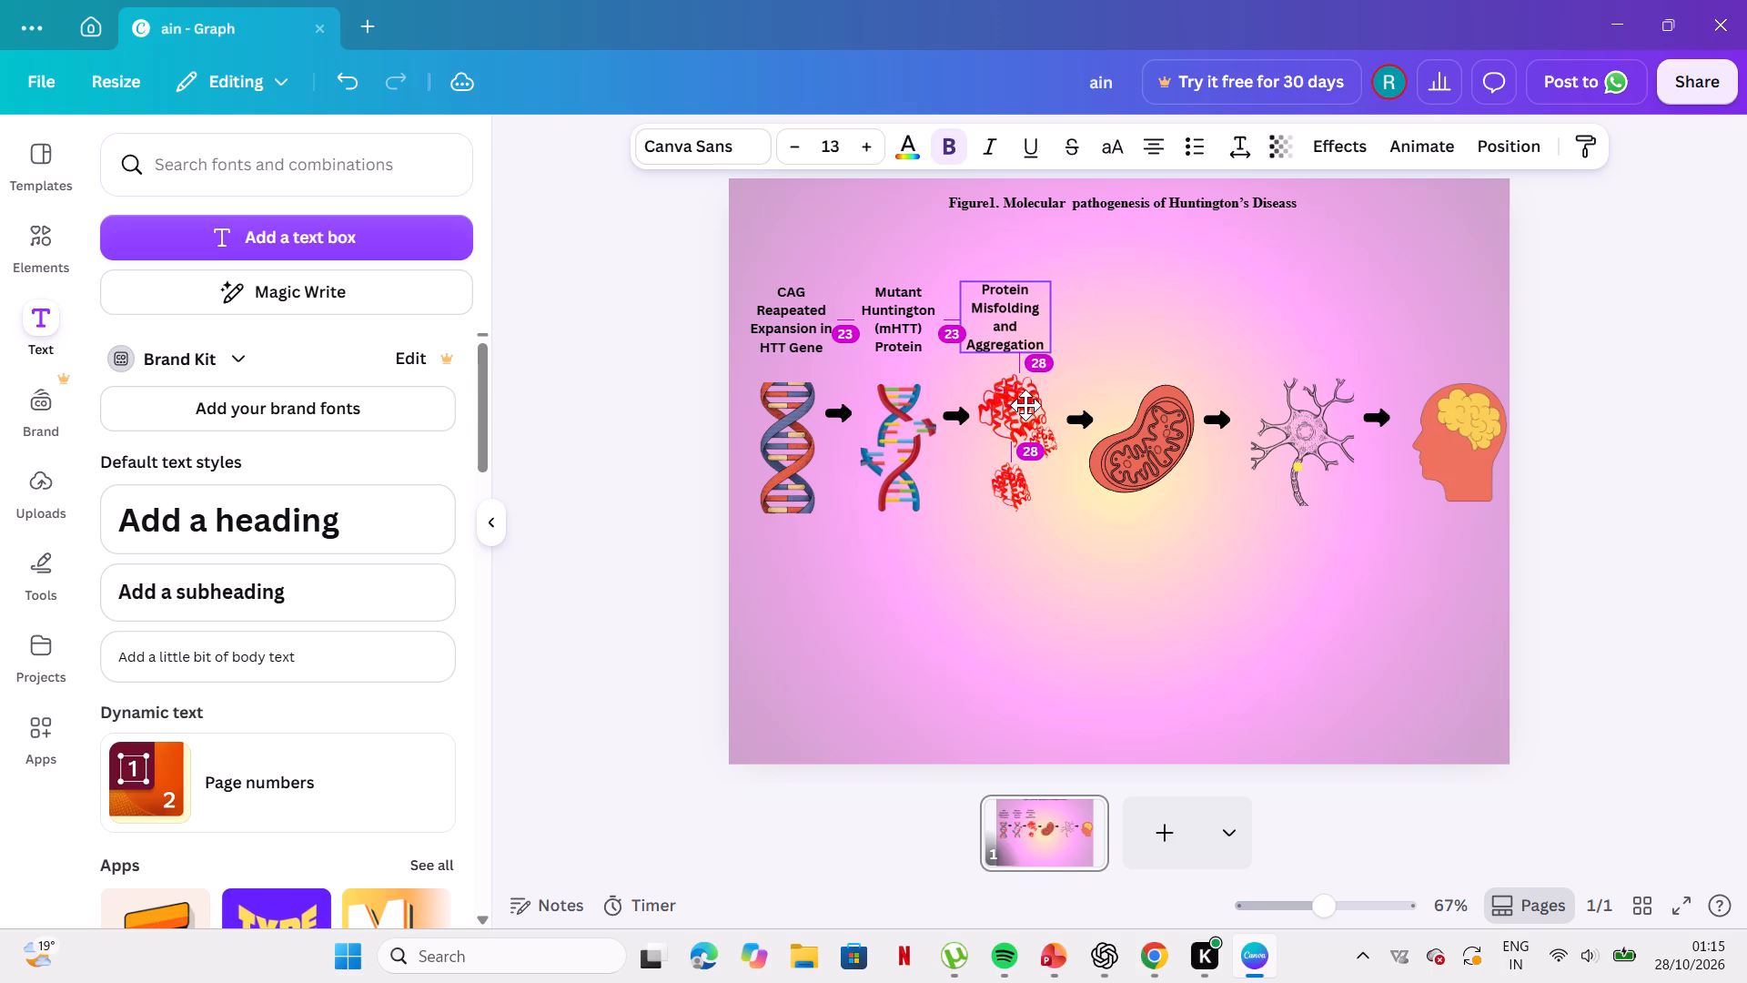
pyautogui.click(1112, 356)
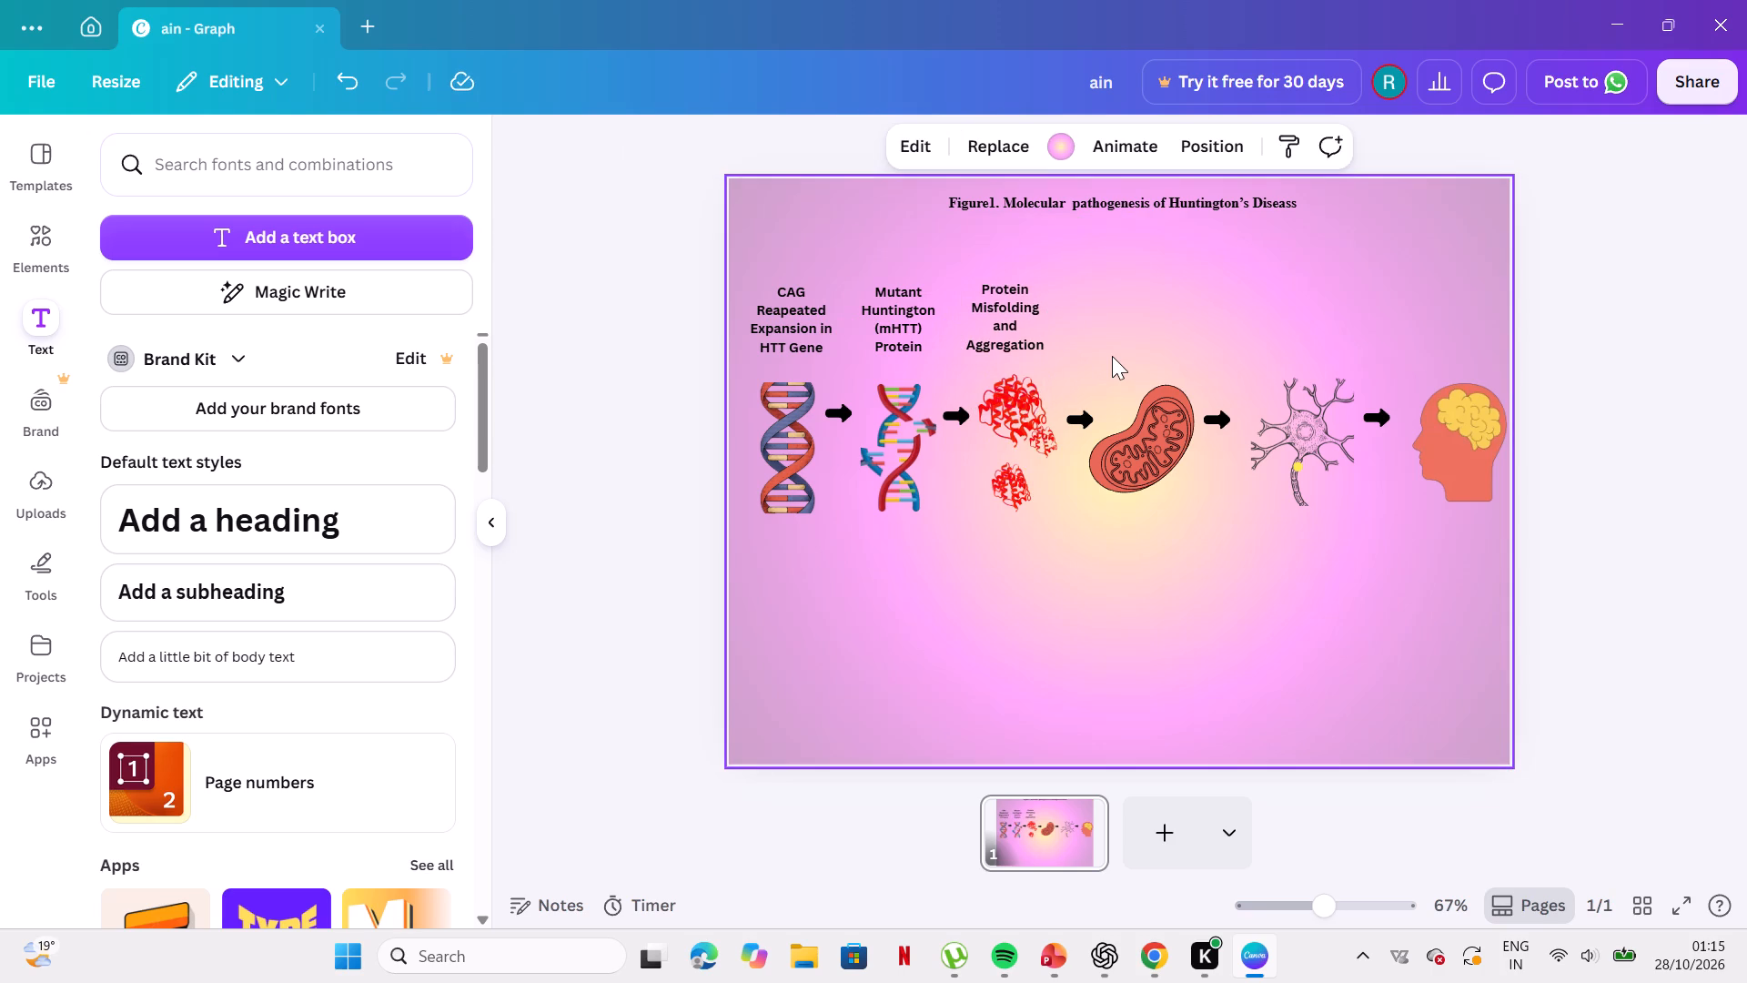
# Duplicate the Protein Misfolding and Aggregation caption and change the copy's text to "Cellular Dysfuntion".
pyautogui.click(1022, 324)
pyautogui.click(1013, 237)
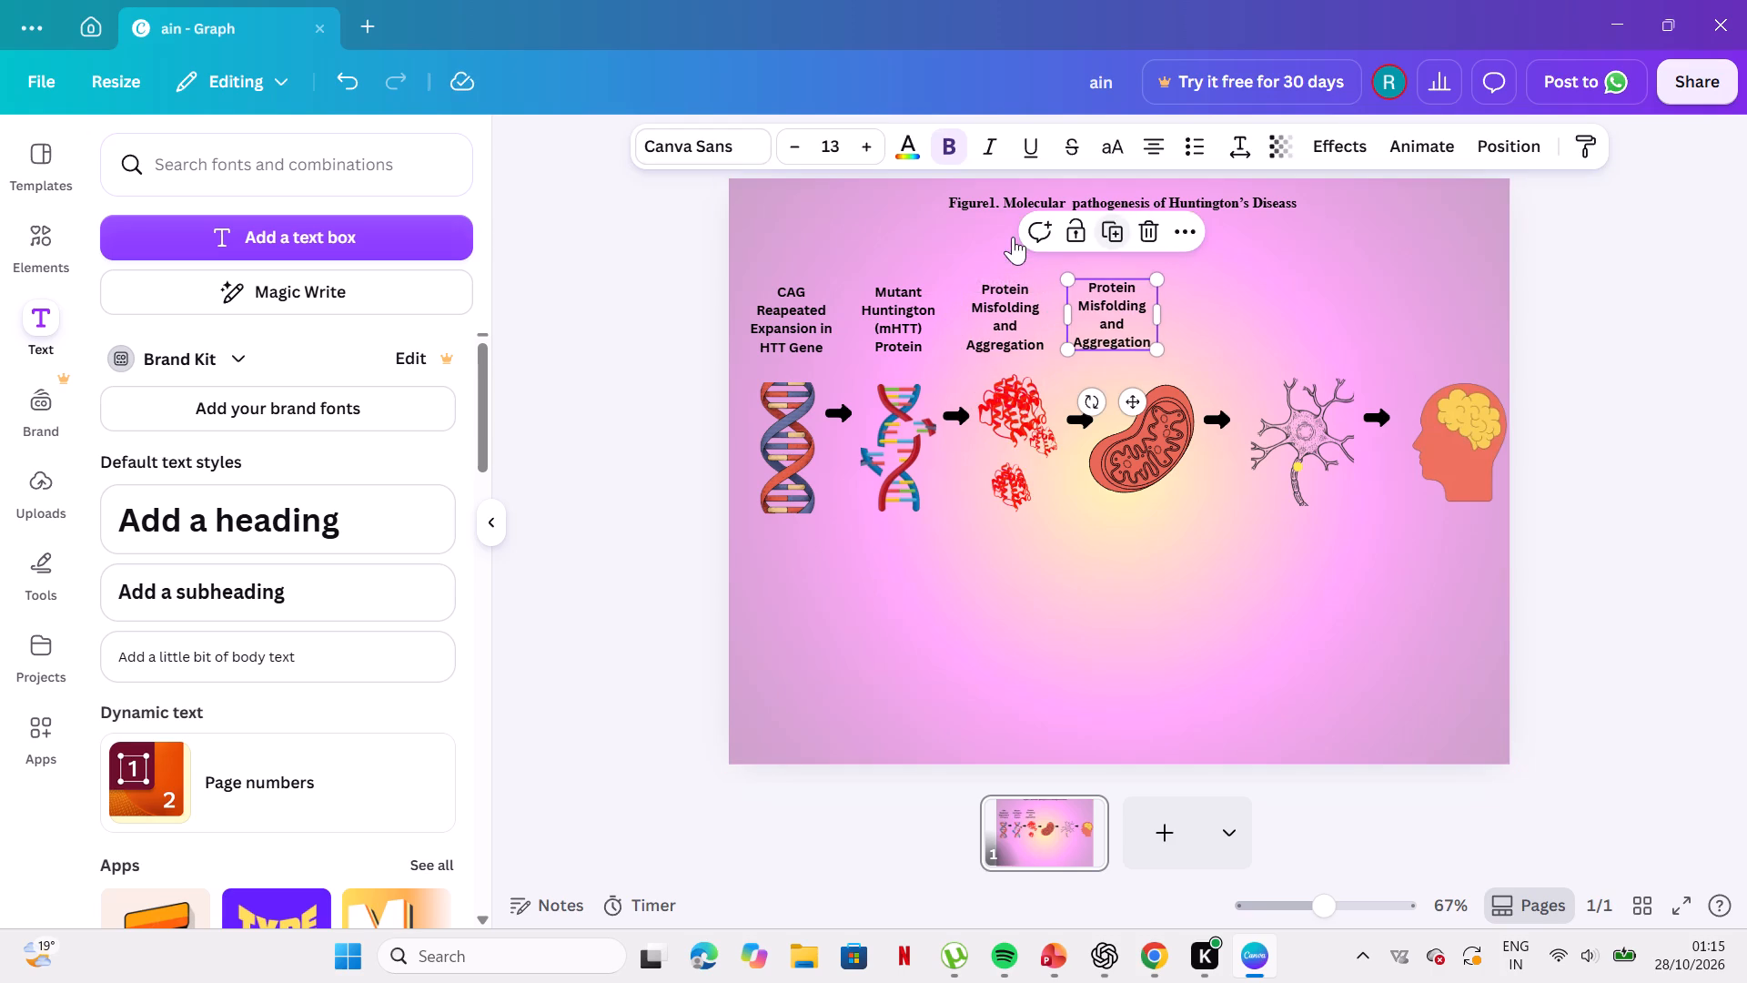
pyautogui.doubleClick(1119, 305)
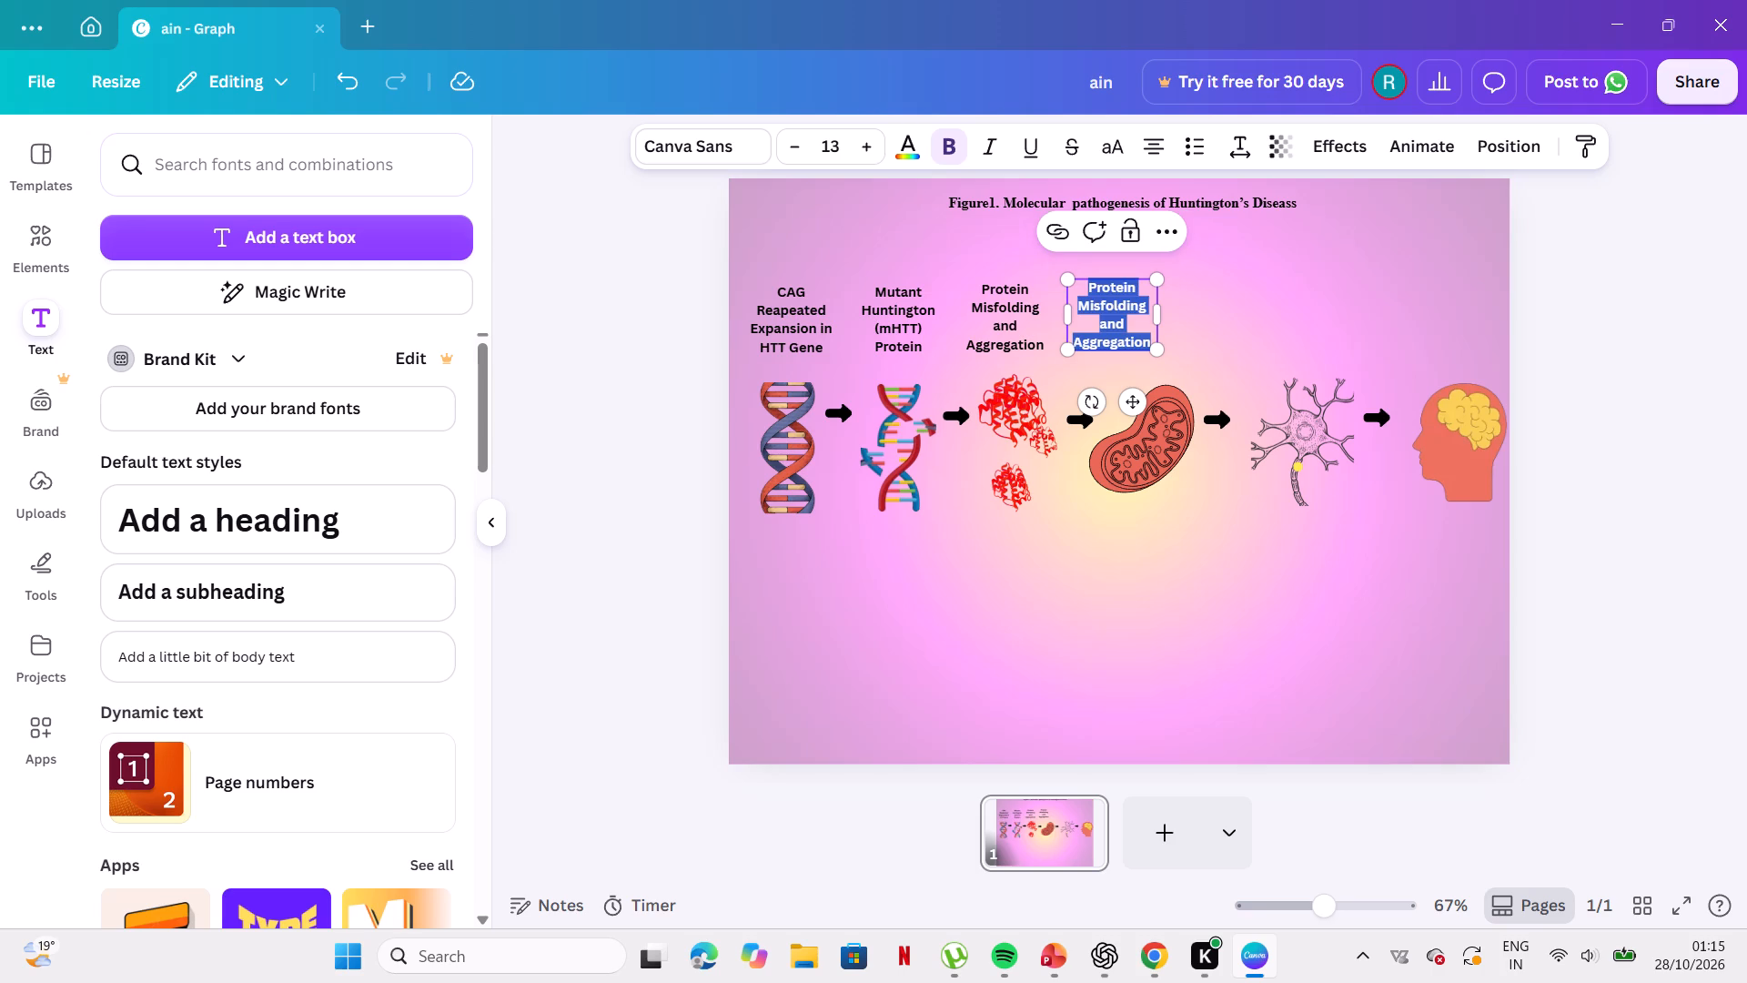
pyautogui.press('c')
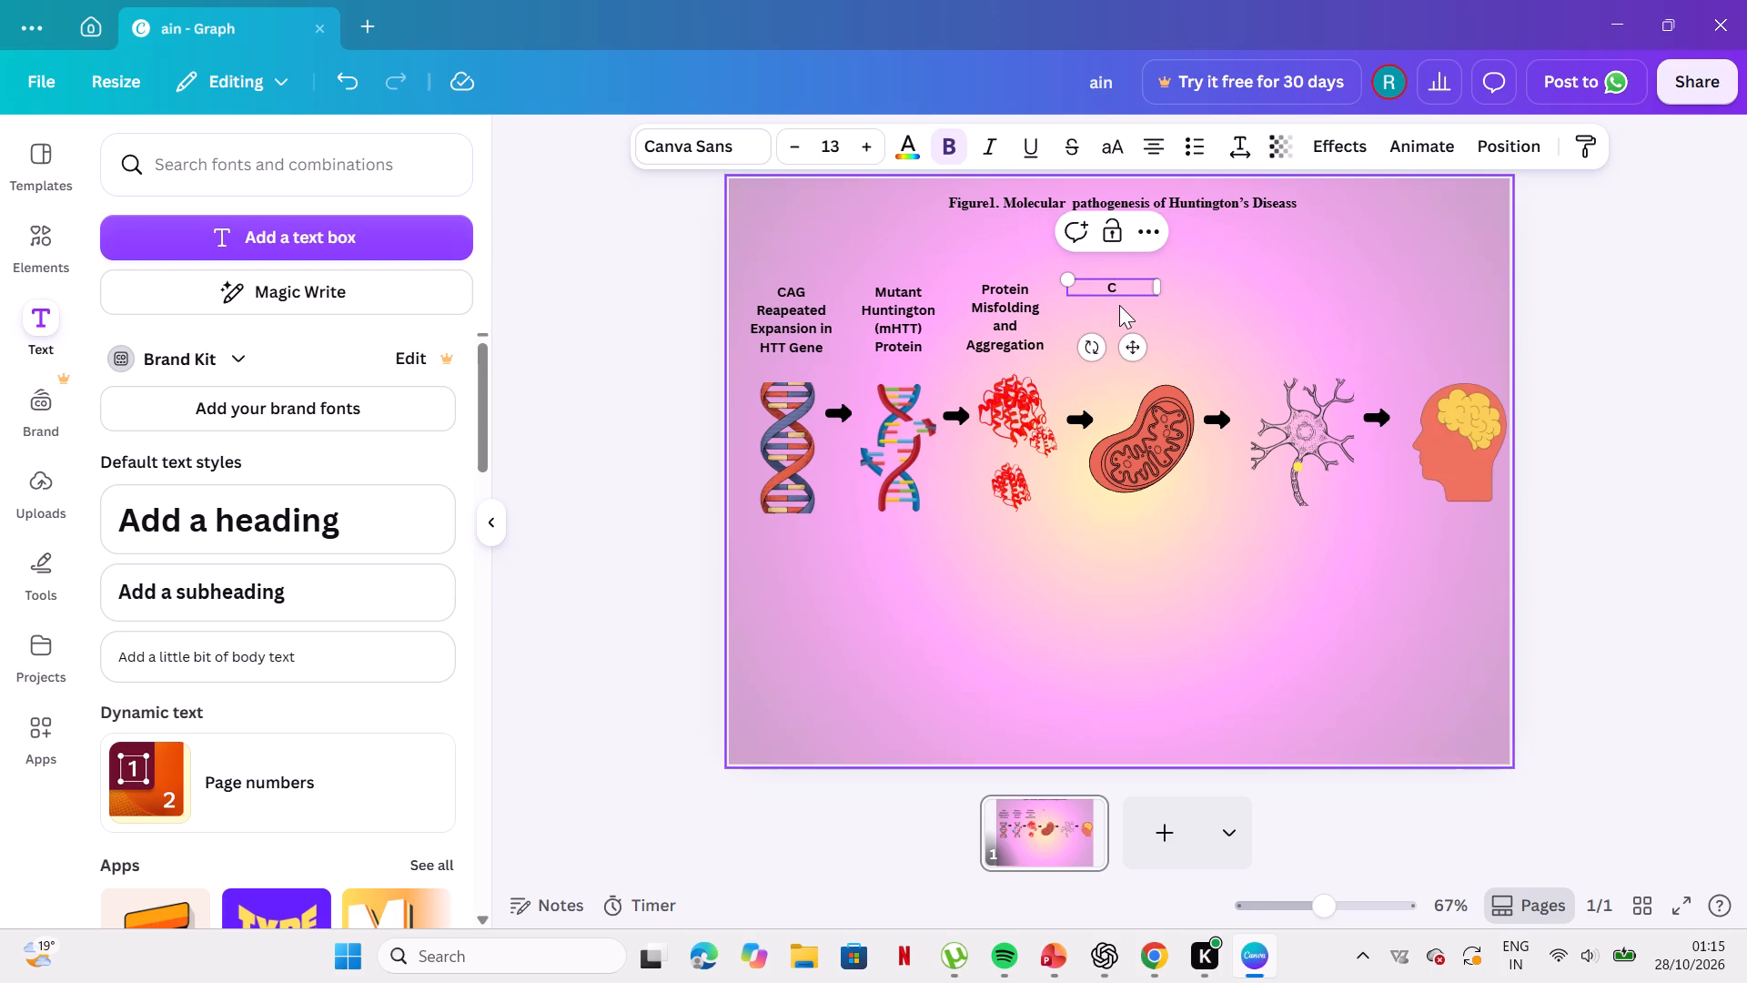
pyautogui.press('e')
pyautogui.press('BackSpace')
pyautogui.write('ellular')
pyautogui.press('space')
pyautogui.press('y')
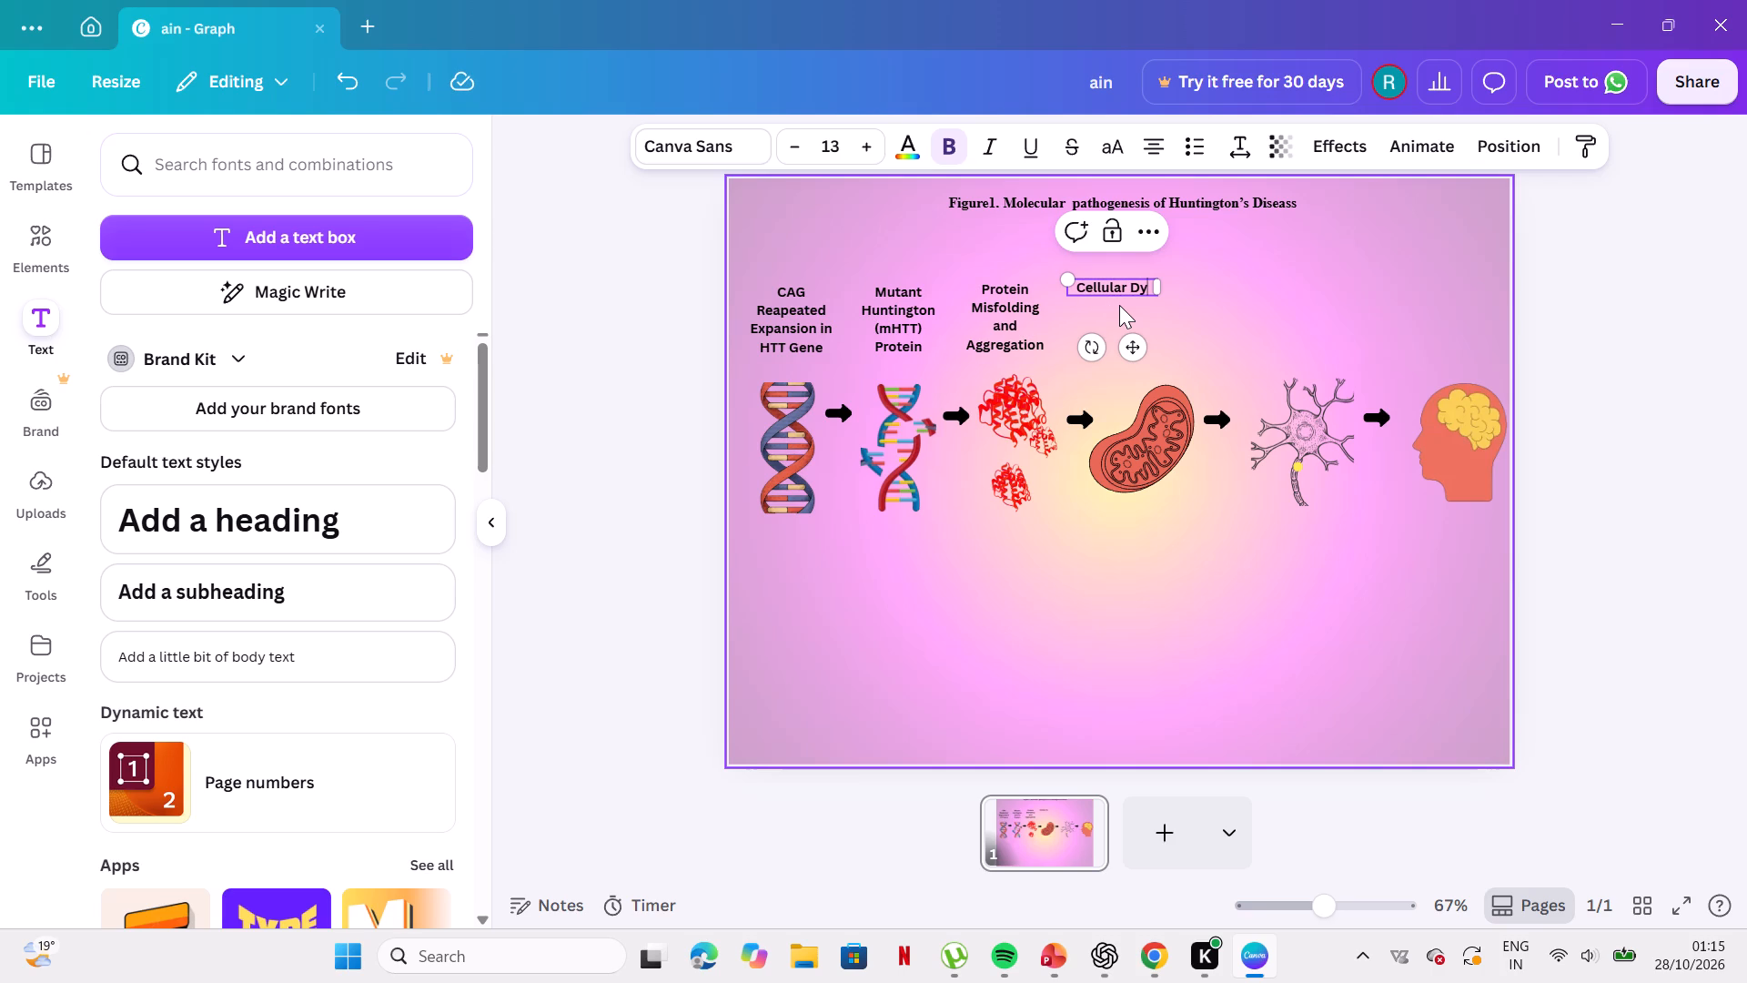
pyautogui.write('sfu')
pyautogui.write('ntion')
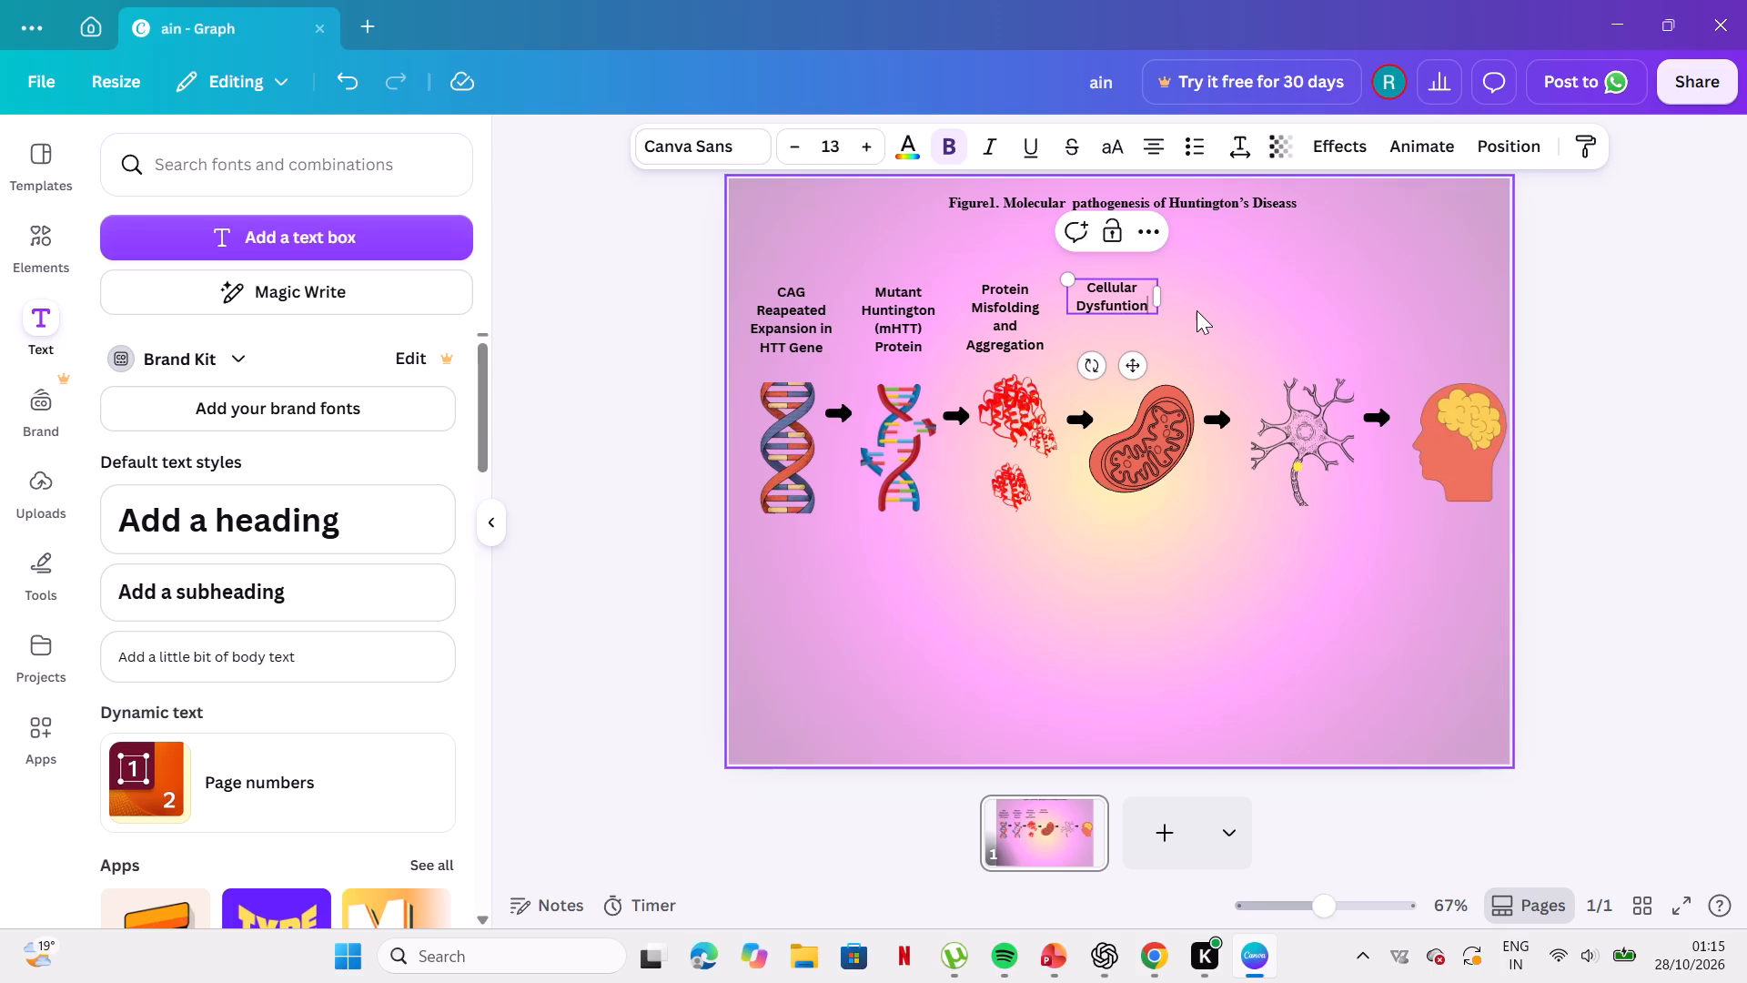
# Move the Cellular Dysfuntion caption down over the mitochondrion and widen its text box so the words fit on one line.
pyautogui.click(1134, 299)
pyautogui.moveTo(1132, 367); pyautogui.dragTo(1141, 372)
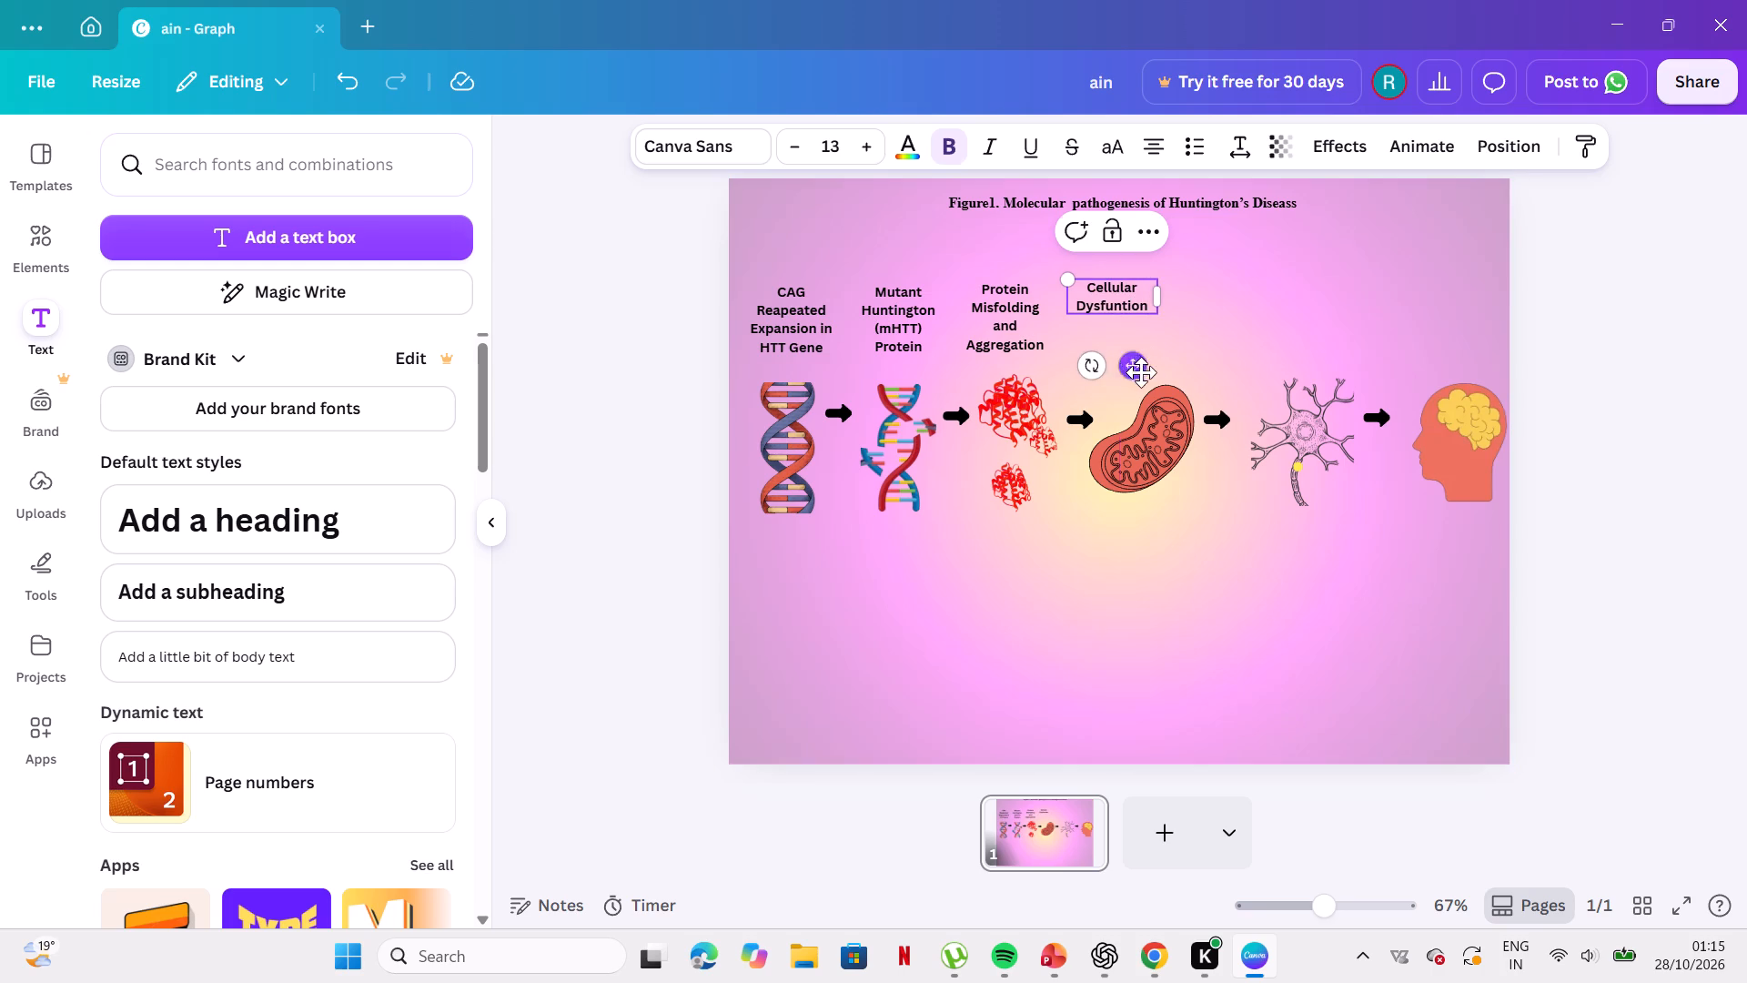
pyautogui.moveTo(1141, 372); pyautogui.dragTo(1160, 392)
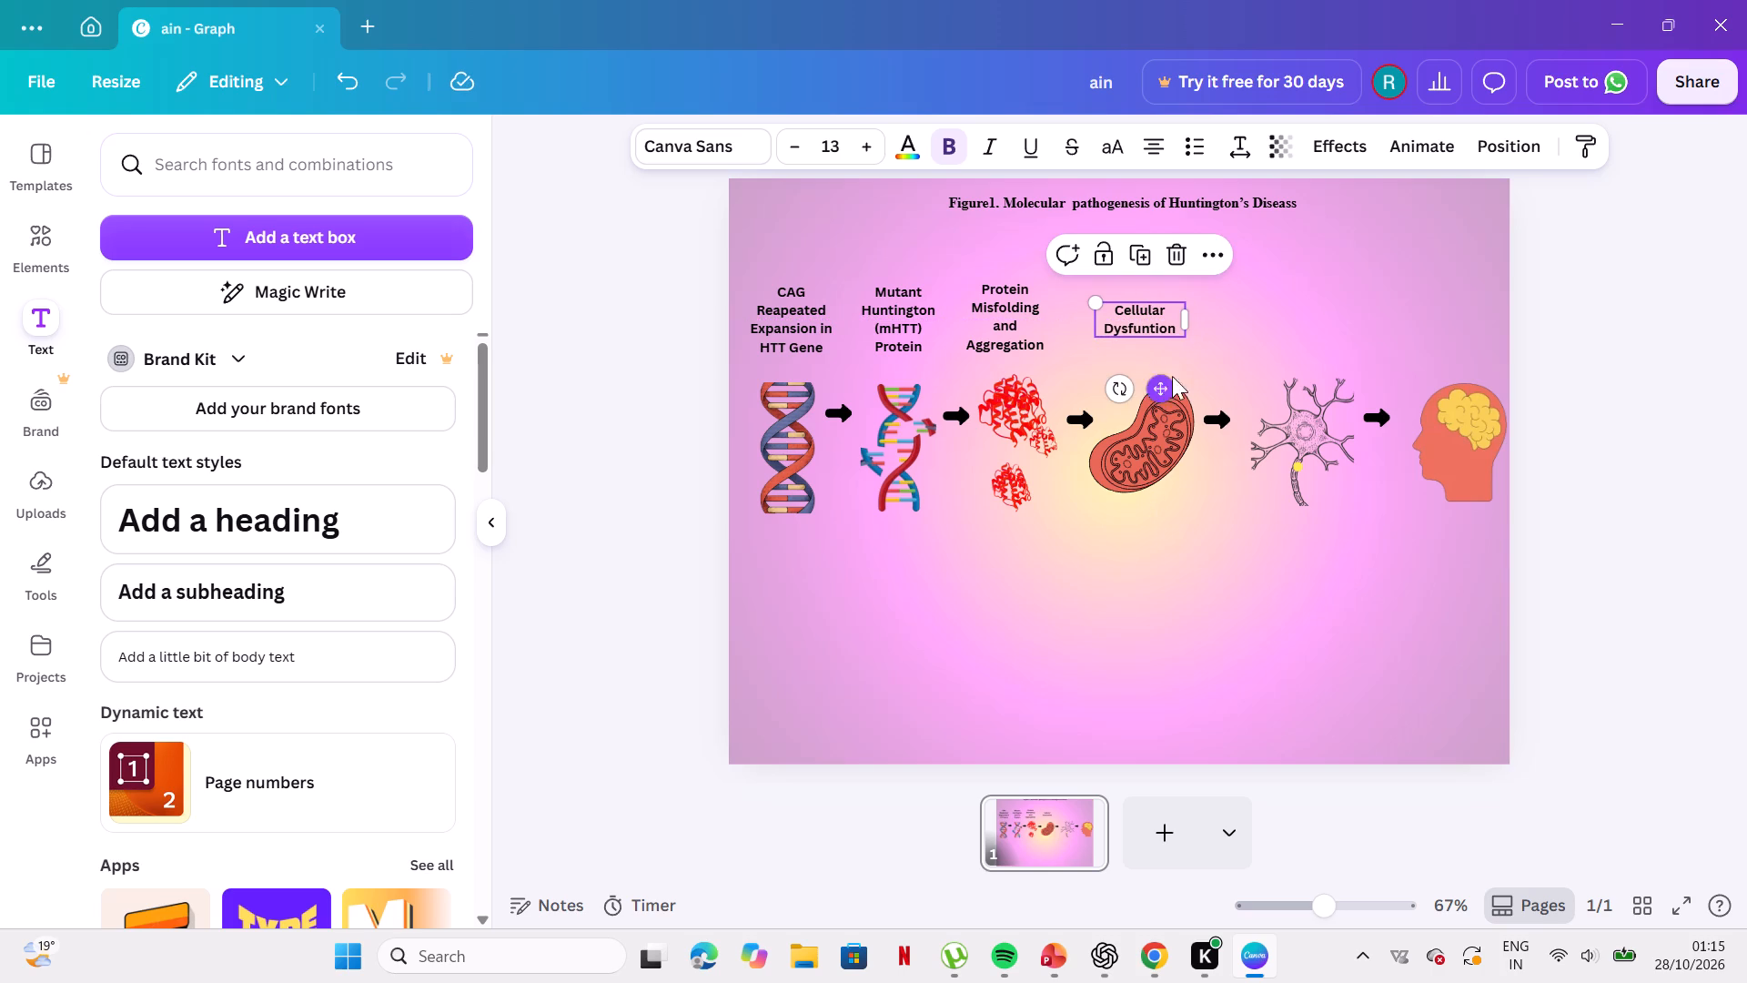
pyautogui.moveTo(1183, 314); pyautogui.dragTo(1177, 319)
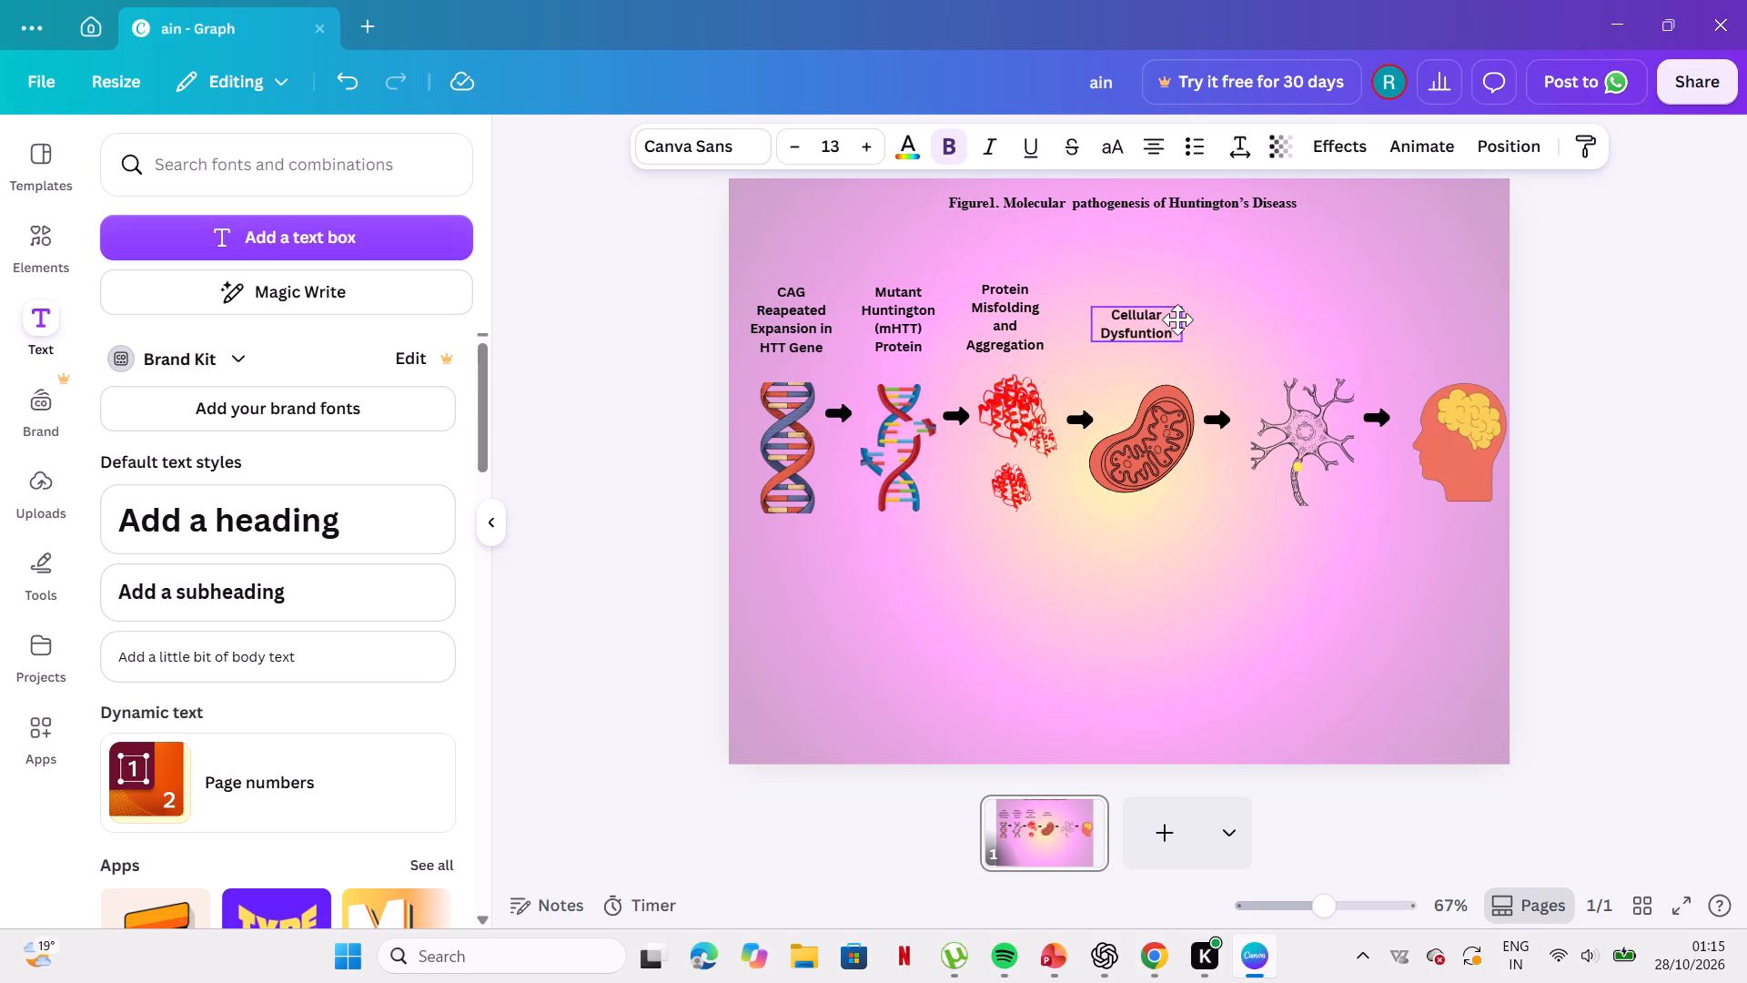
pyautogui.moveTo(1177, 319); pyautogui.dragTo(1170, 321)
pyautogui.moveTo(1175, 327); pyautogui.dragTo(1208, 326)
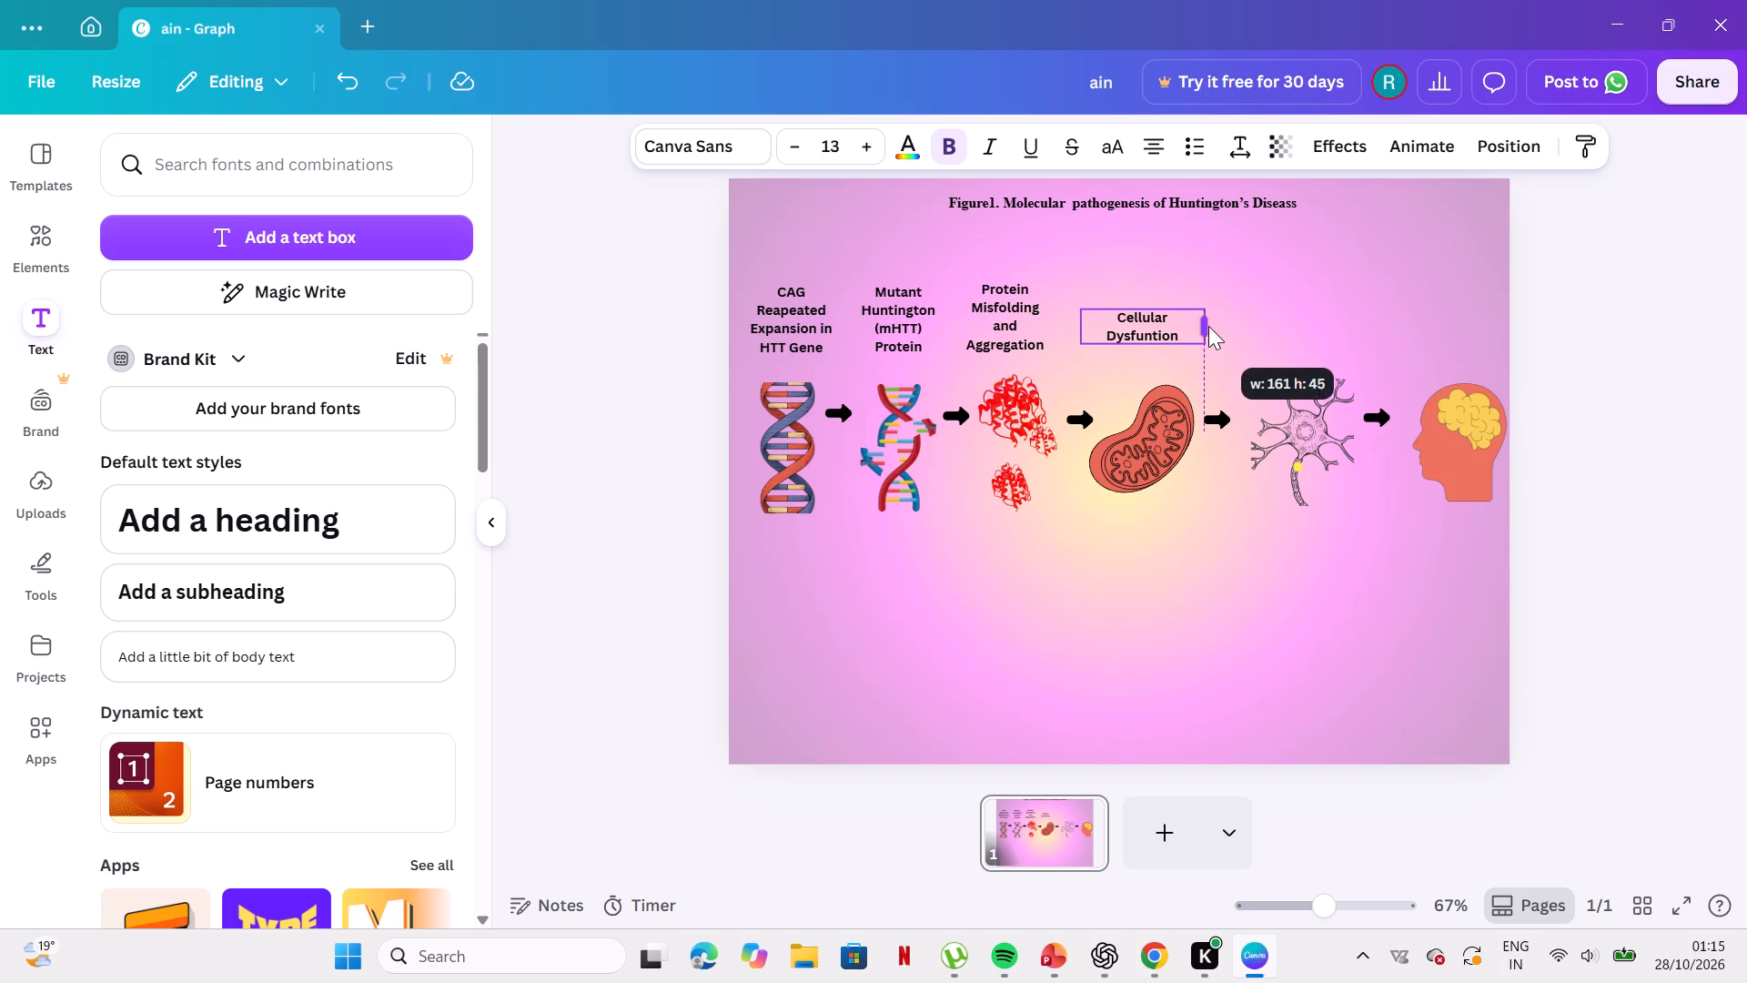
pyautogui.moveTo(1208, 326); pyautogui.dragTo(1233, 316)
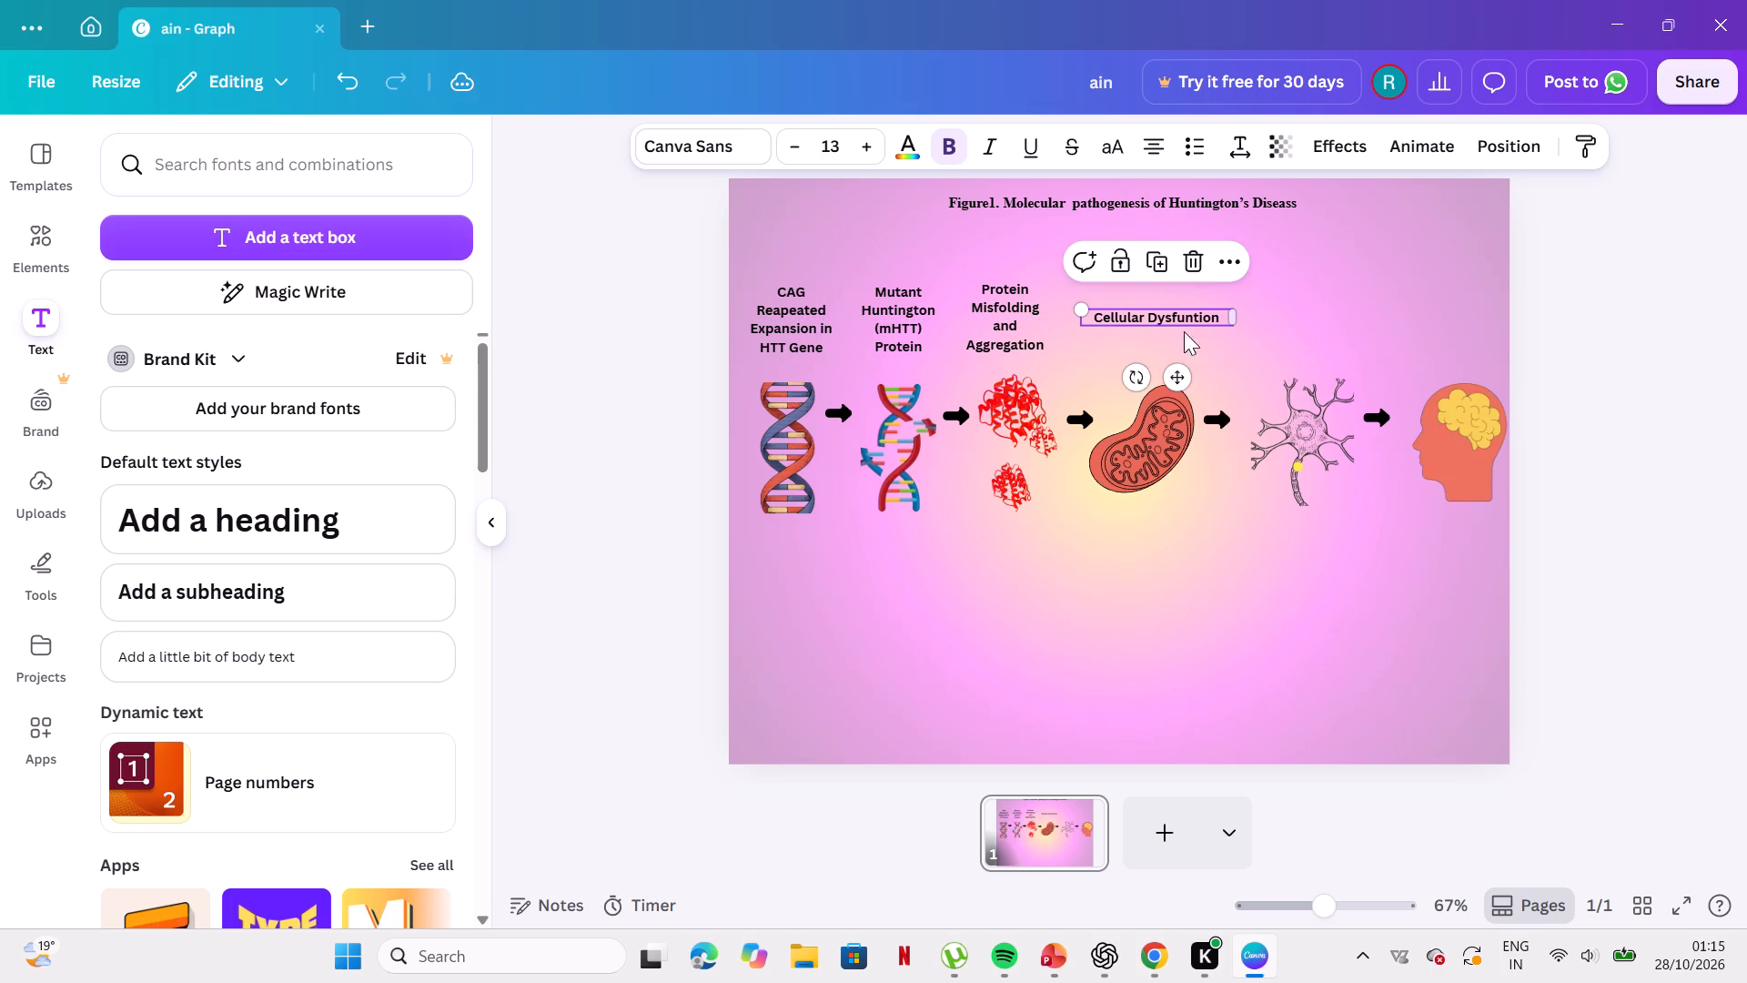
# Place the one-line Cellular Dysfuntion caption just above the mitochondrion, level with the last line of the Protein Misfolding caption and shifted slightly toward the neuron.
pyautogui.moveTo(1176, 375); pyautogui.dragTo(1171, 395)
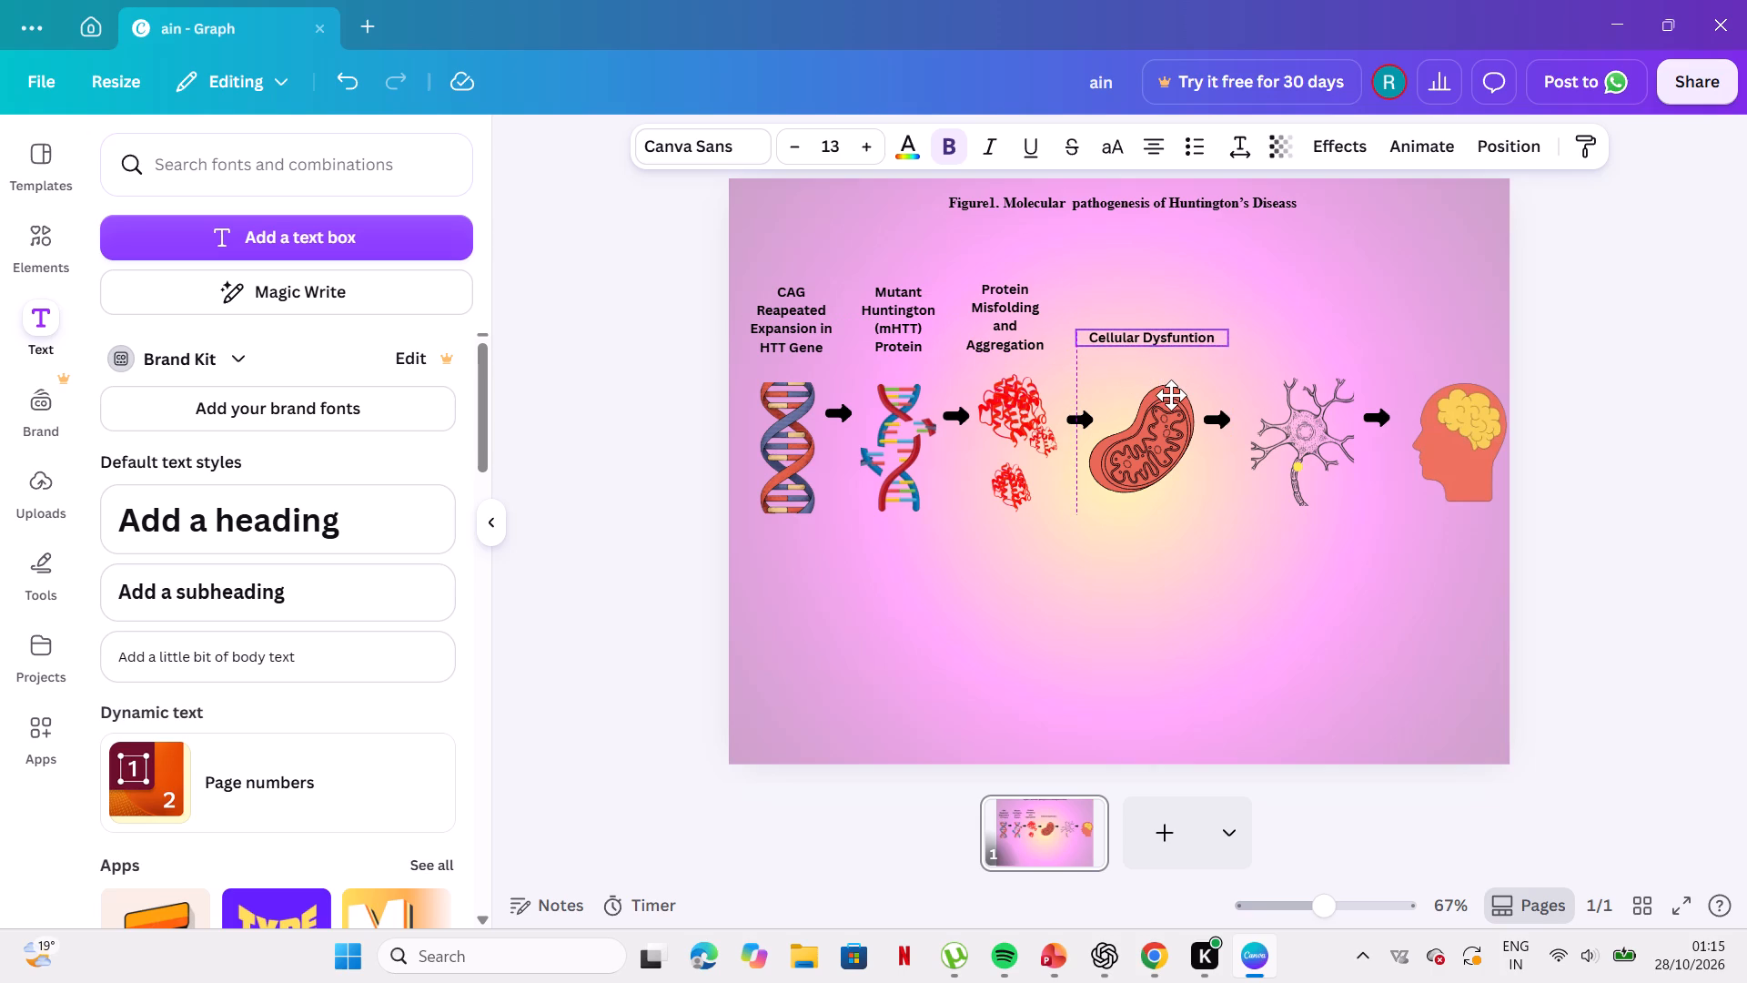
pyautogui.moveTo(1171, 395); pyautogui.dragTo(1172, 400)
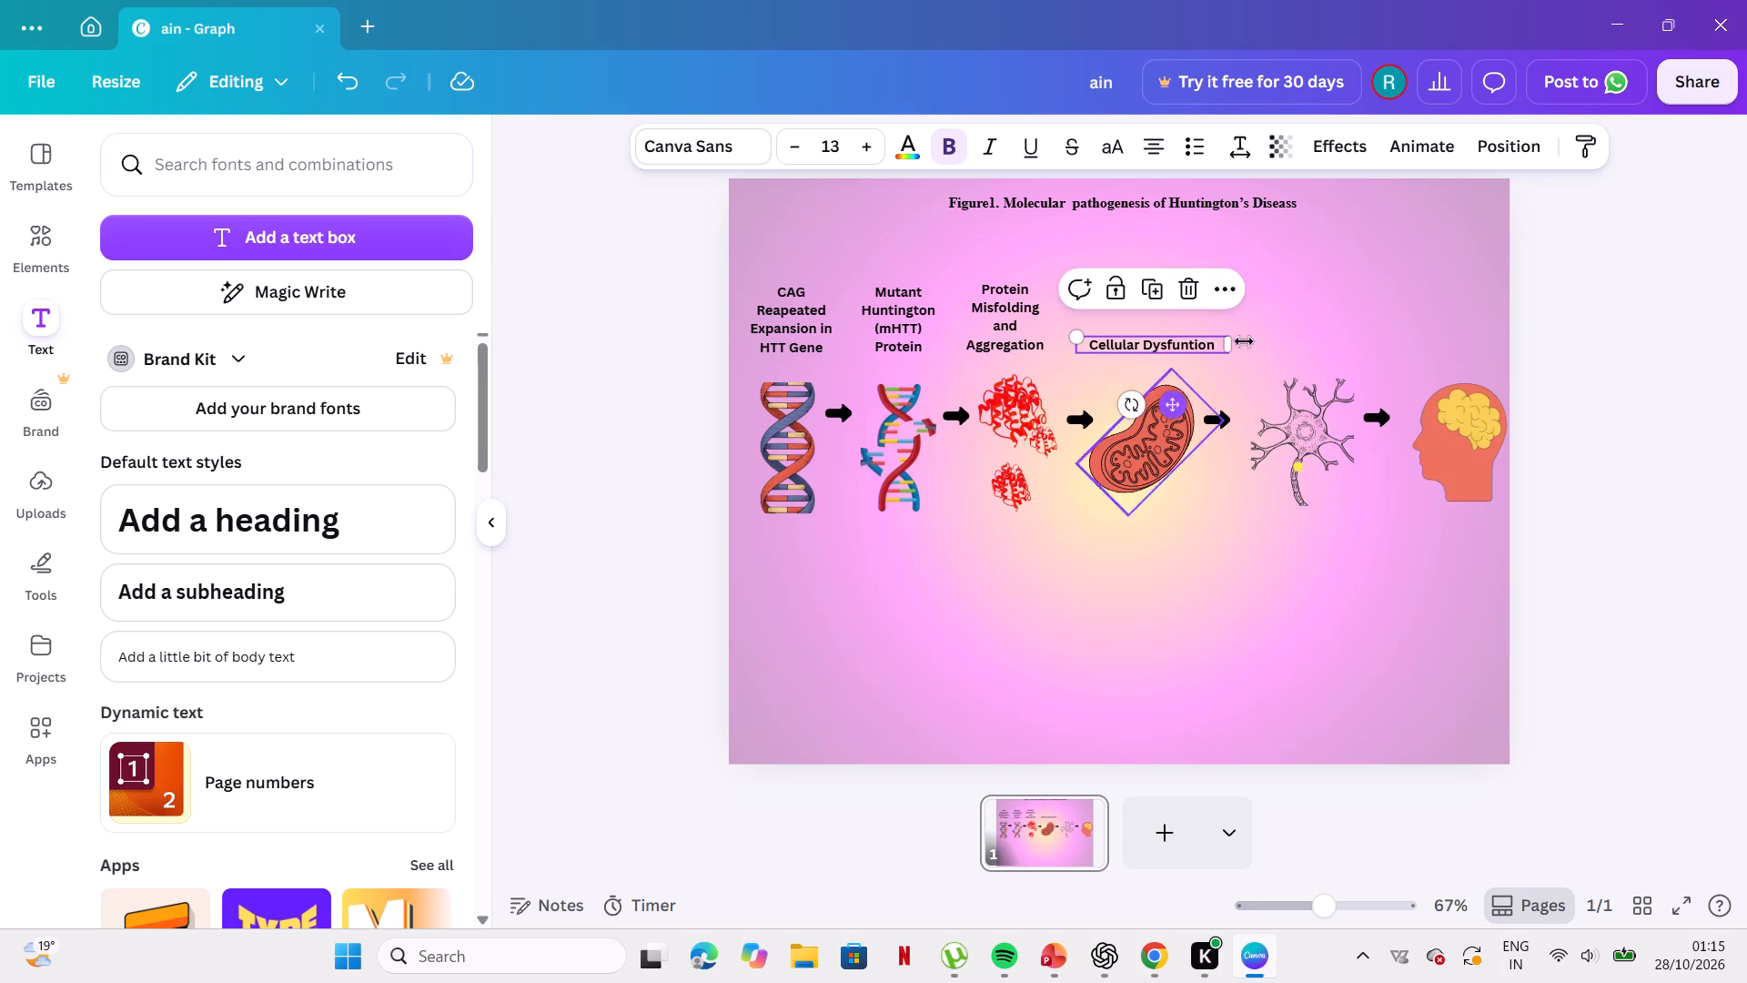
pyautogui.click(1279, 292)
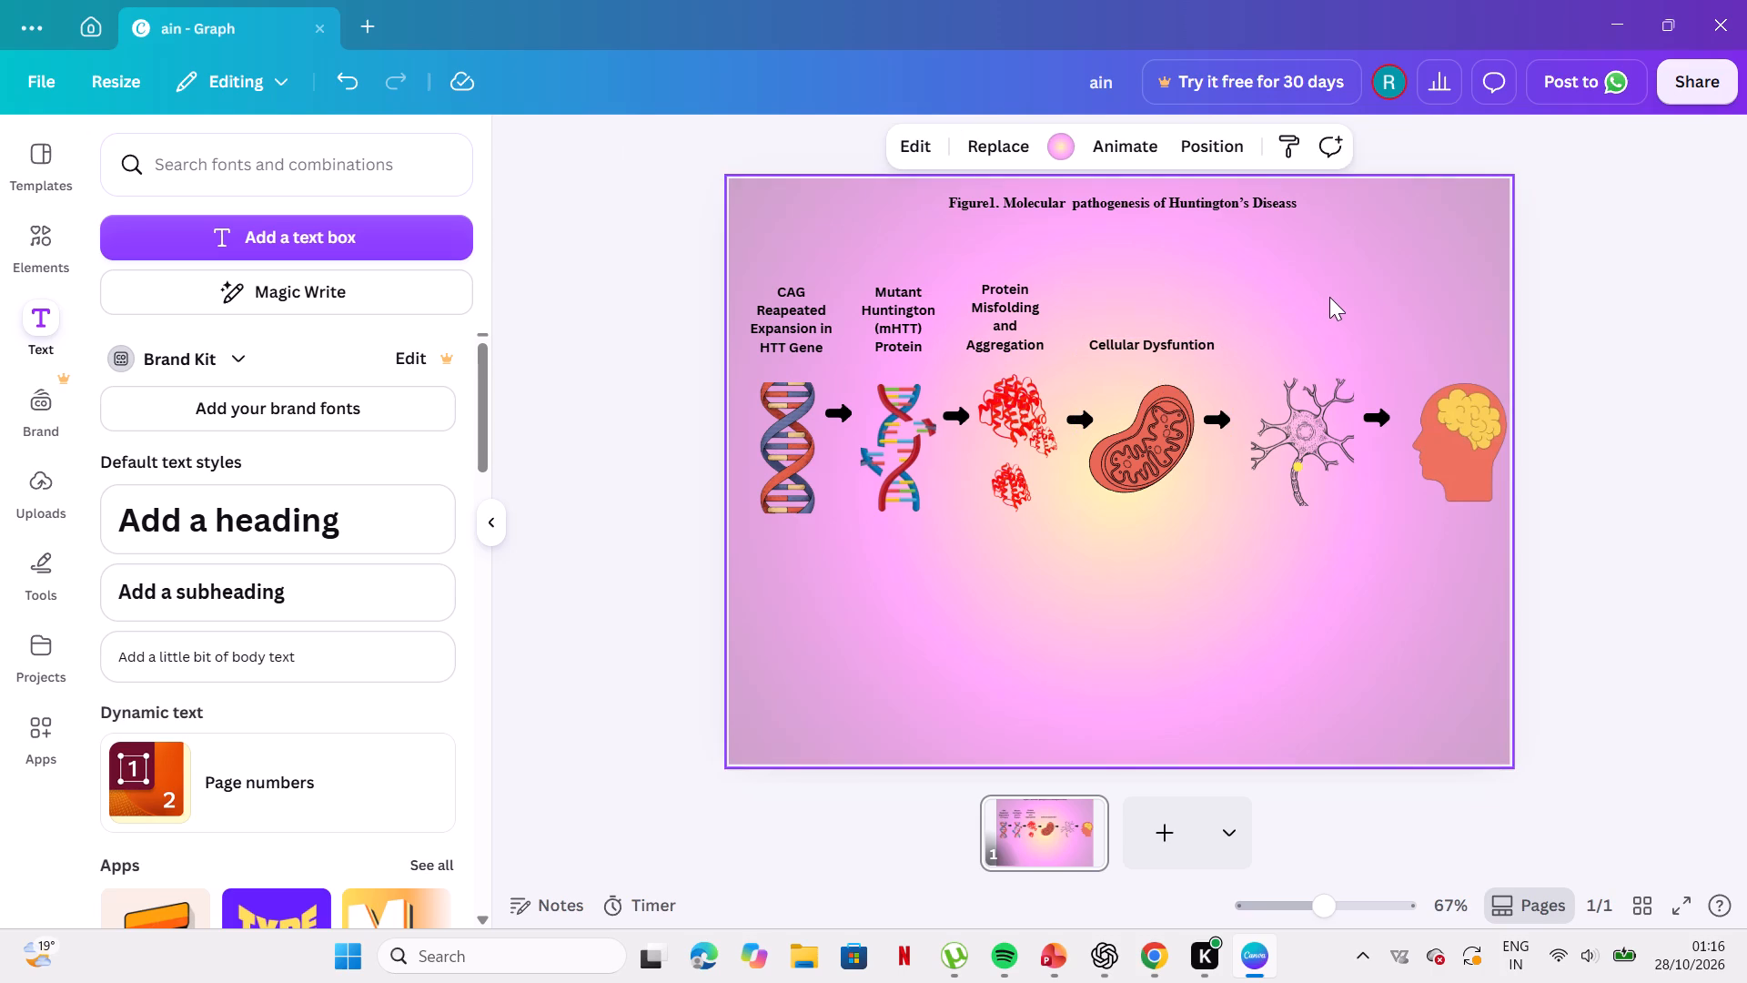
pyautogui.moveTo(1166, 347); pyautogui.dragTo(1186, 349)
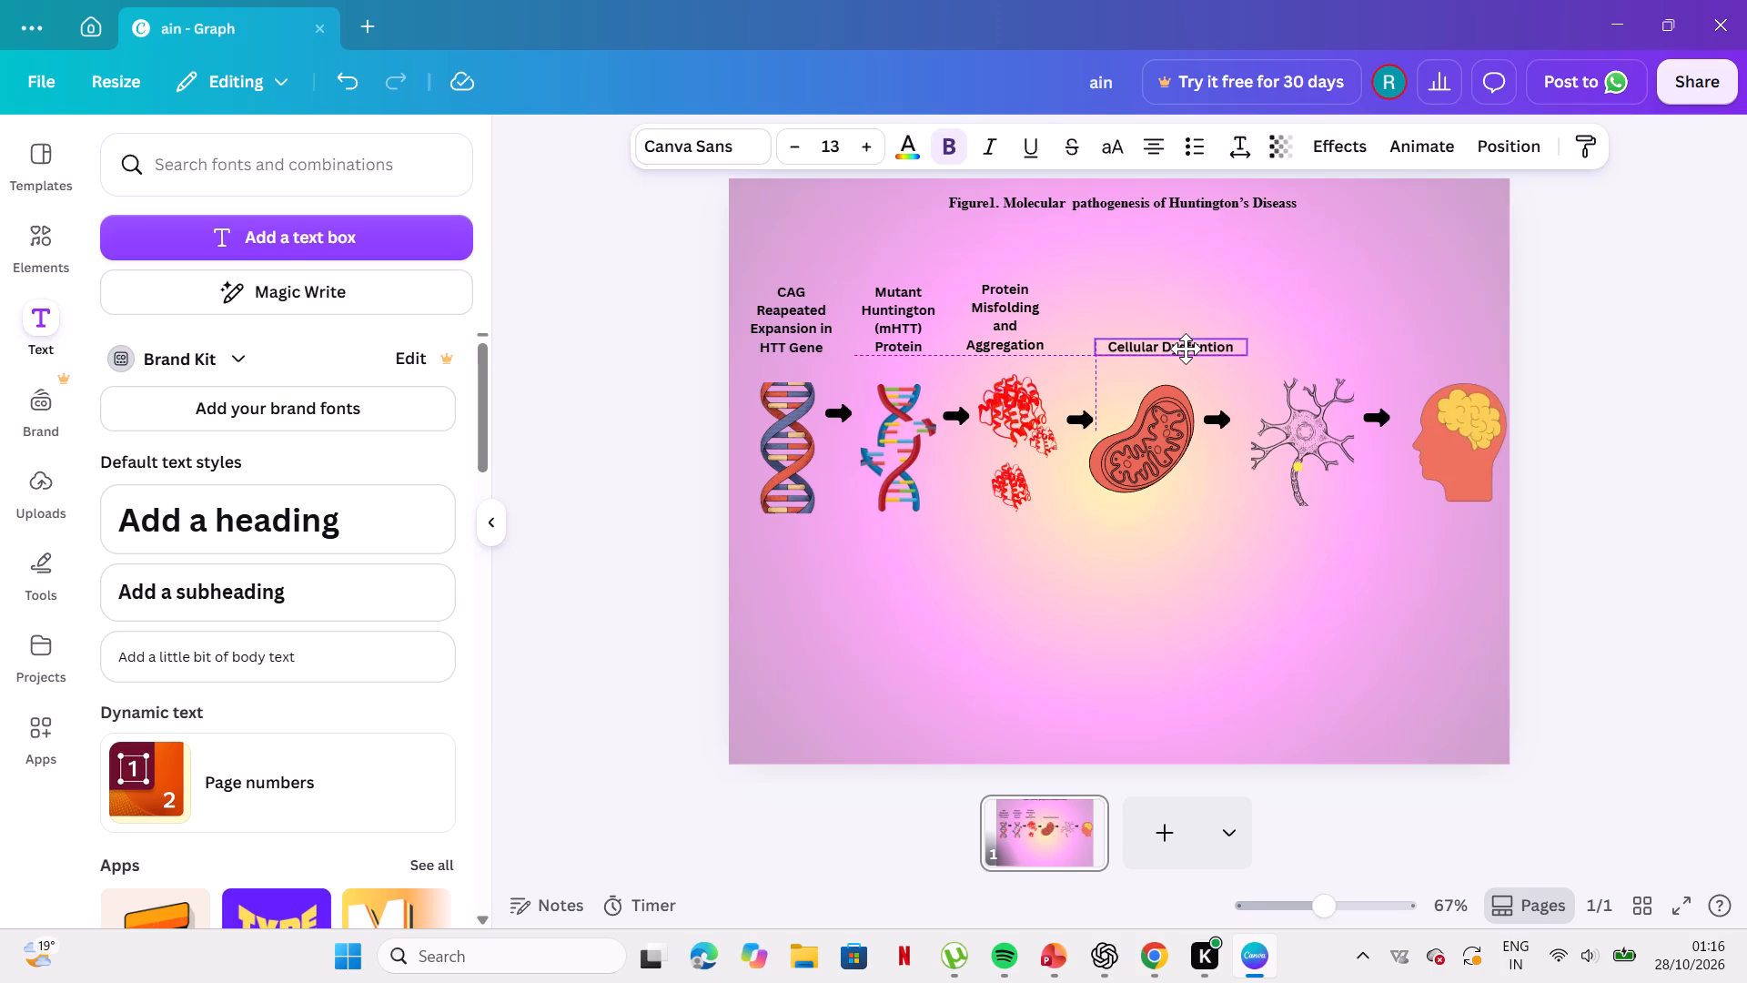
pyautogui.moveTo(1186, 349); pyautogui.dragTo(1186, 347)
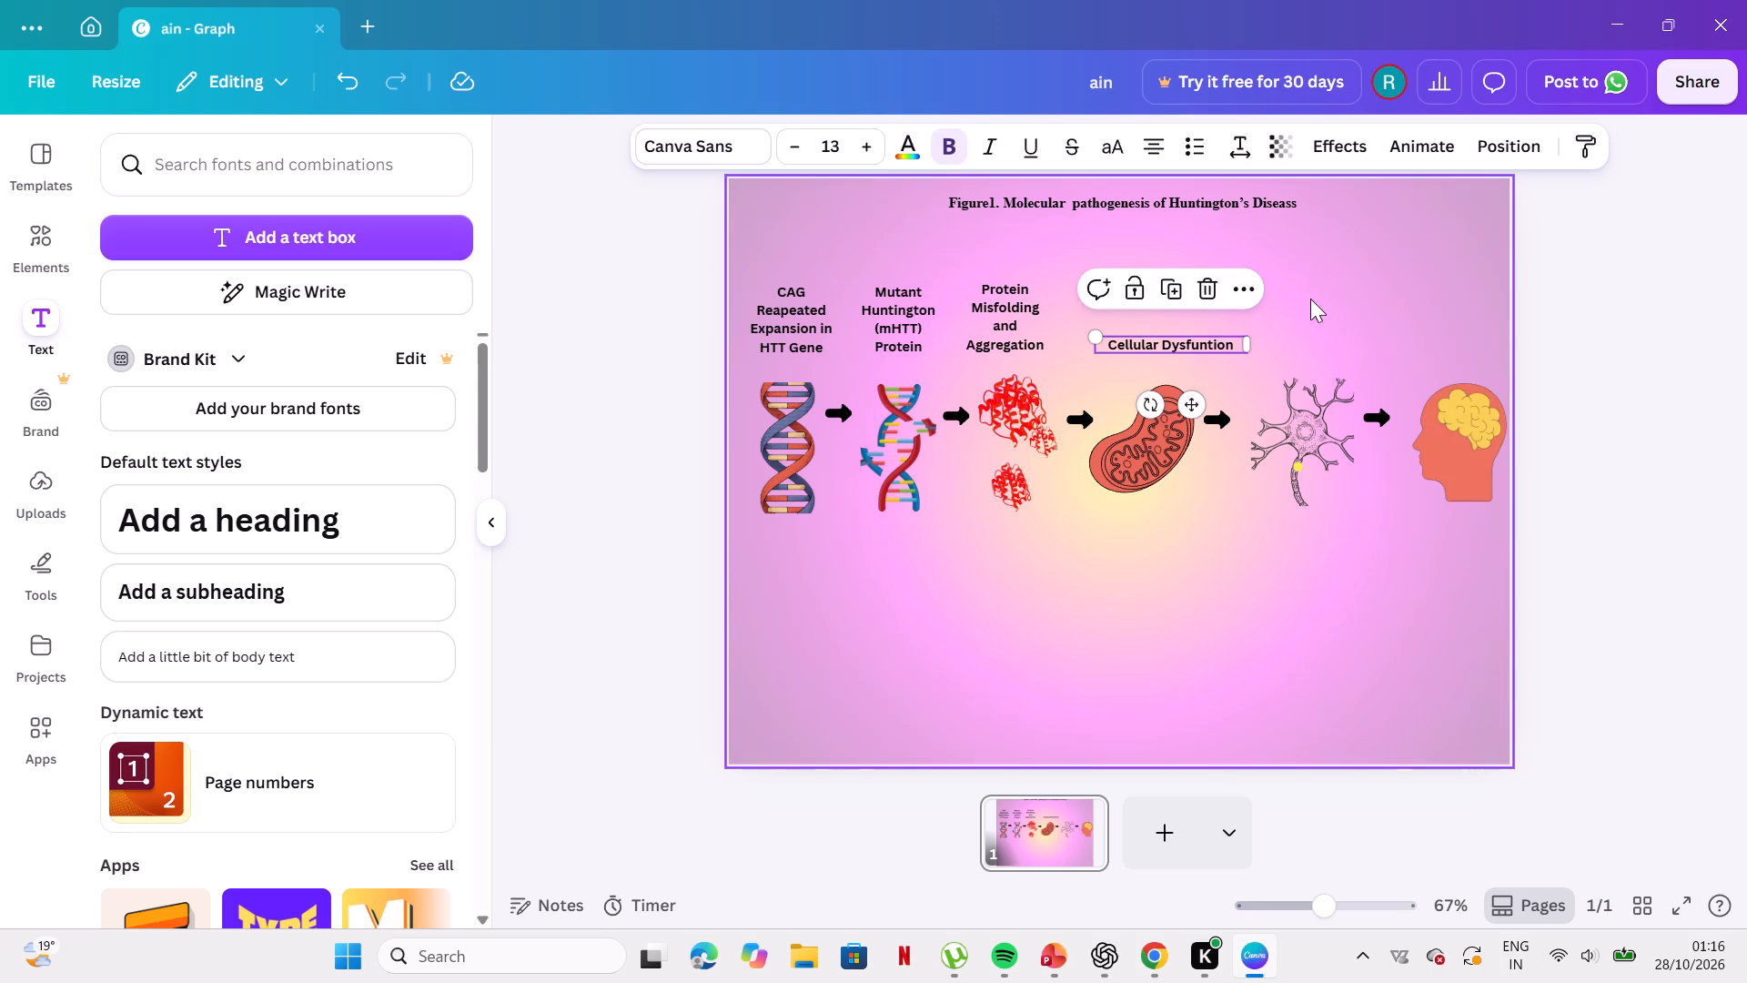
pyautogui.click(1310, 299)
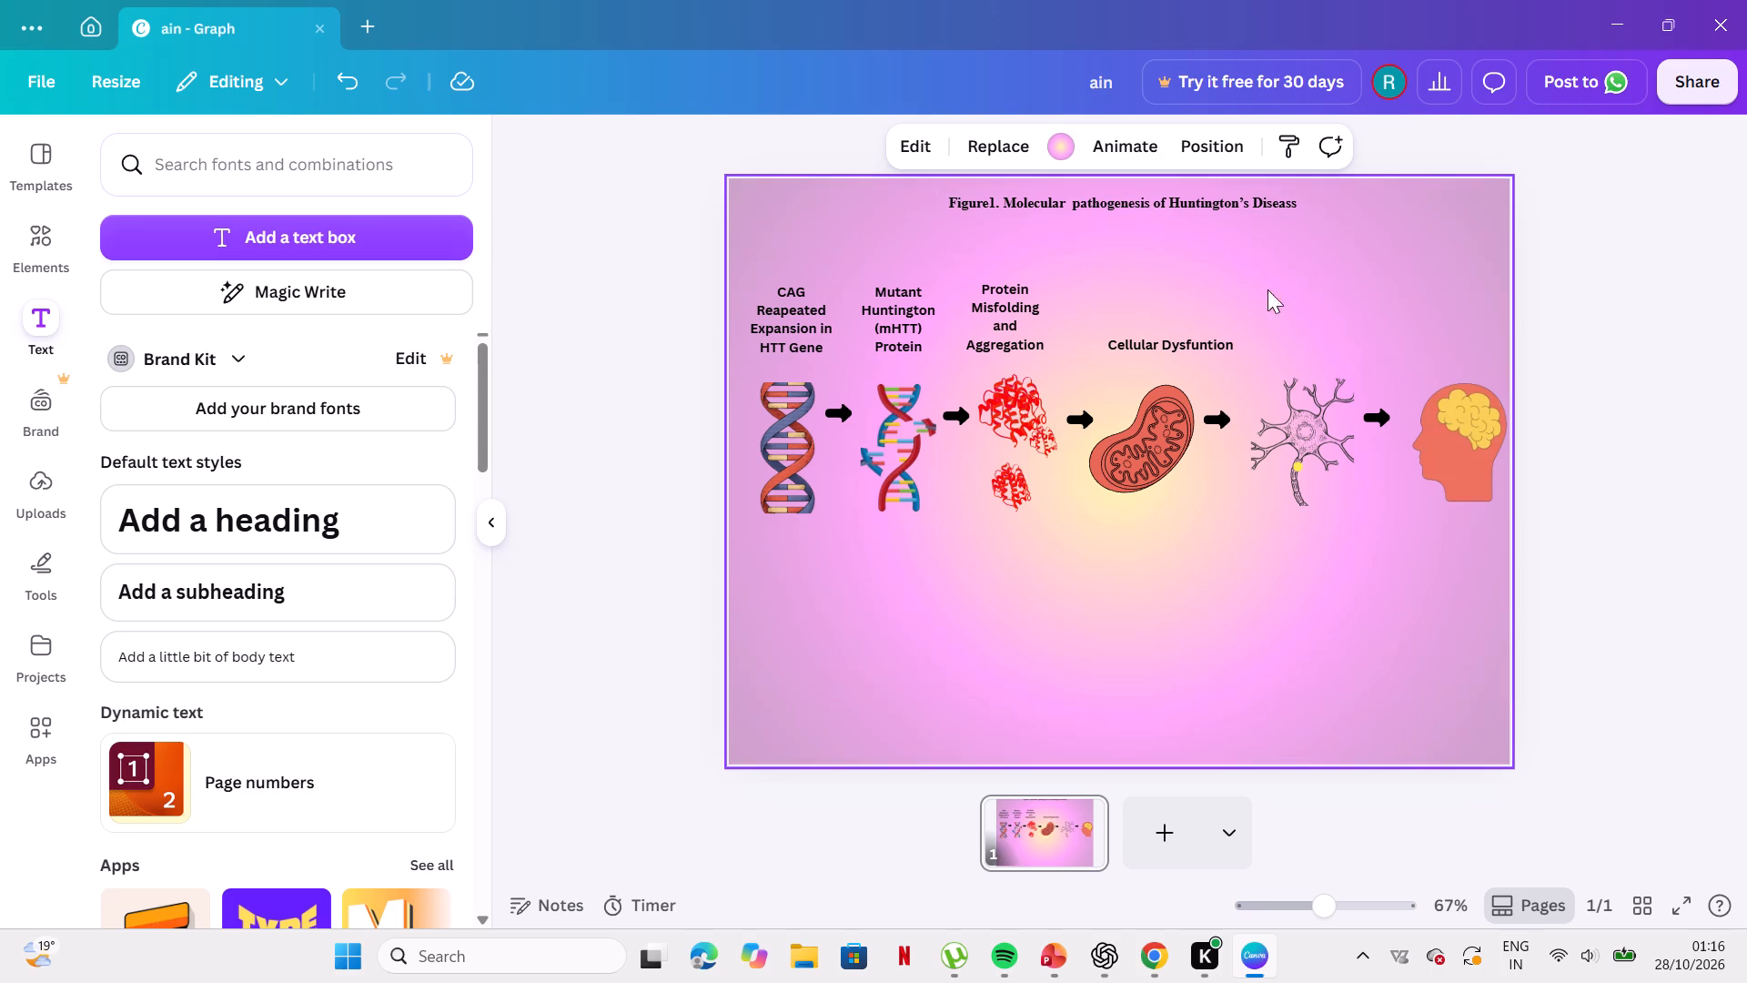
pyautogui.click(1325, 354)
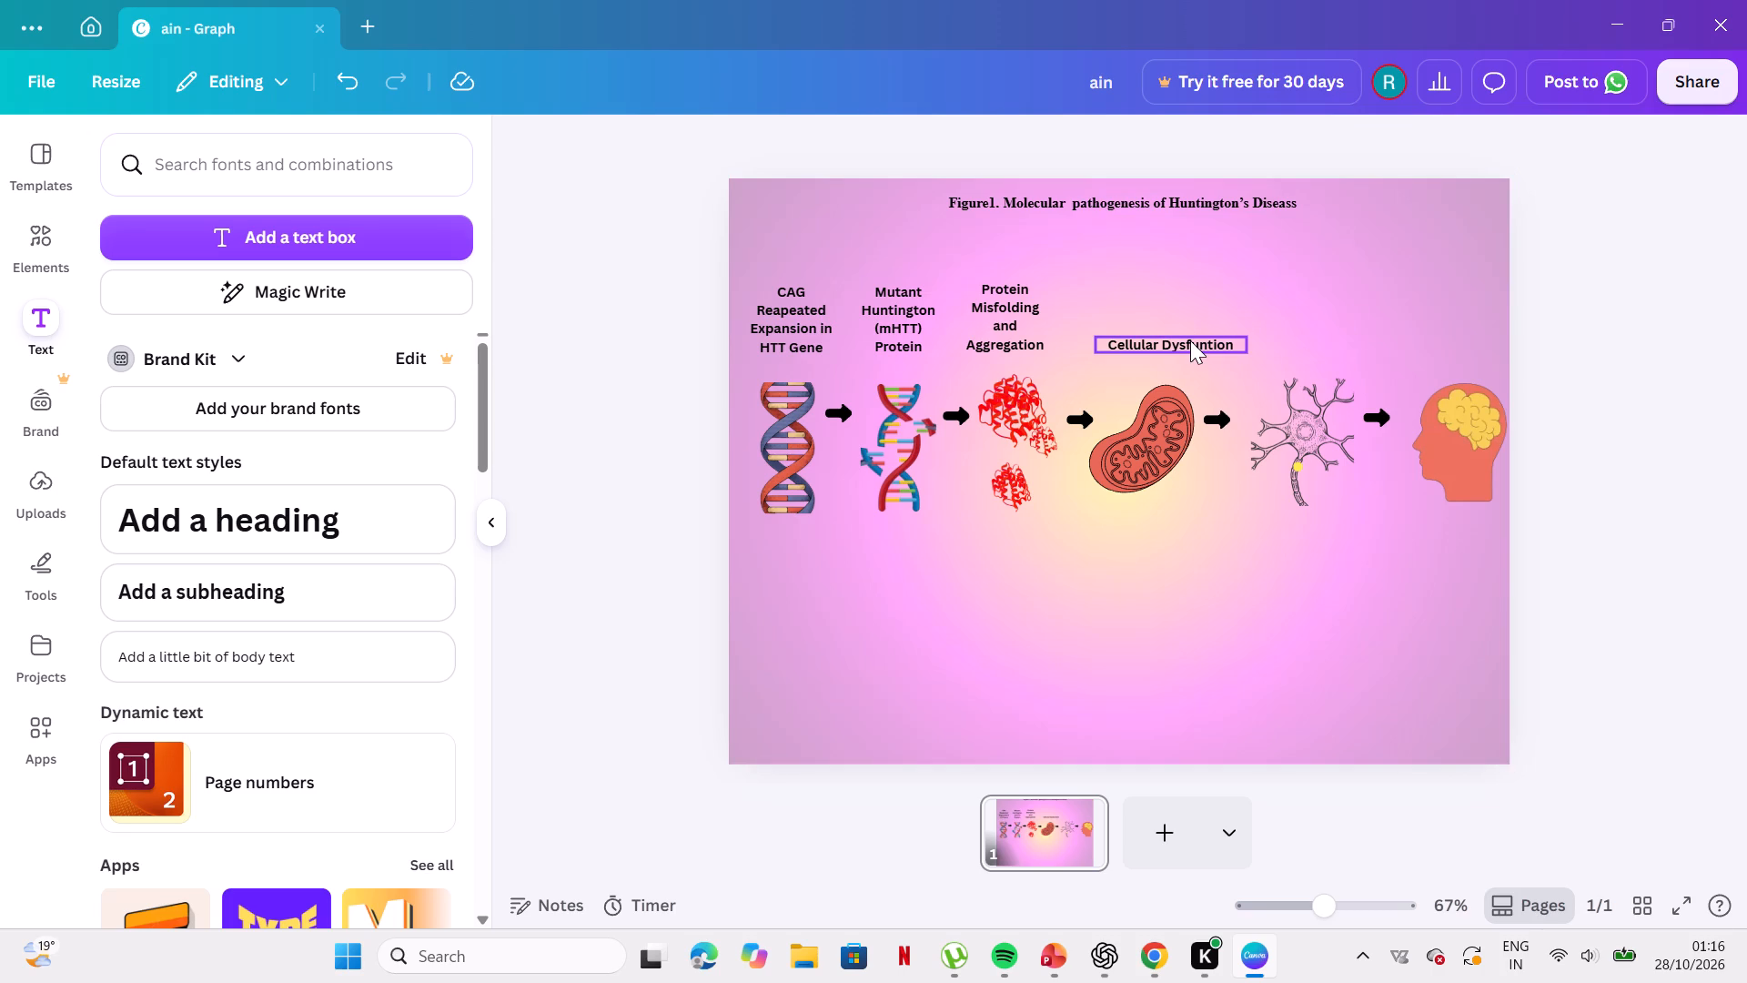
# Duplicate the Protein Misfolding and Aggregation caption and place the copy above the neuron.
pyautogui.click(1190, 340)
pyautogui.click(1005, 314)
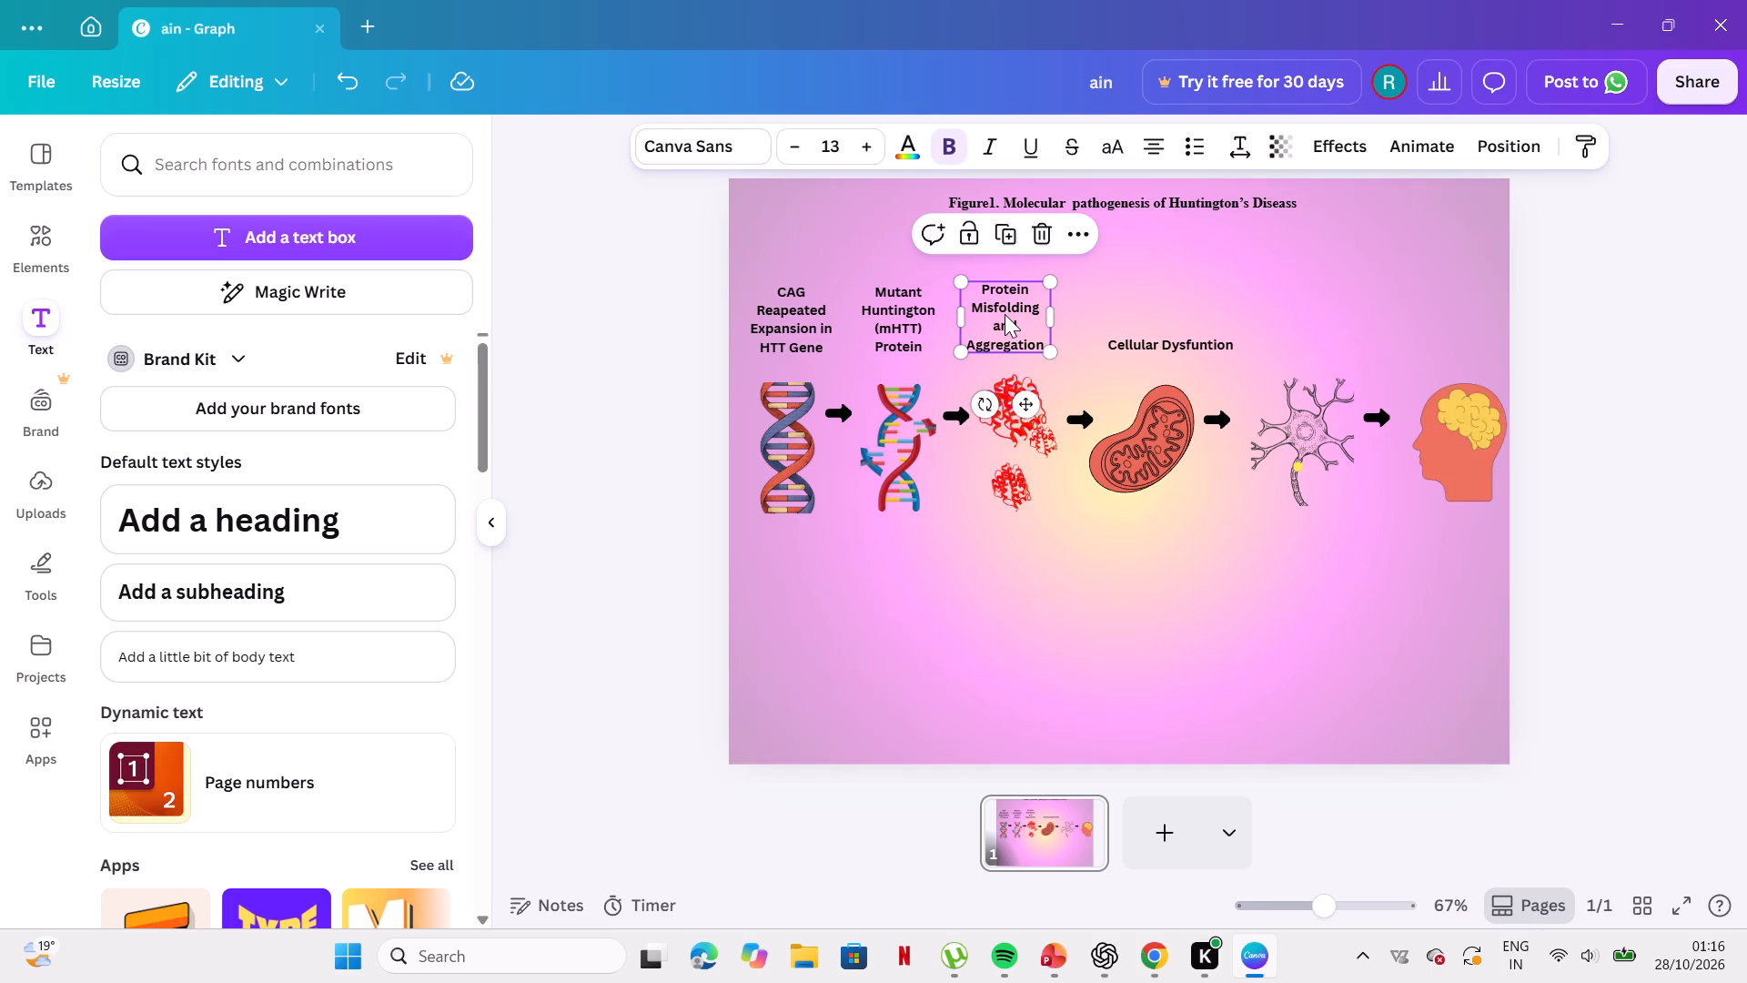
pyautogui.click(1003, 225)
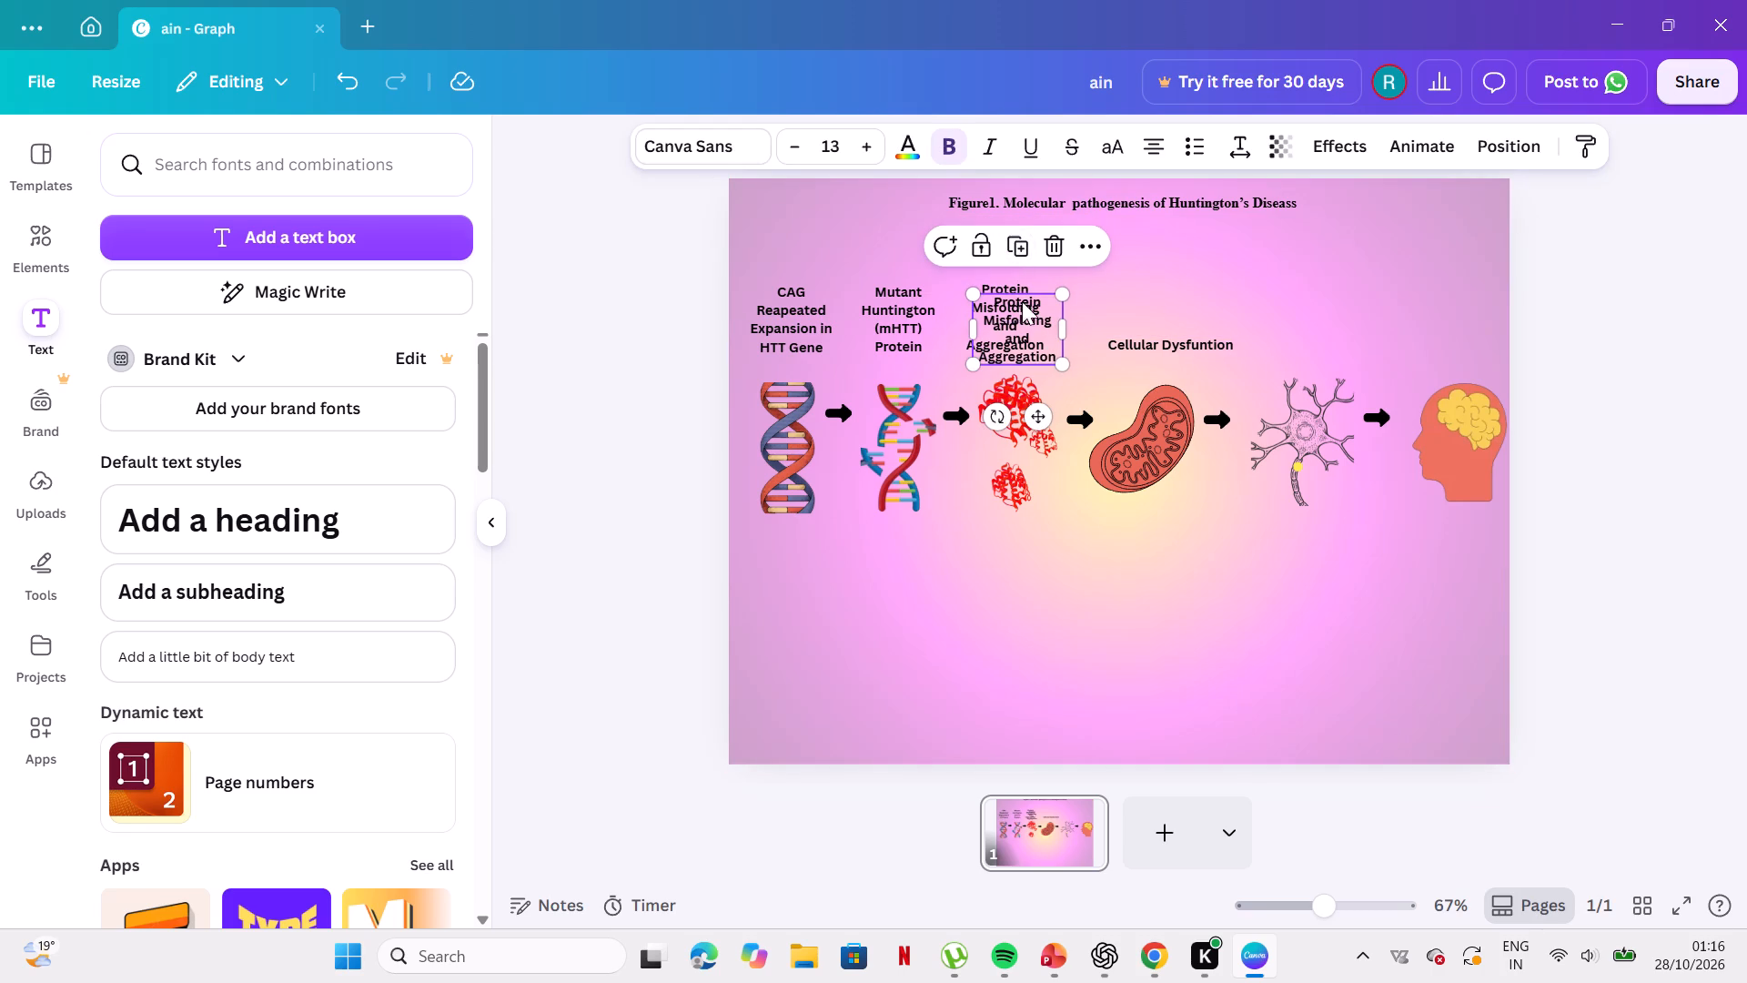
pyautogui.moveTo(1027, 325); pyautogui.dragTo(1318, 294)
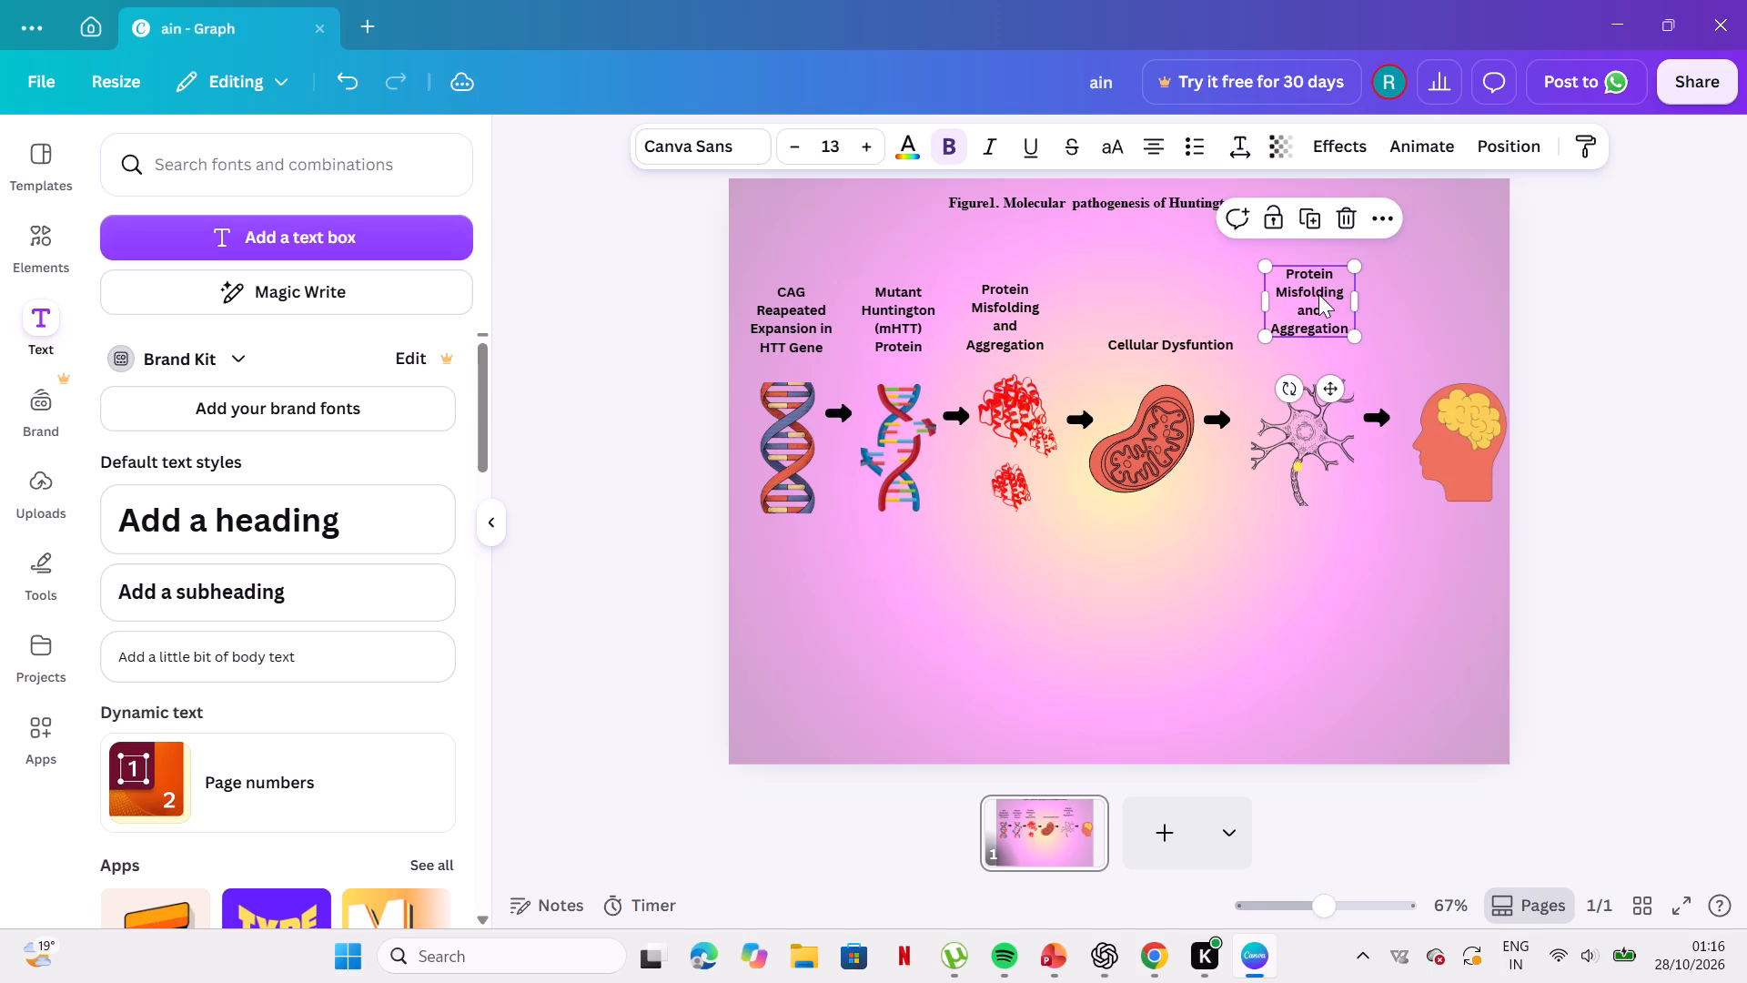
# Replace the text of the copied caption above the neuron with "Neuronal Damage".
pyautogui.click(1318, 294)
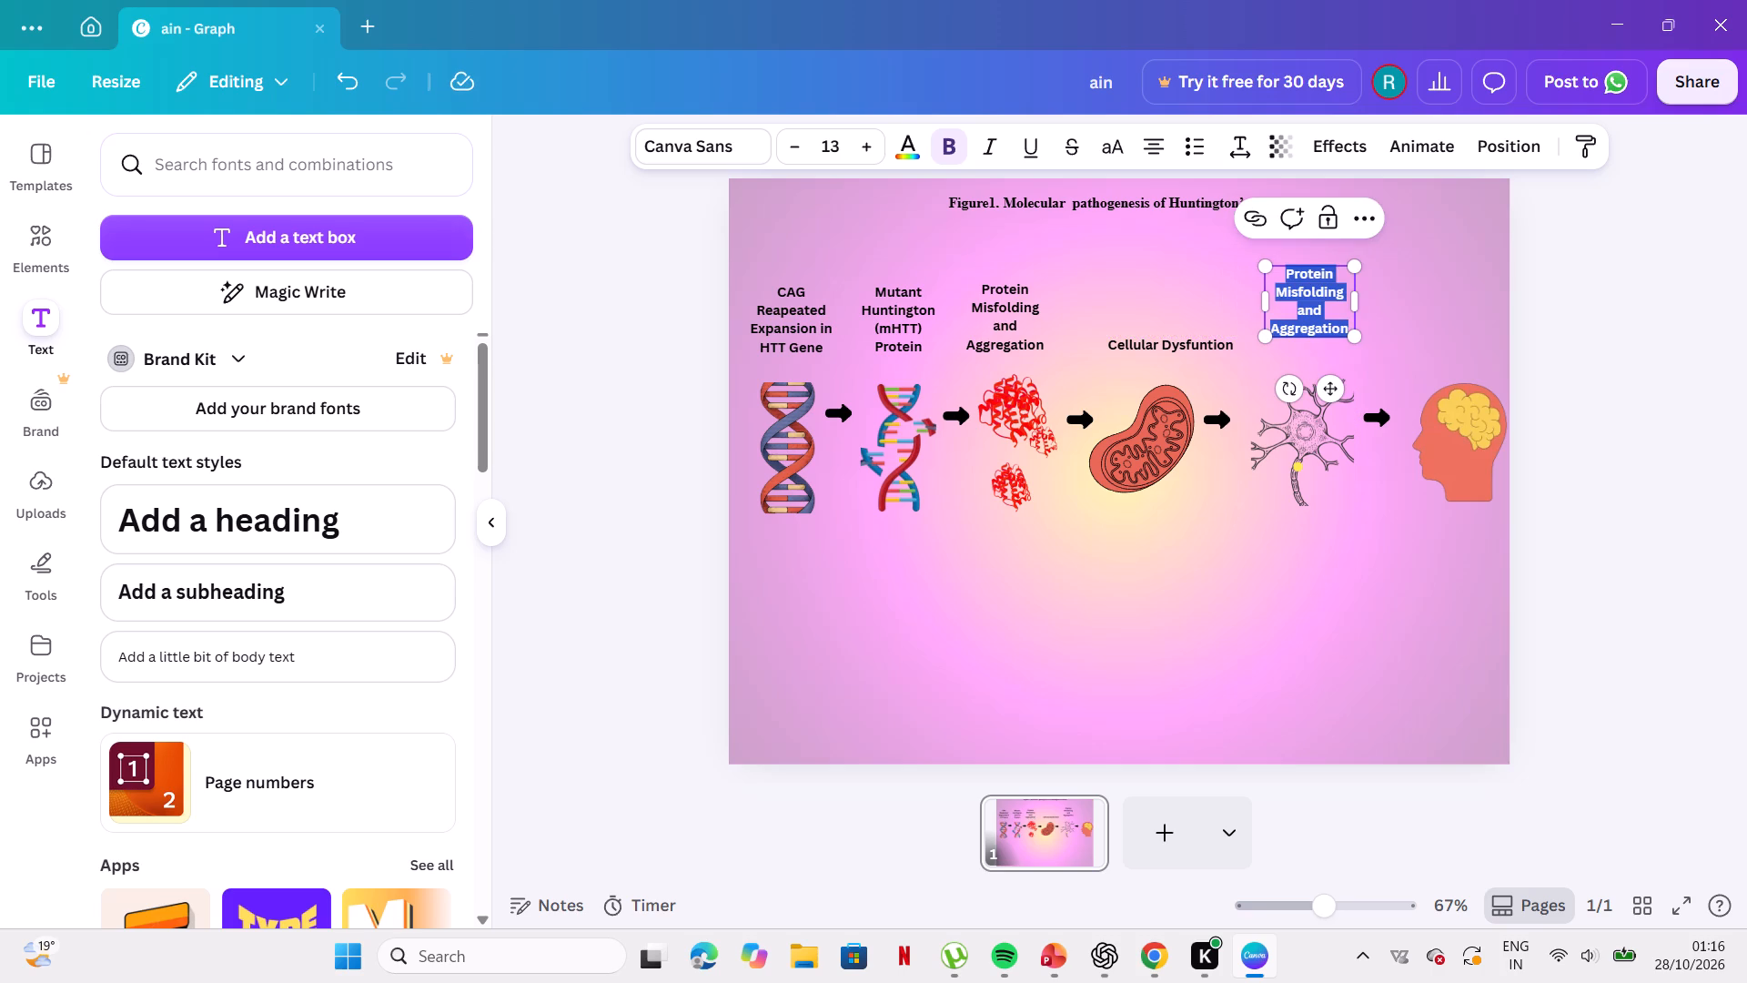
pyautogui.press('n')
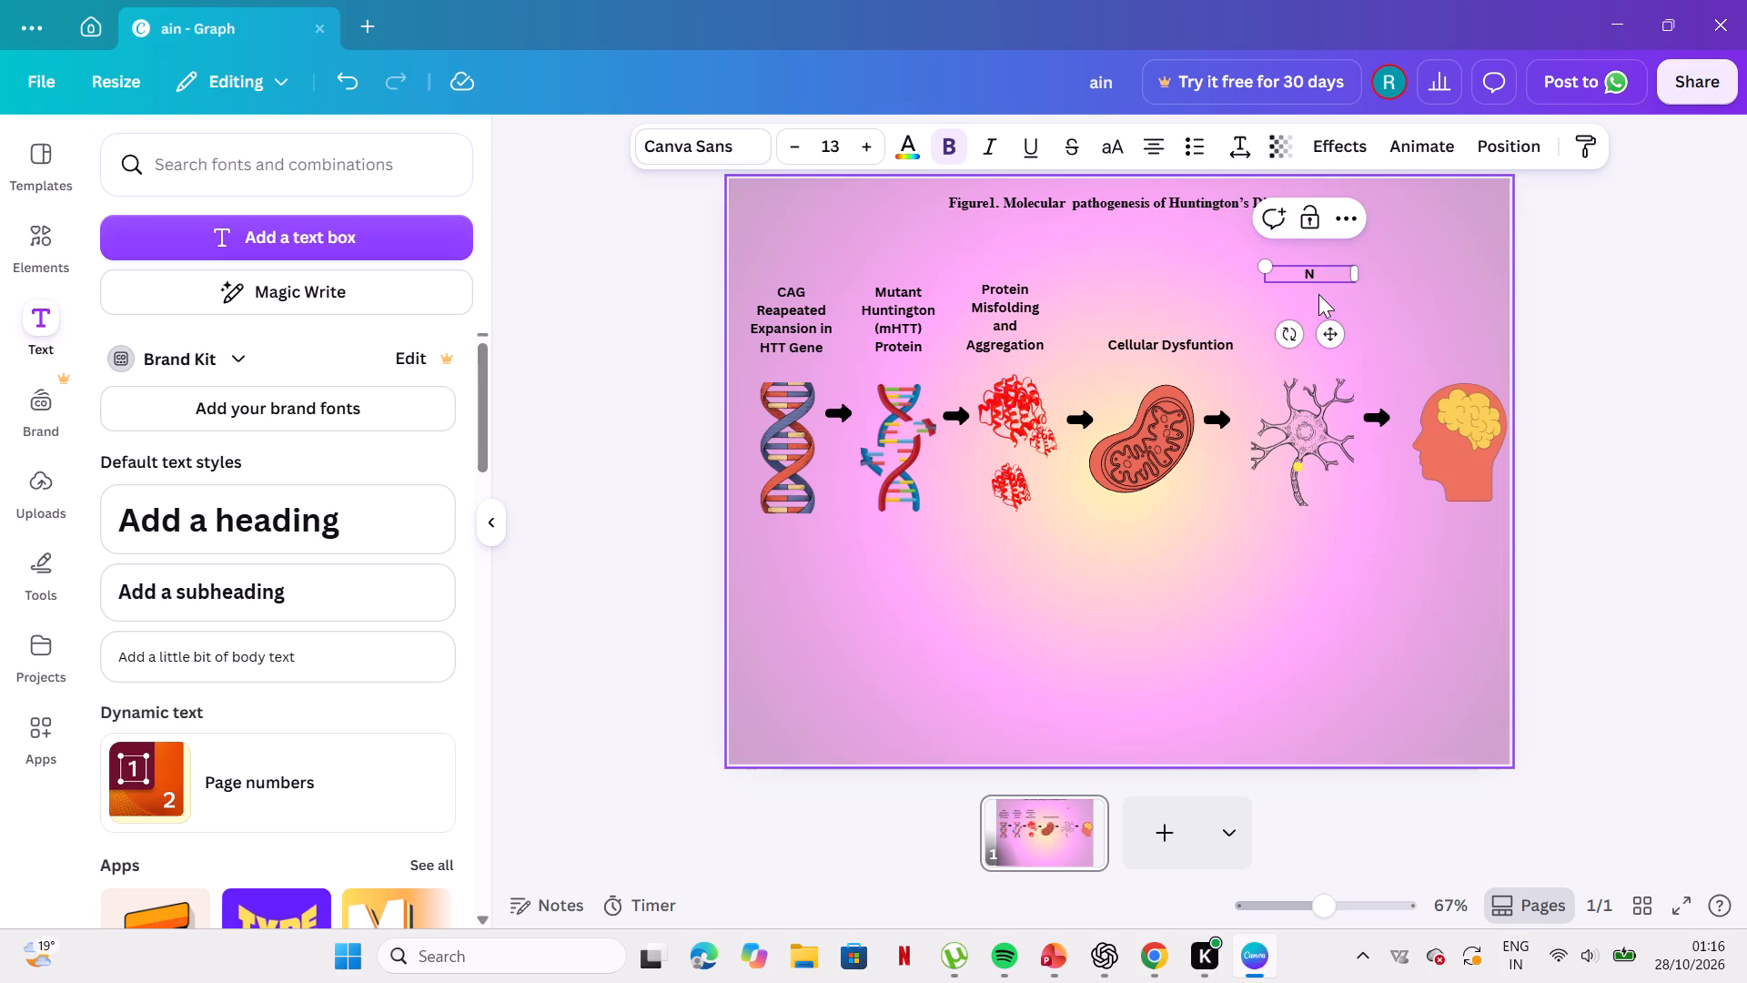
pyautogui.press('e')
pyautogui.press('u')
pyautogui.press('r')
pyautogui.press('n')
pyautogui.press('a')
pyautogui.press('BackSpace')
pyautogui.press('BackSpace')
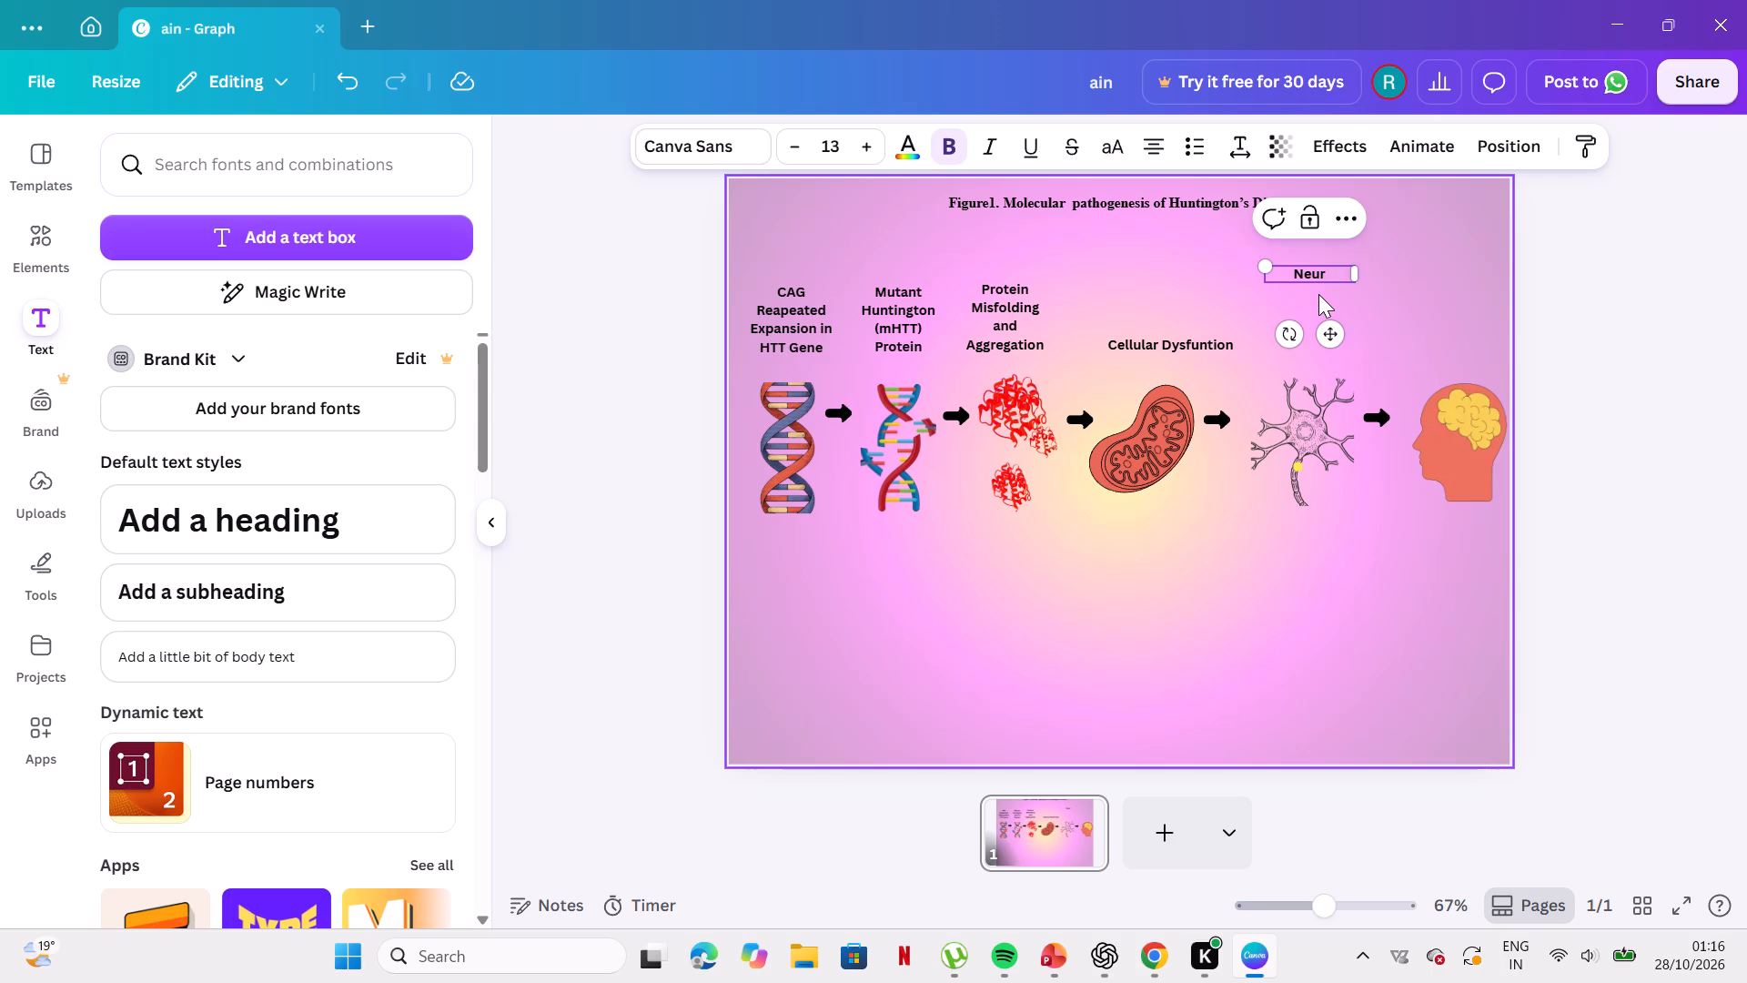
pyautogui.write('onal')
pyautogui.press('space')
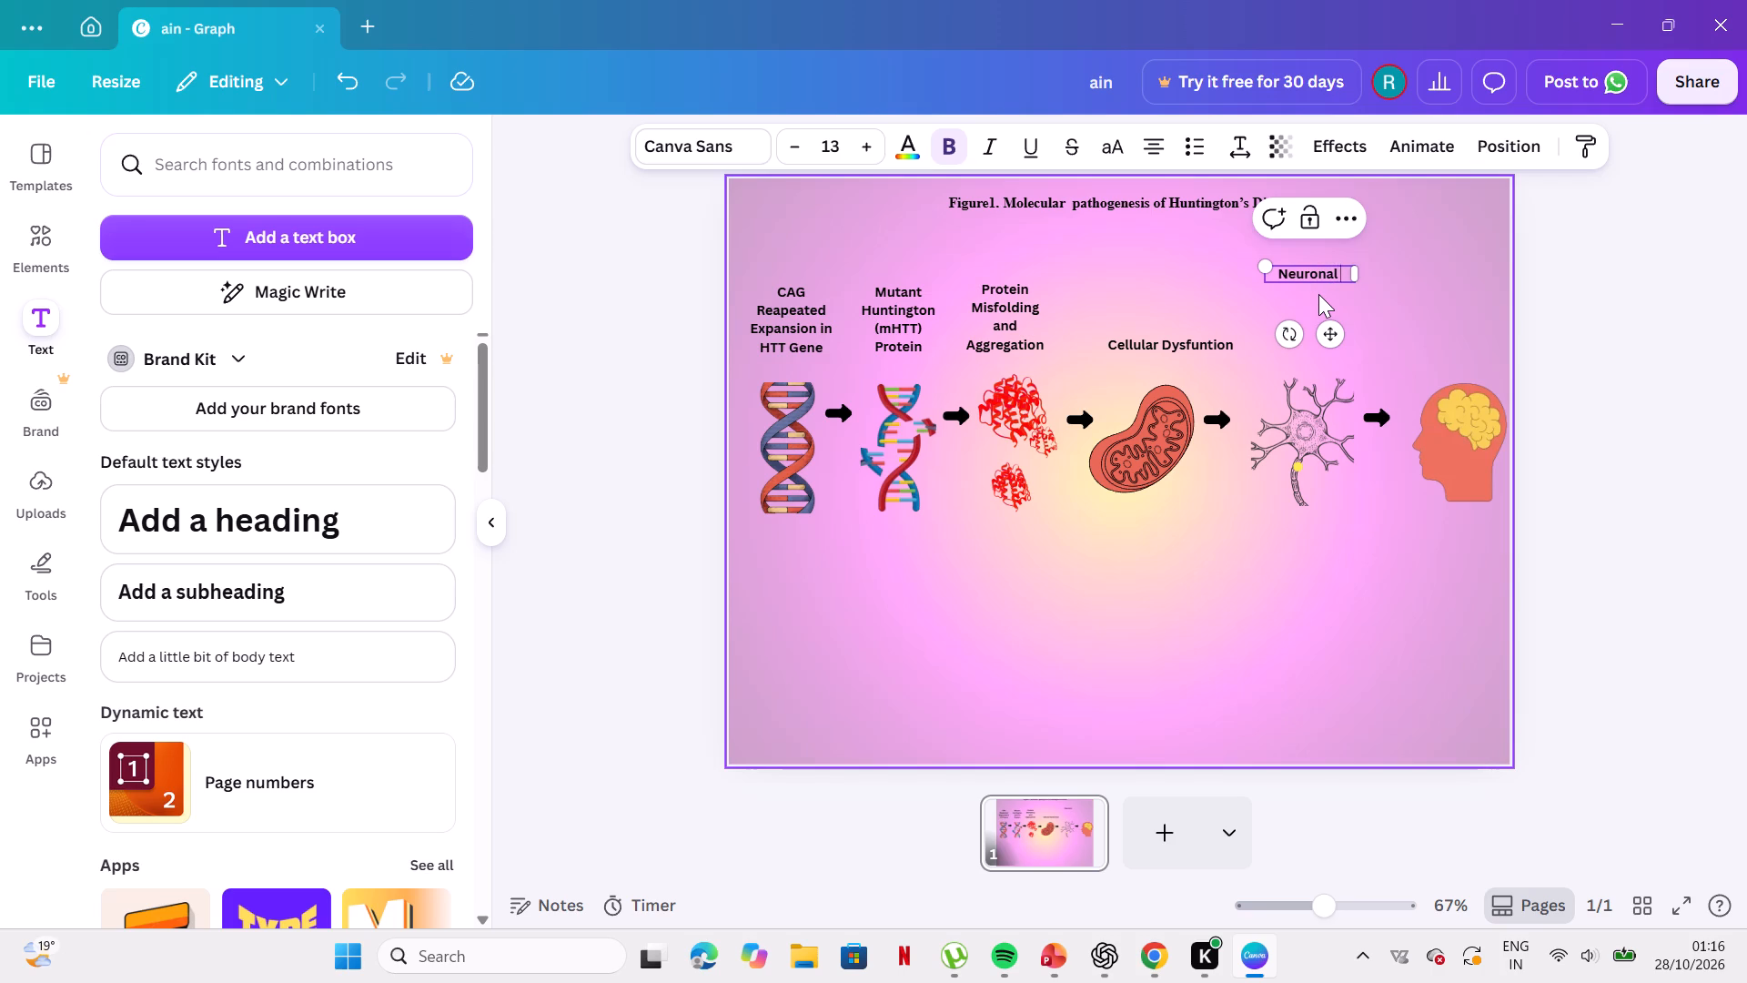
pyautogui.press('a')
pyautogui.press('m')
pyautogui.press('a')
pyautogui.write('ge')
# Widen the Neuronal Damage text box to fit one line and move it down level with the Cellular Dysfuntion caption.
pyautogui.moveTo(1360, 288); pyautogui.dragTo(1395, 279)
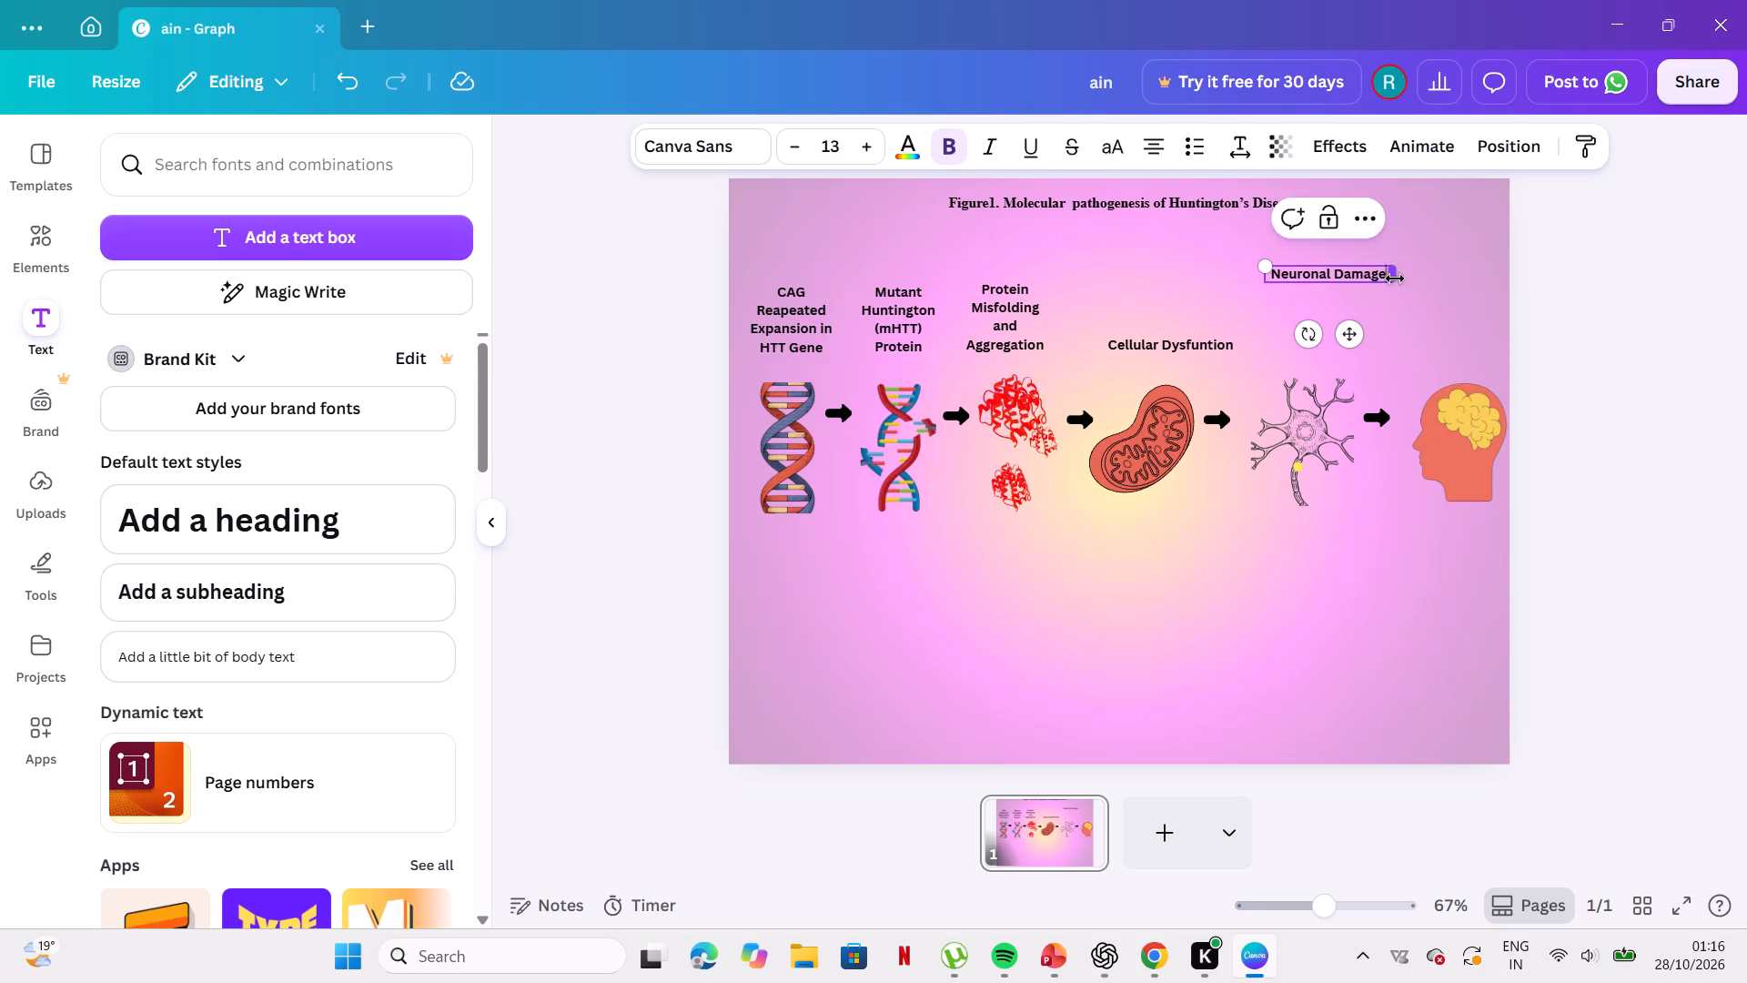
pyautogui.moveTo(1354, 330); pyautogui.dragTo(1358, 401)
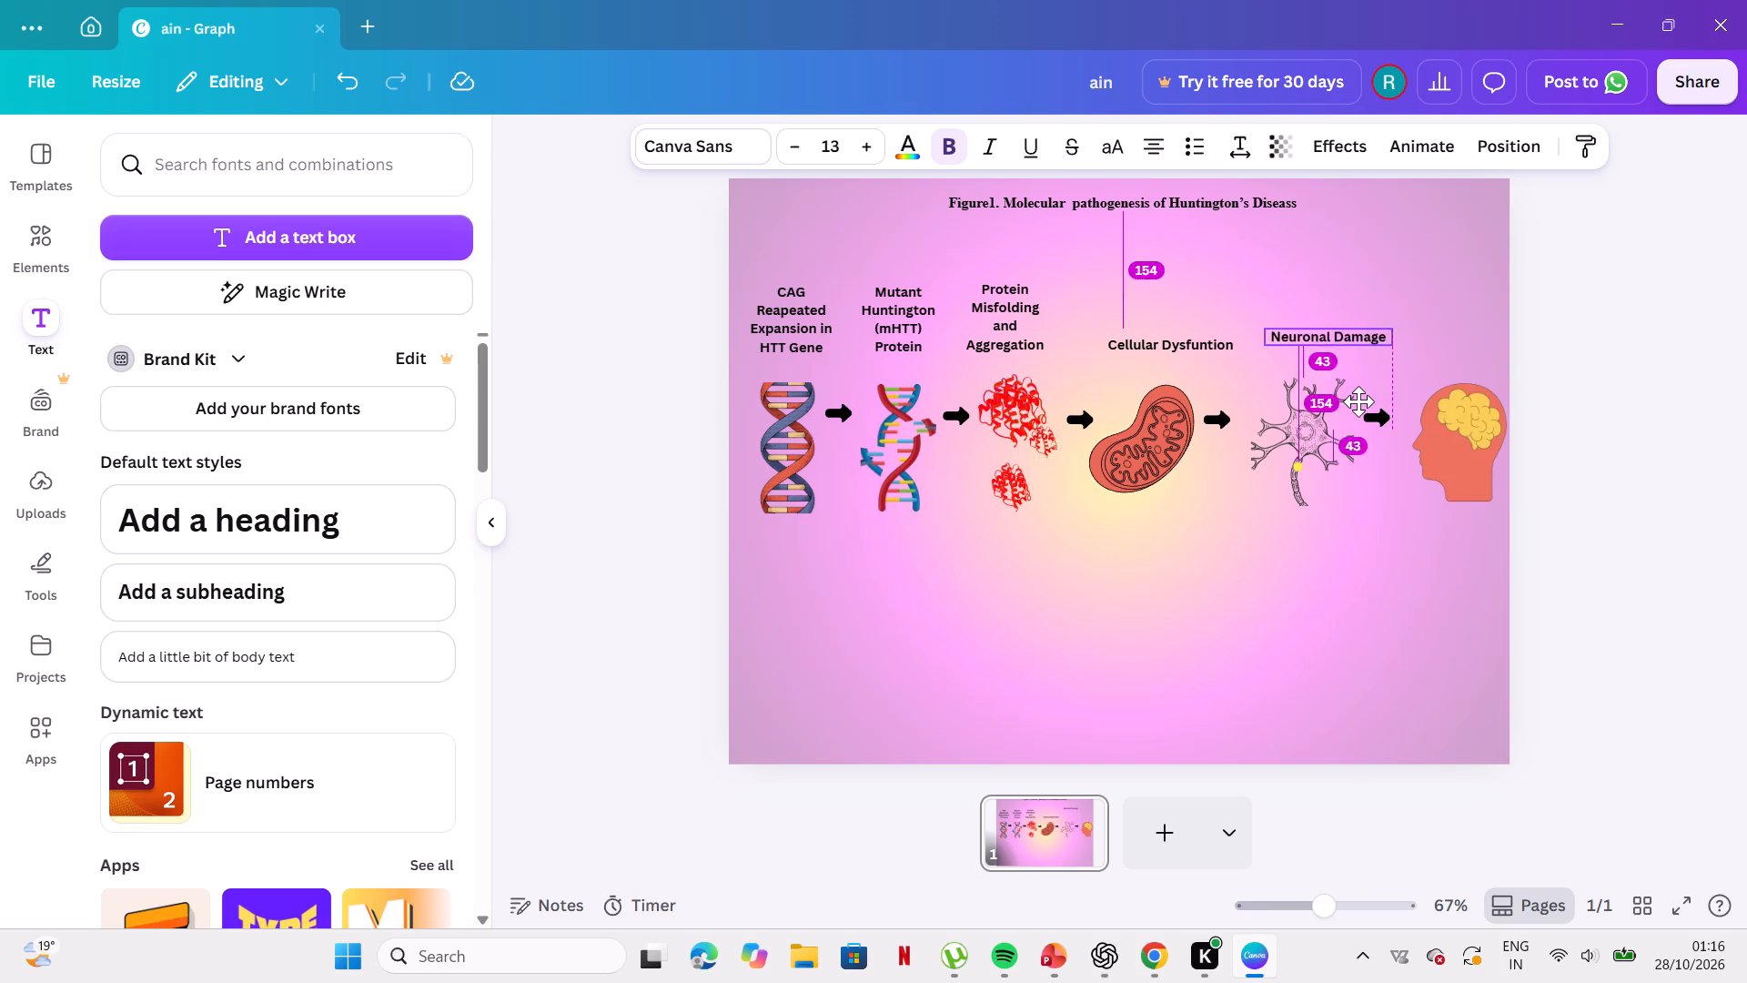
pyautogui.moveTo(1358, 401); pyautogui.dragTo(1352, 402)
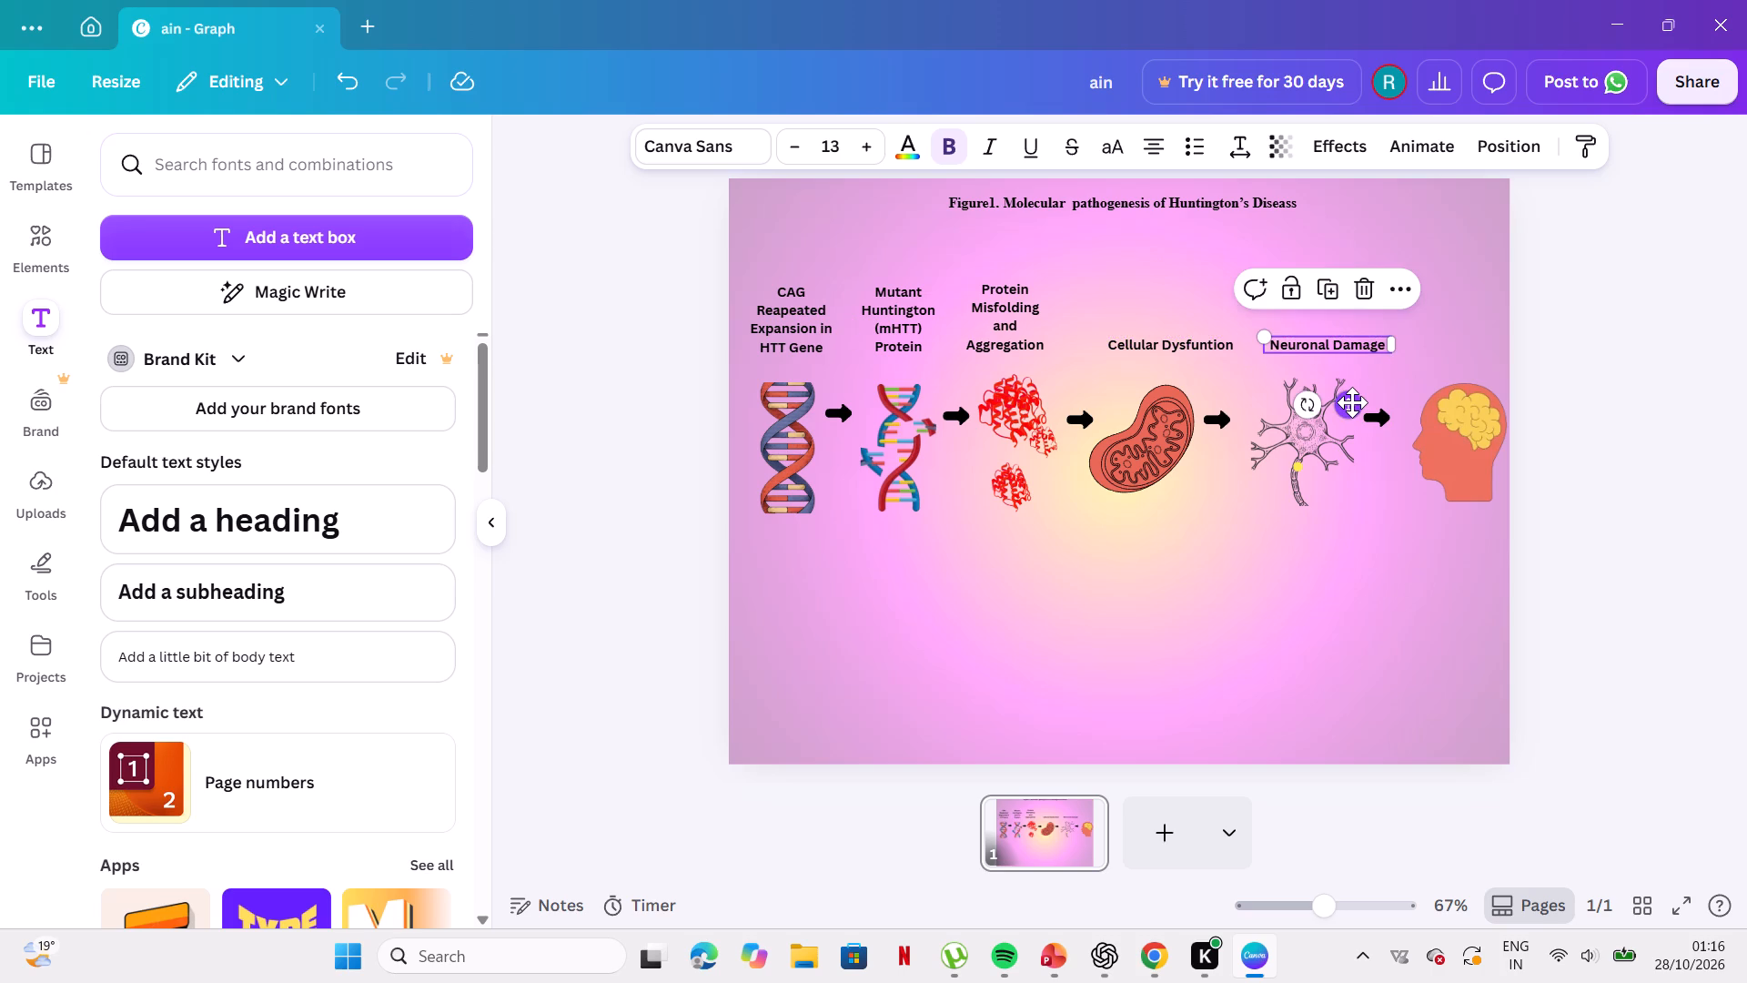
# Narrow the Neuronal Damage text box so it wraps onto two lines, and raise it just above the neuron, bottom-aligned with the neighbouring captions.
pyautogui.click(1398, 346)
pyautogui.moveTo(1398, 346); pyautogui.dragTo(1378, 353)
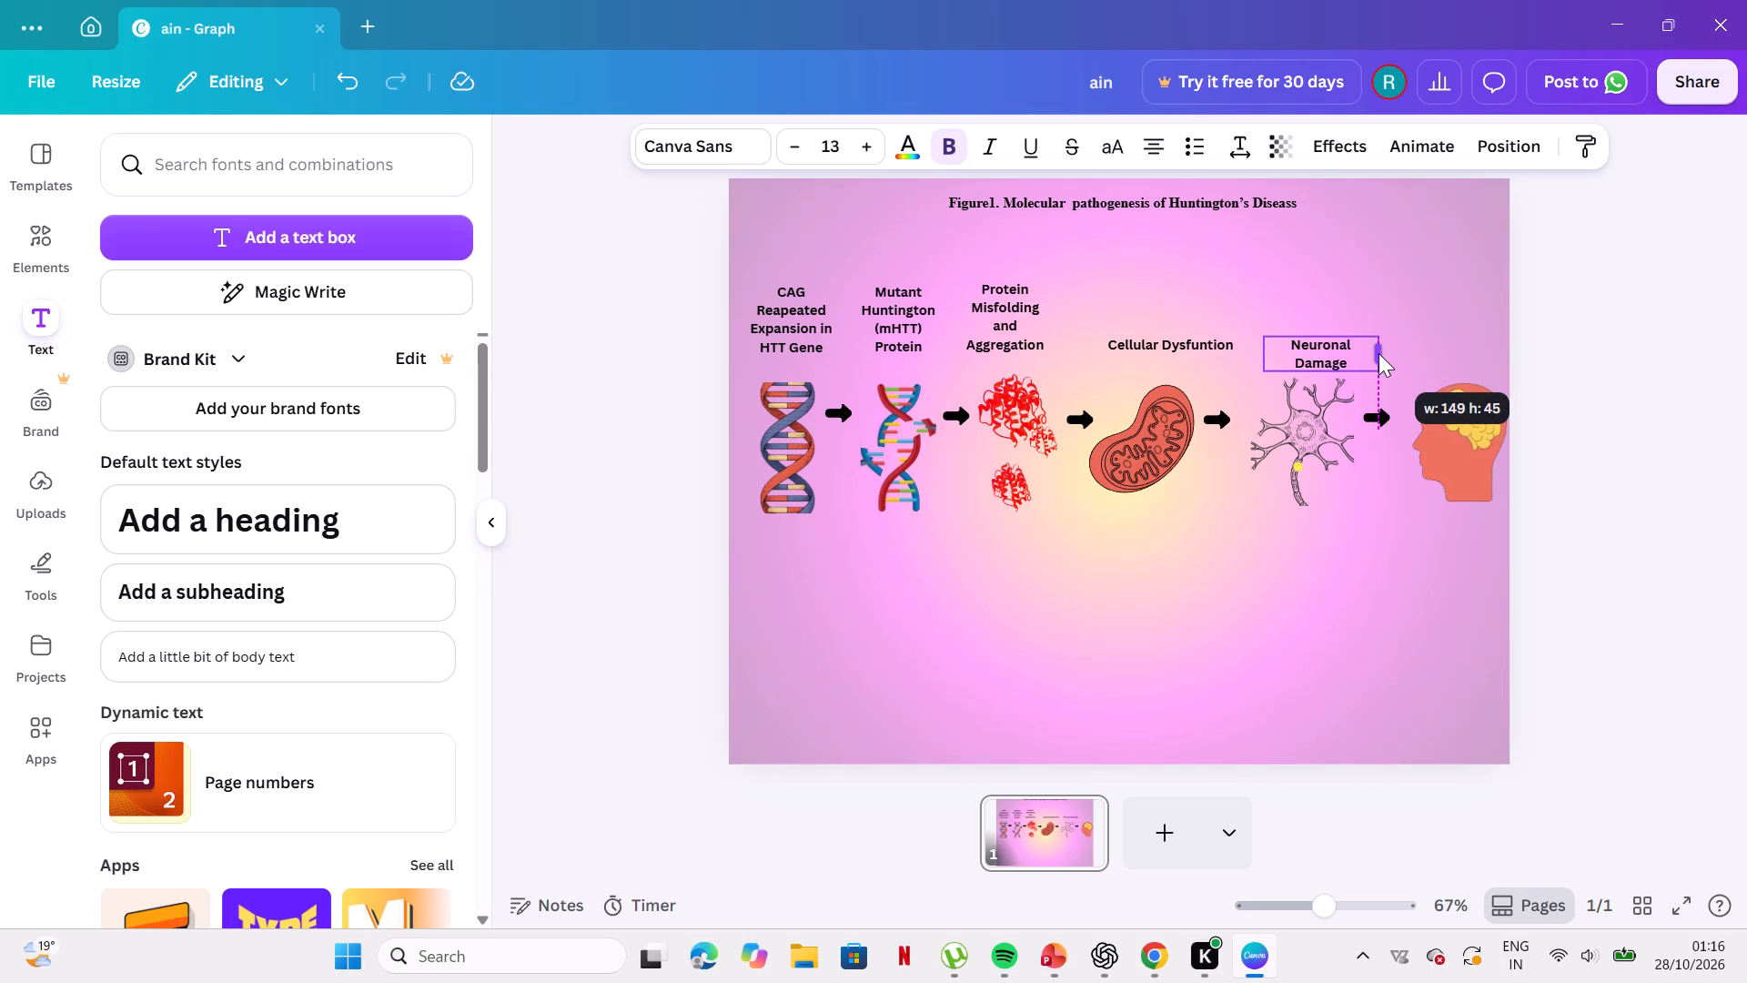
pyautogui.moveTo(1378, 353); pyautogui.dragTo(1377, 353)
pyautogui.click(1324, 353)
pyautogui.moveTo(1324, 353); pyautogui.dragTo(1320, 336)
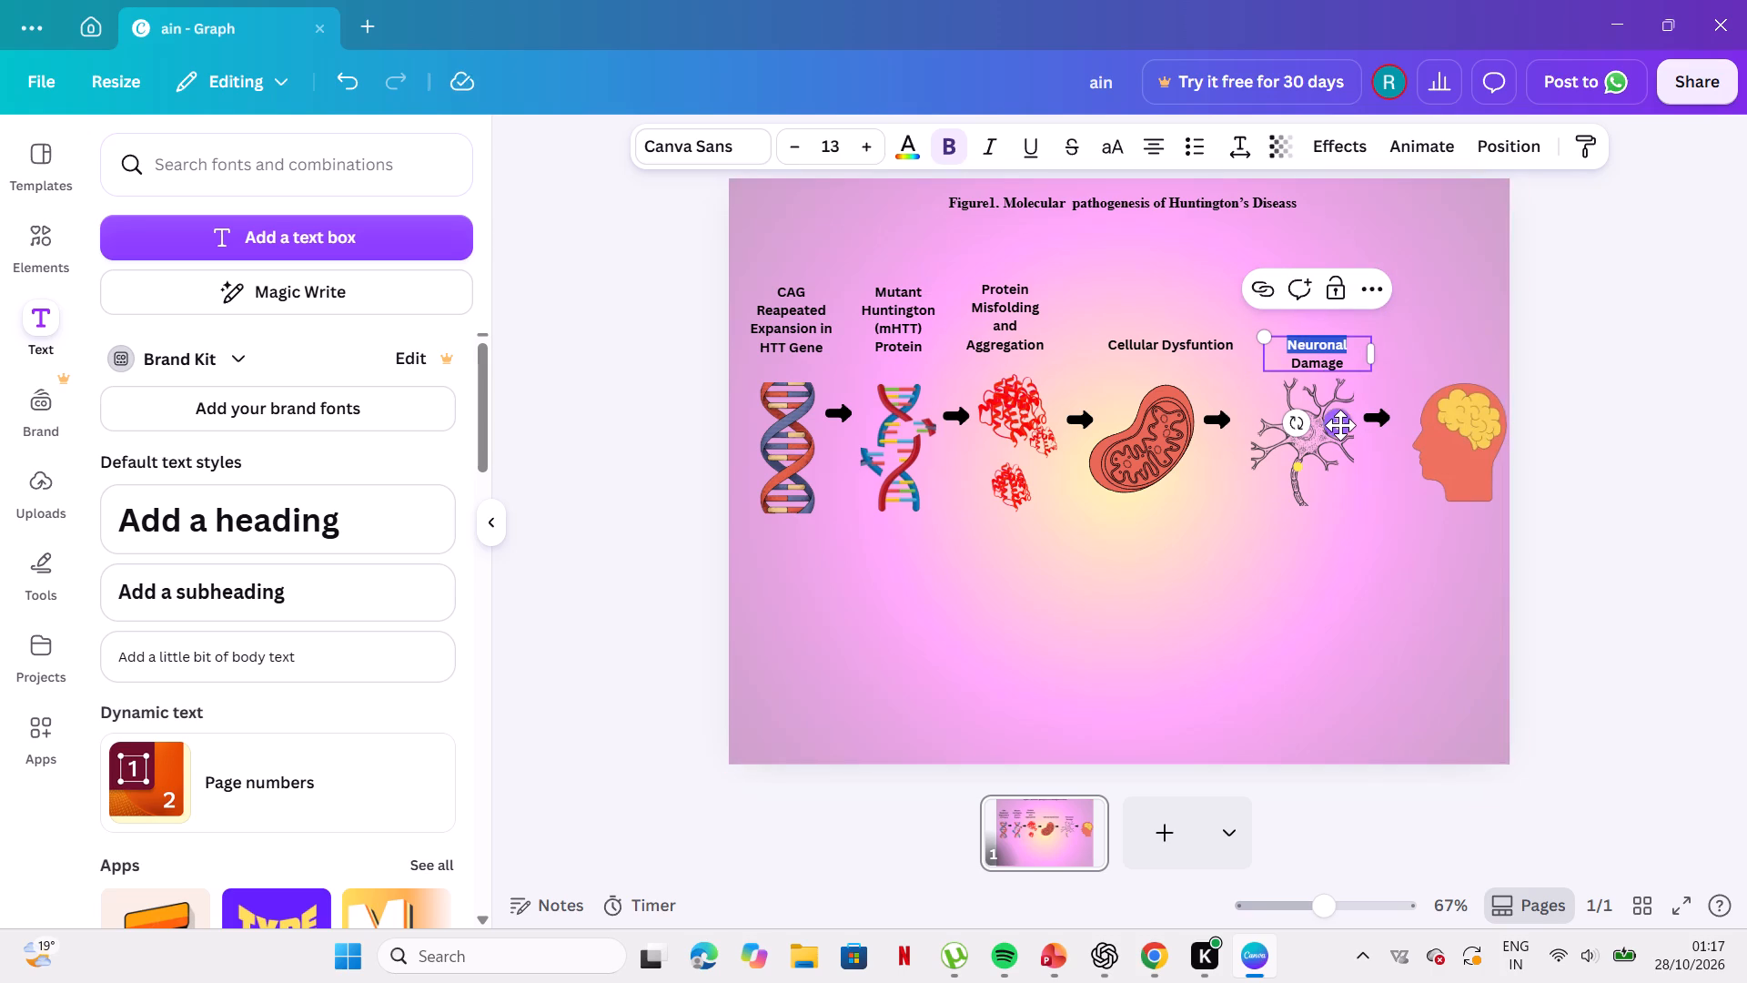
pyautogui.moveTo(1340, 425); pyautogui.dragTo(1338, 403)
pyautogui.click(1437, 346)
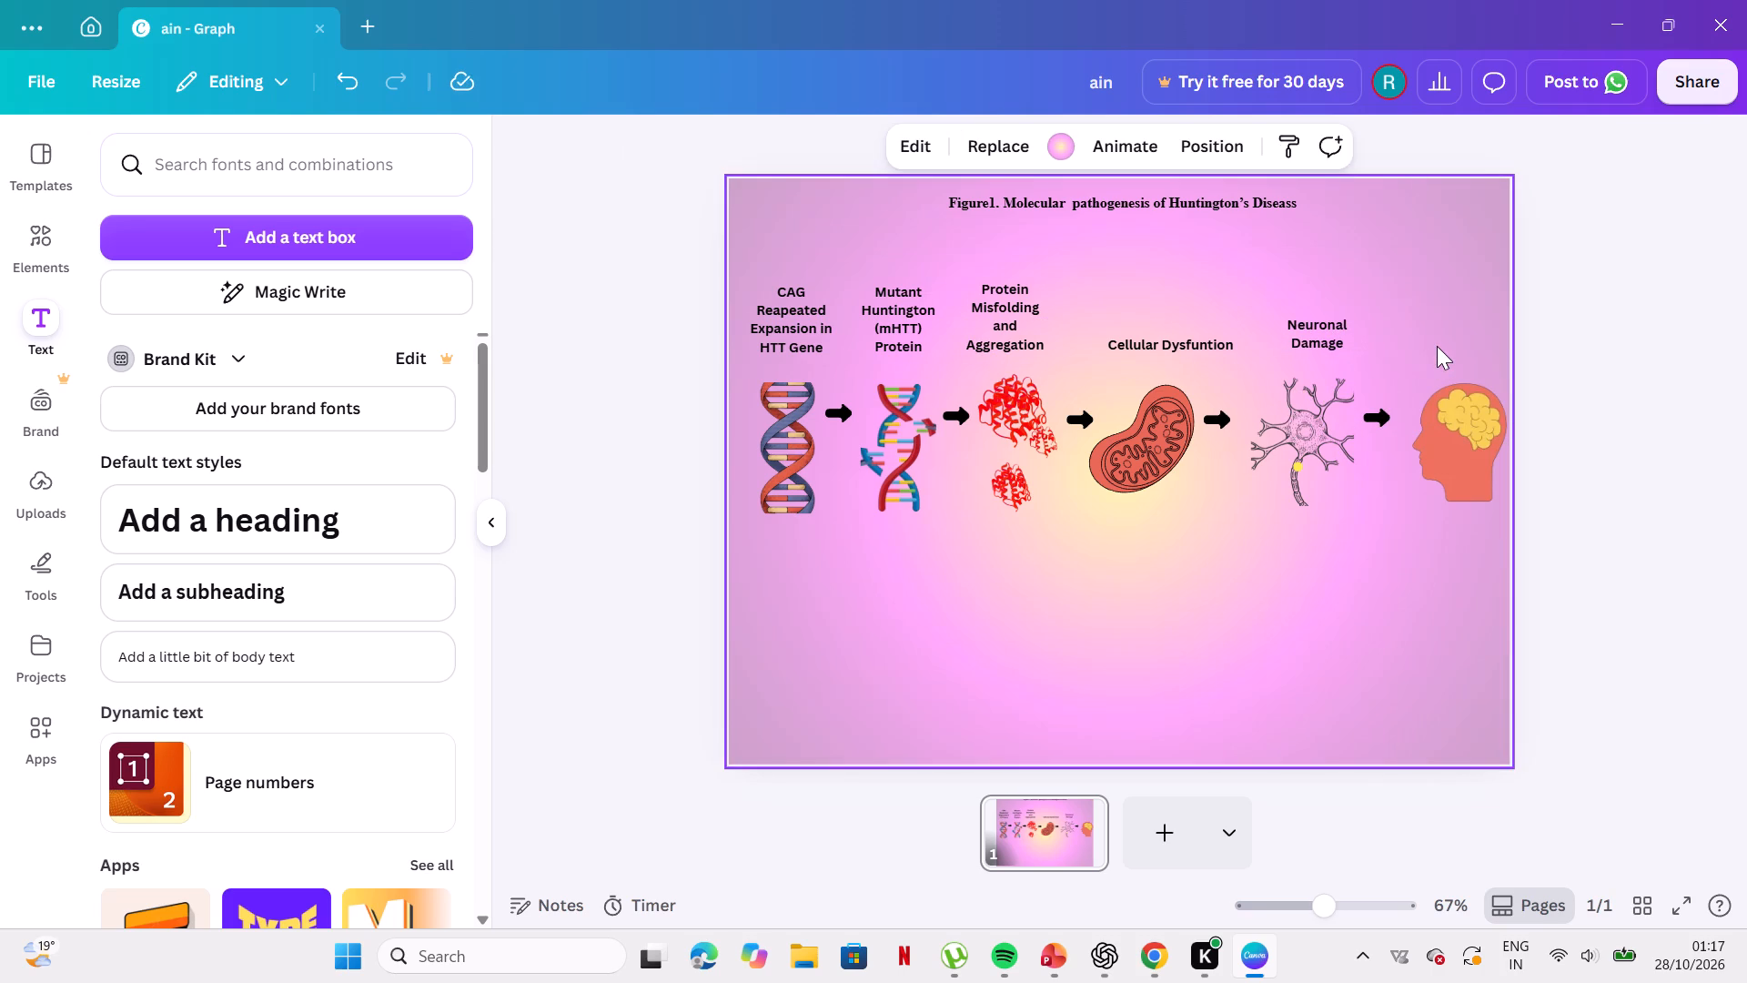
pyautogui.click(1325, 342)
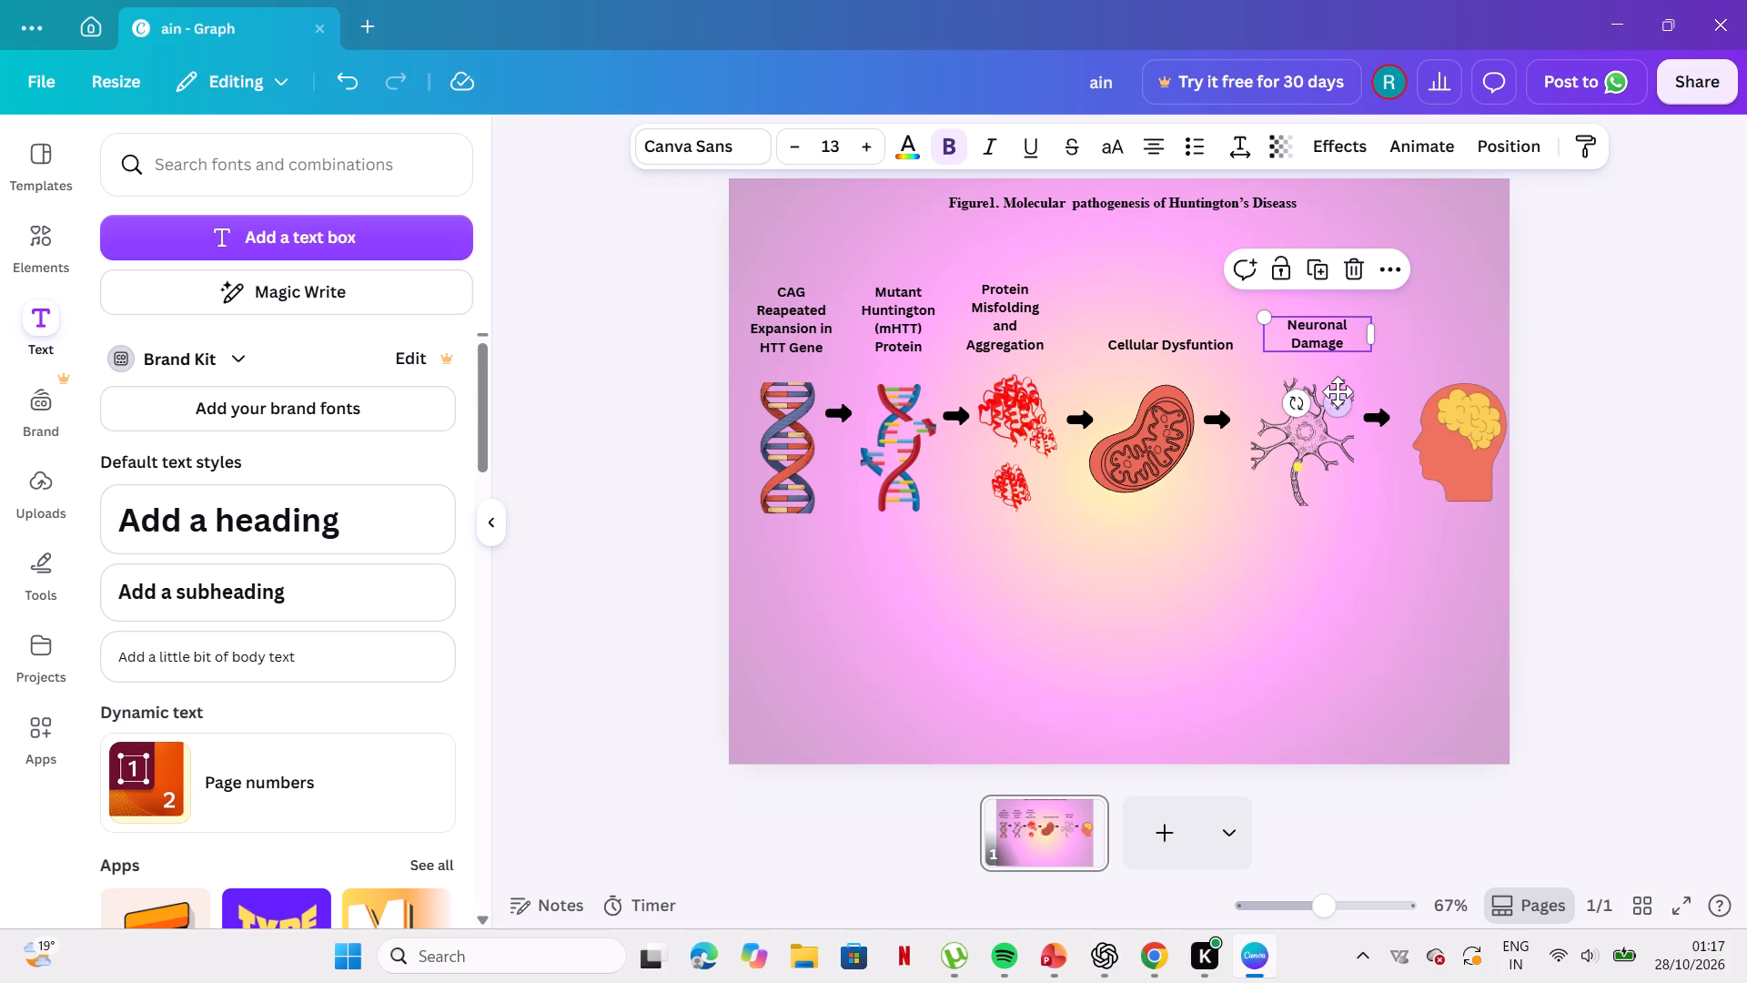
pyautogui.click(1338, 391)
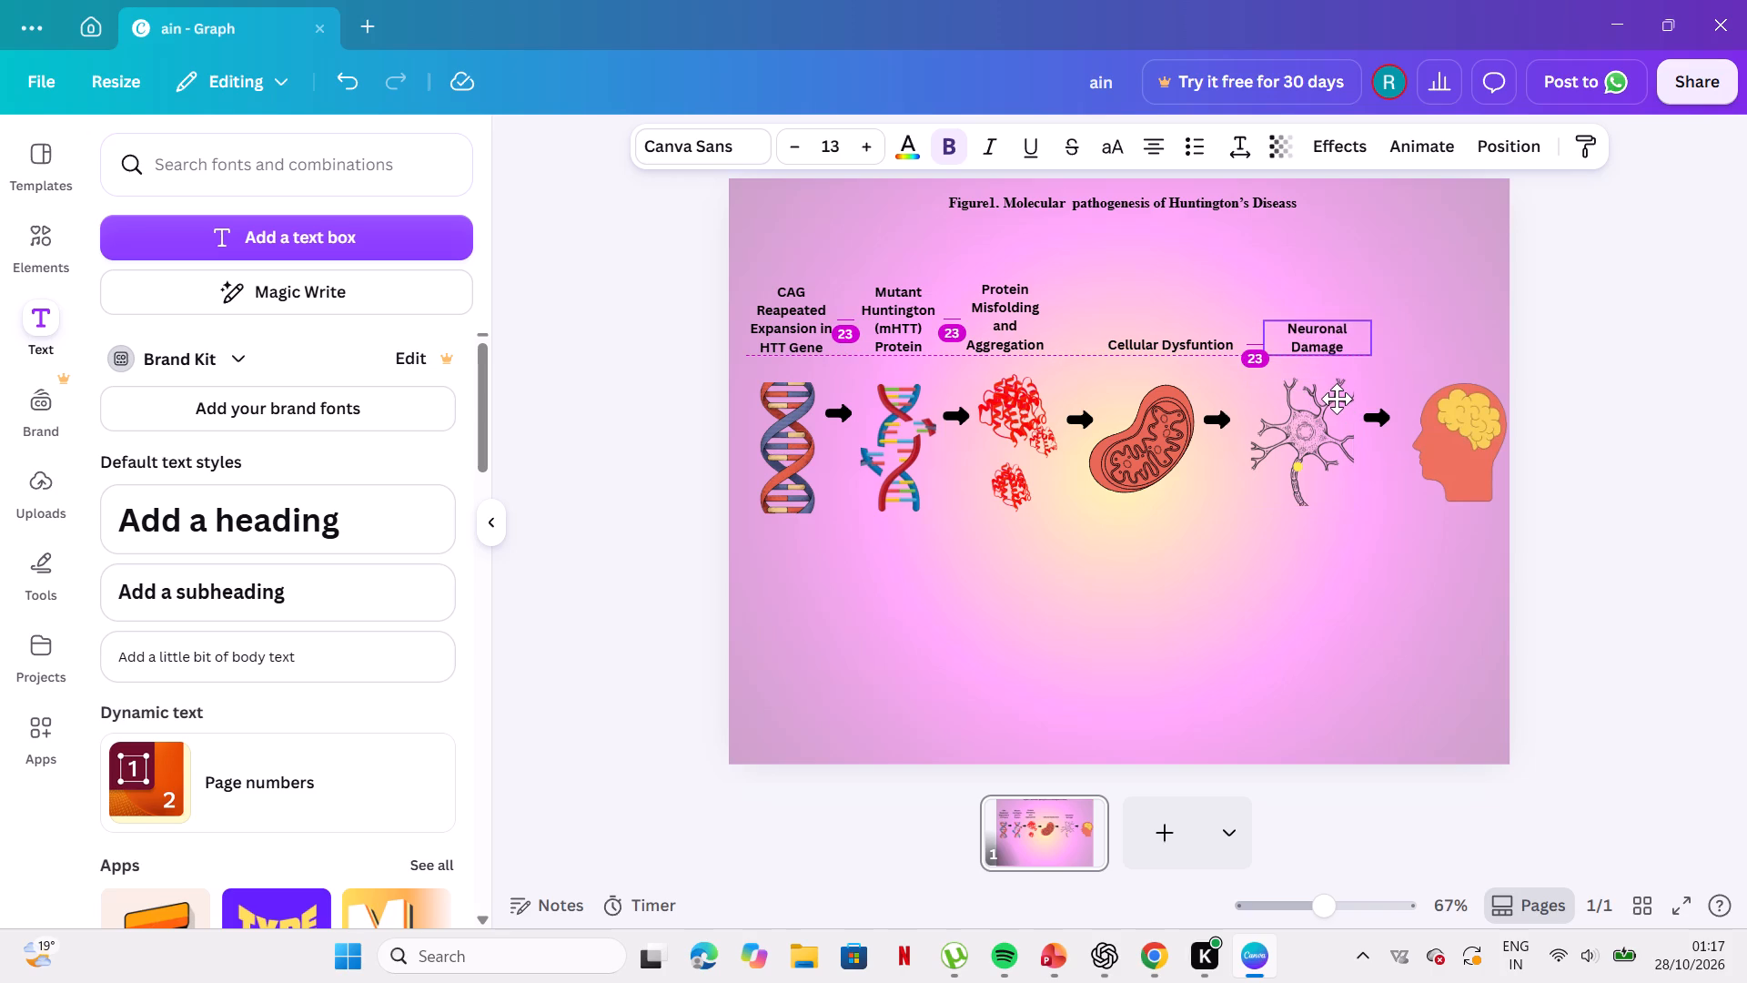
pyautogui.click(1400, 600)
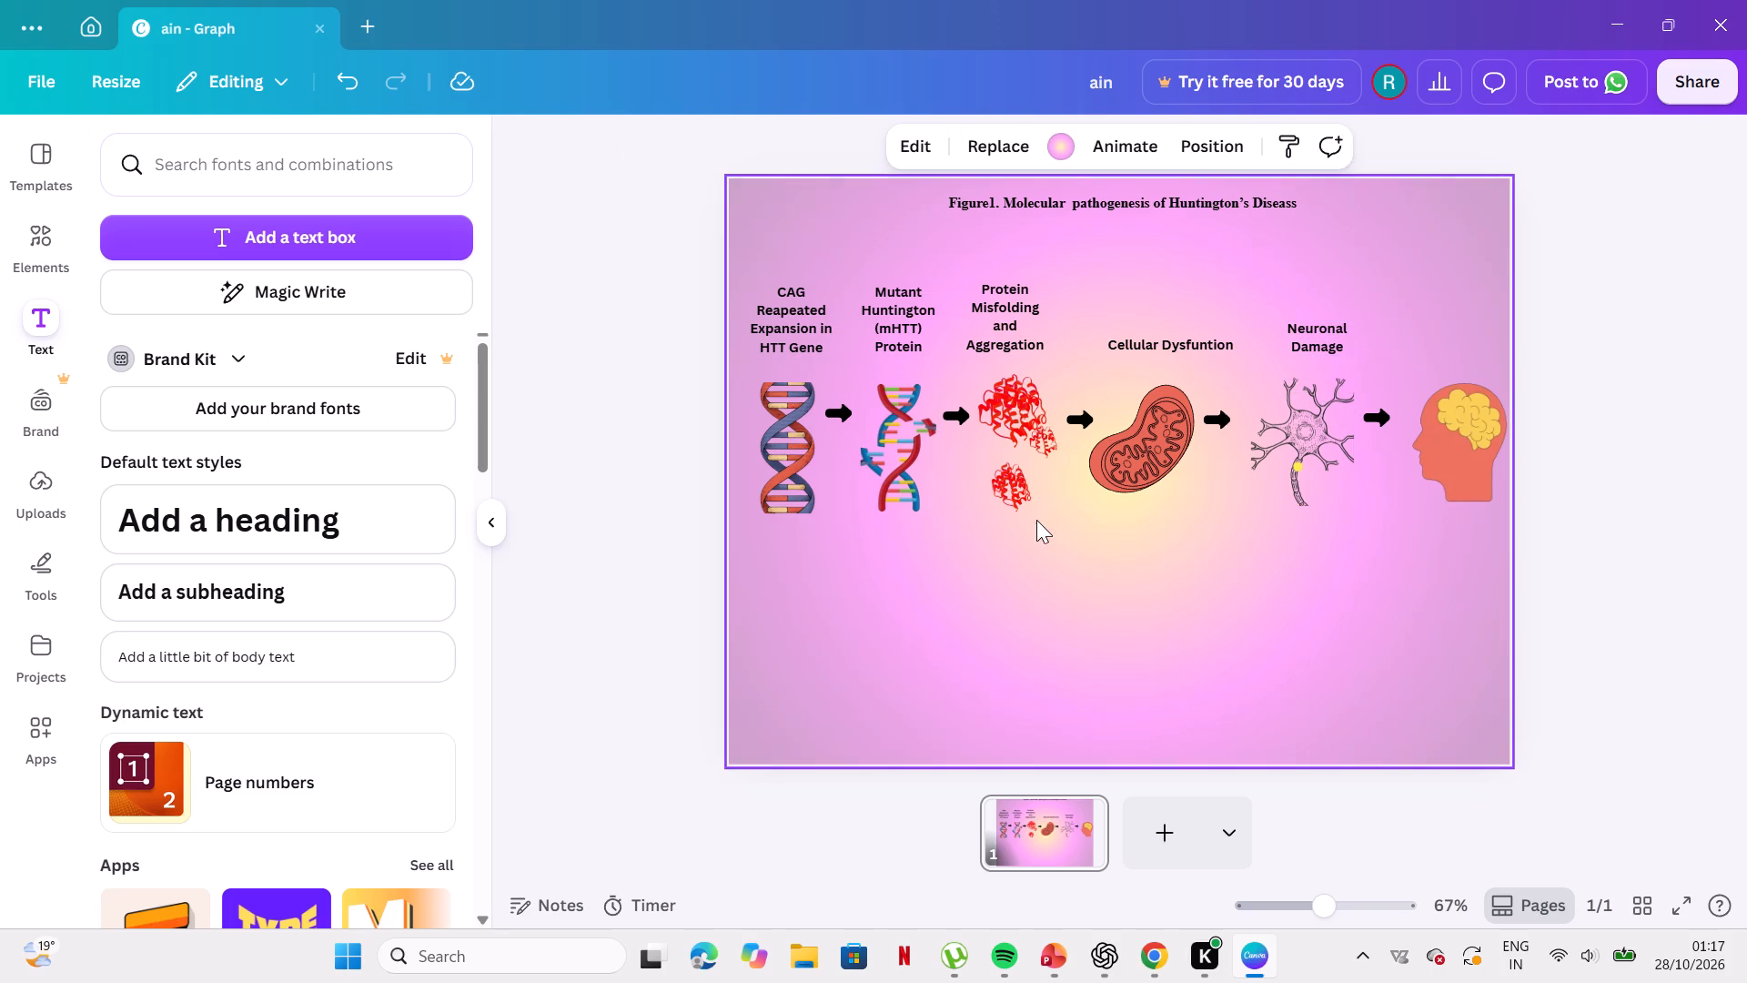
# Apply the Clarify text animation to the CAG Reapeated Expansion in HTT Gene caption.
pyautogui.click(805, 321)
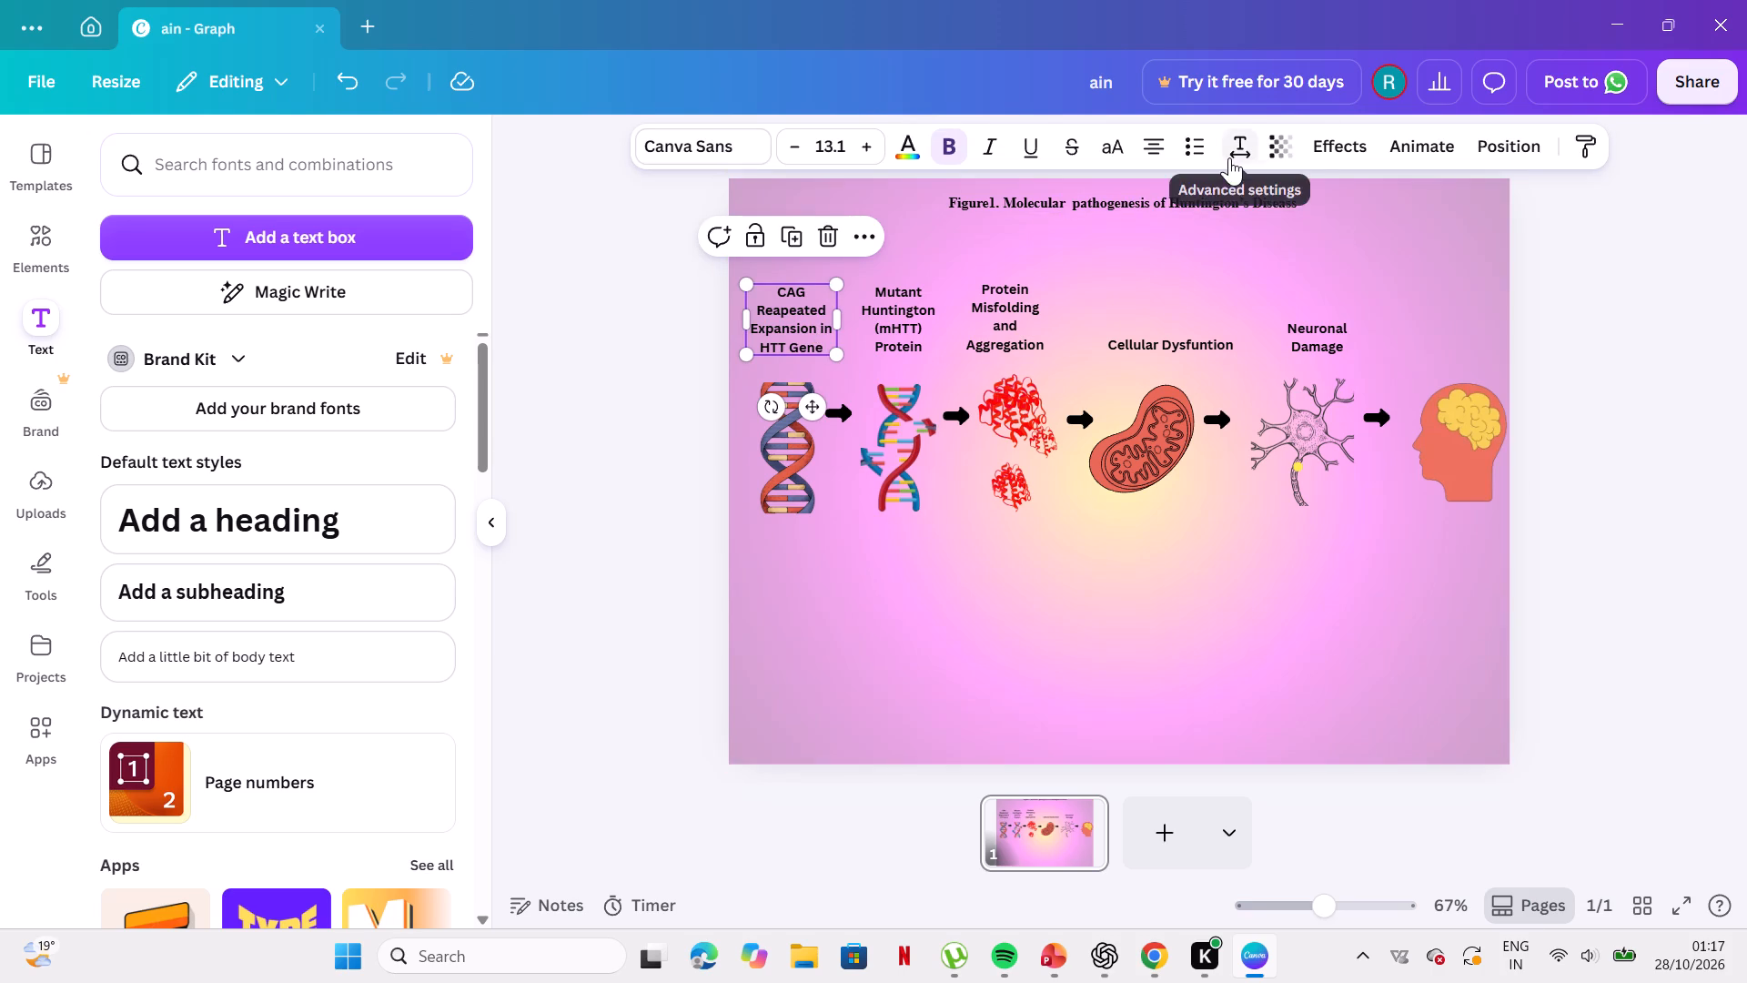
pyautogui.hscroll(-1, 1386, 149)
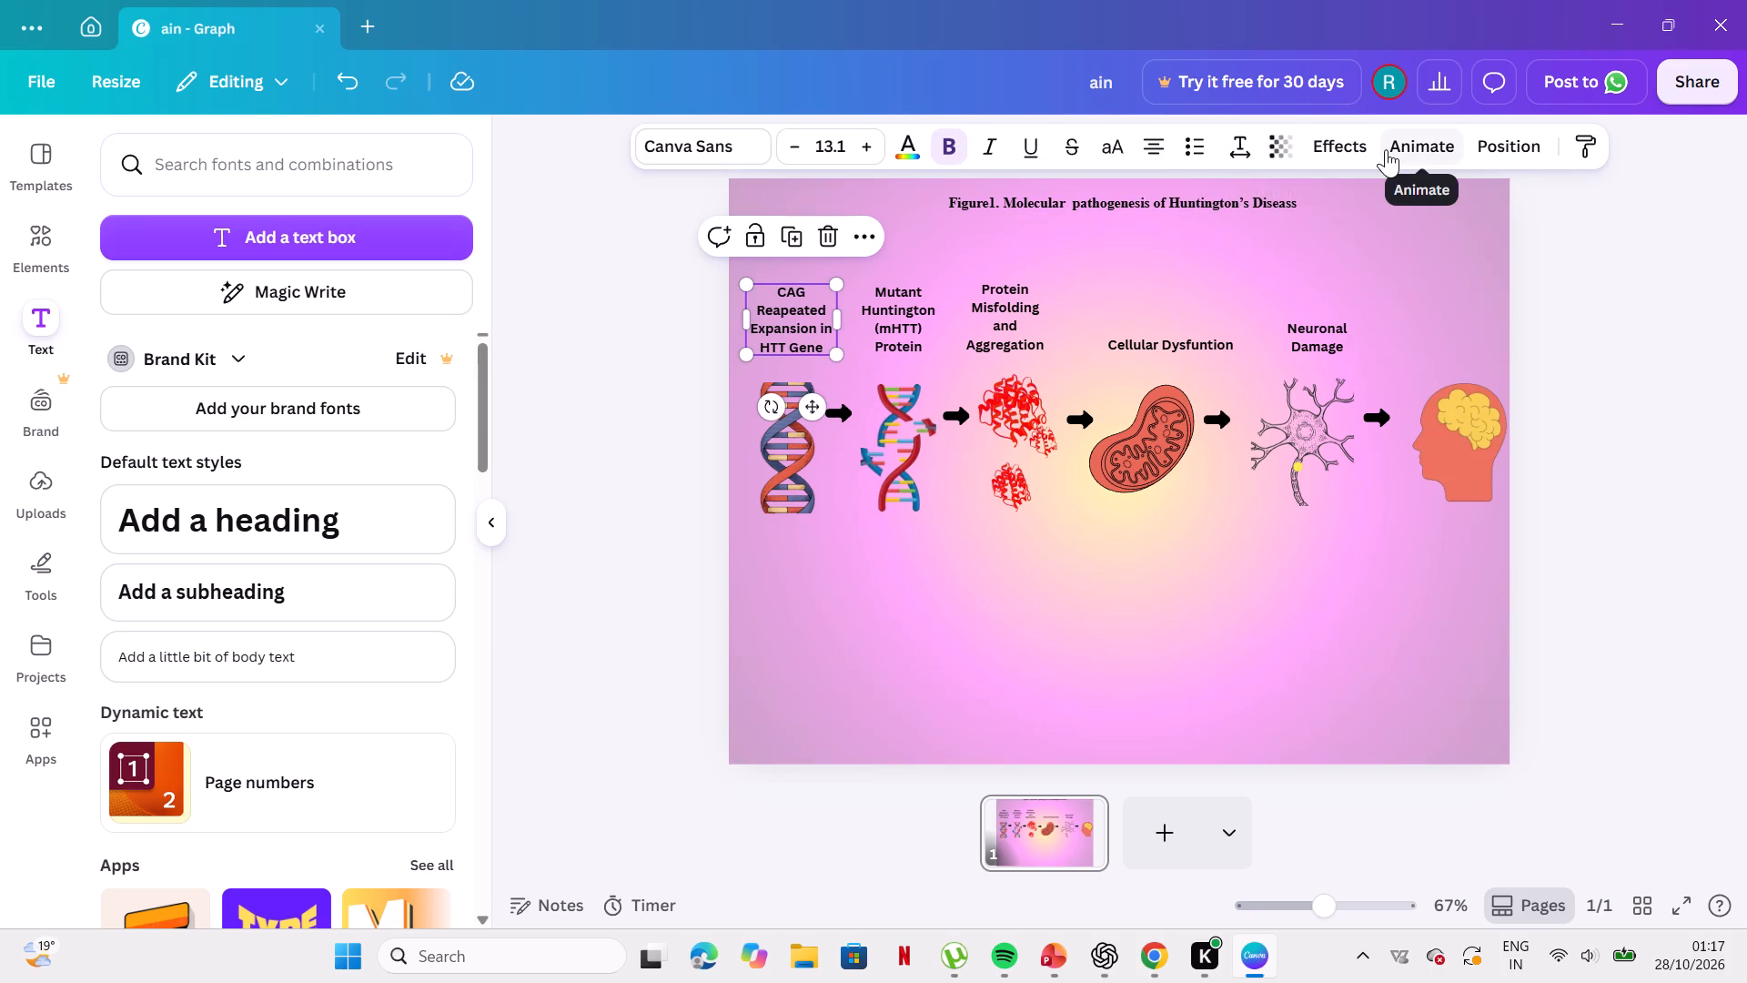
pyautogui.hscroll(-1, 1386, 149)
pyautogui.click(1386, 149)
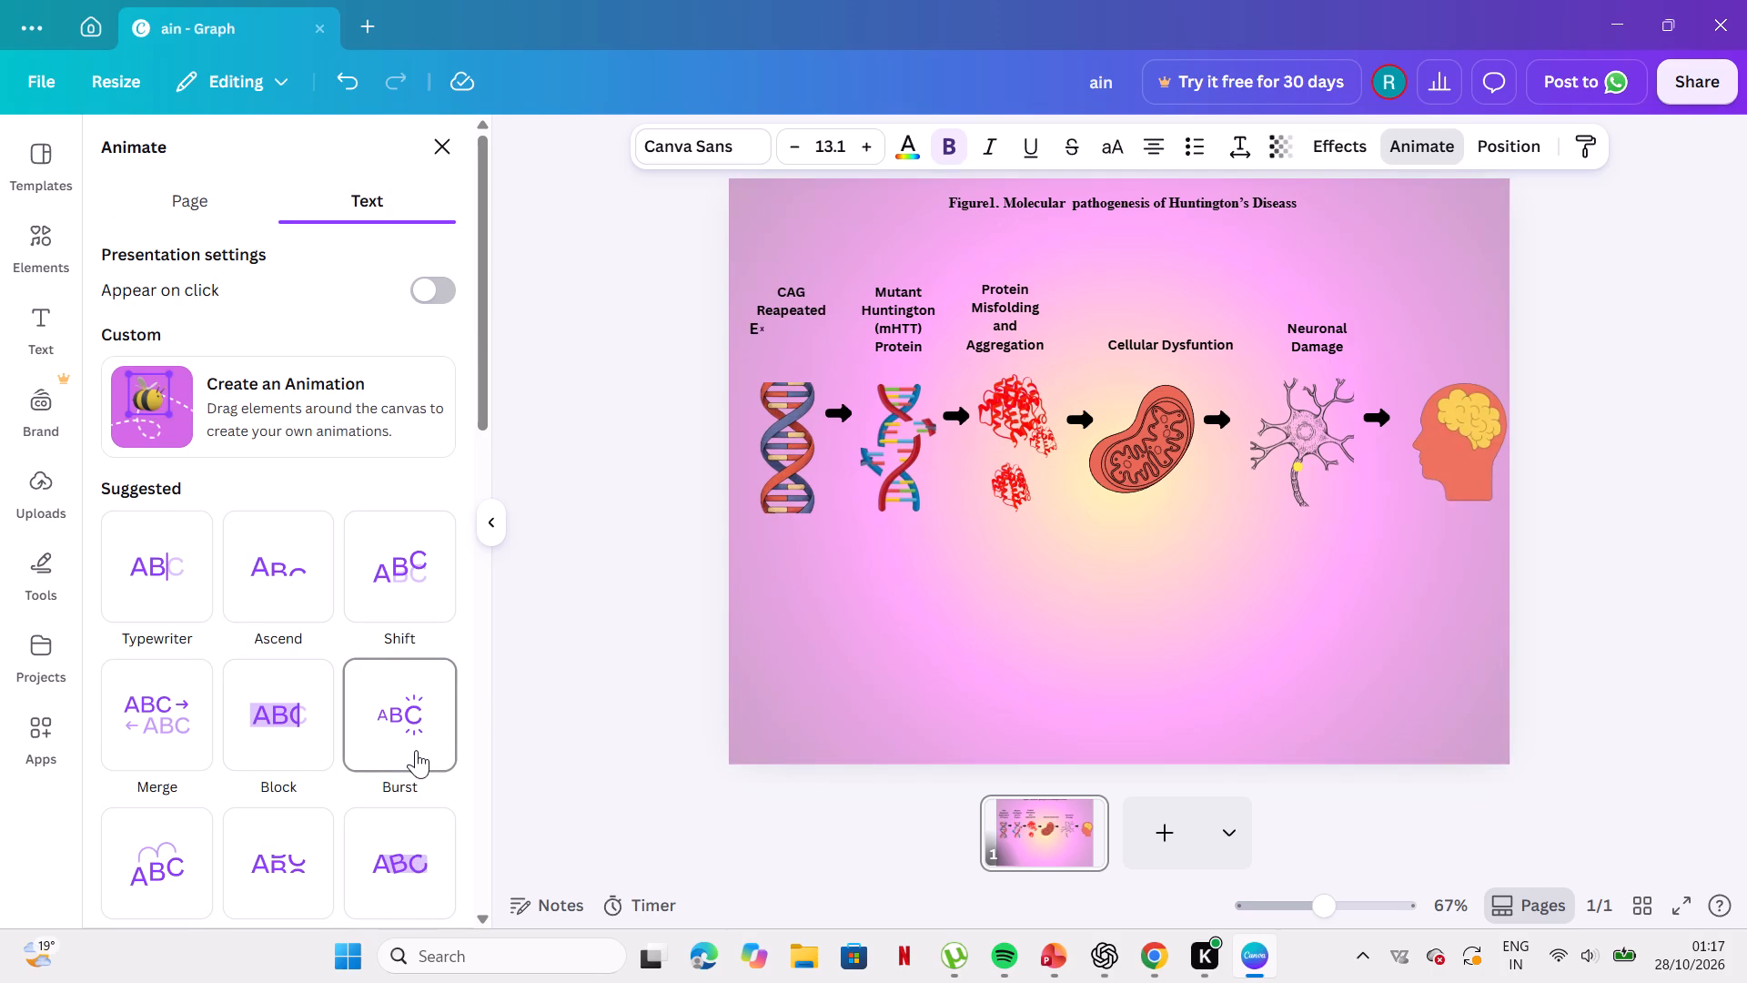
pyautogui.scroll(-3, 416, 750)
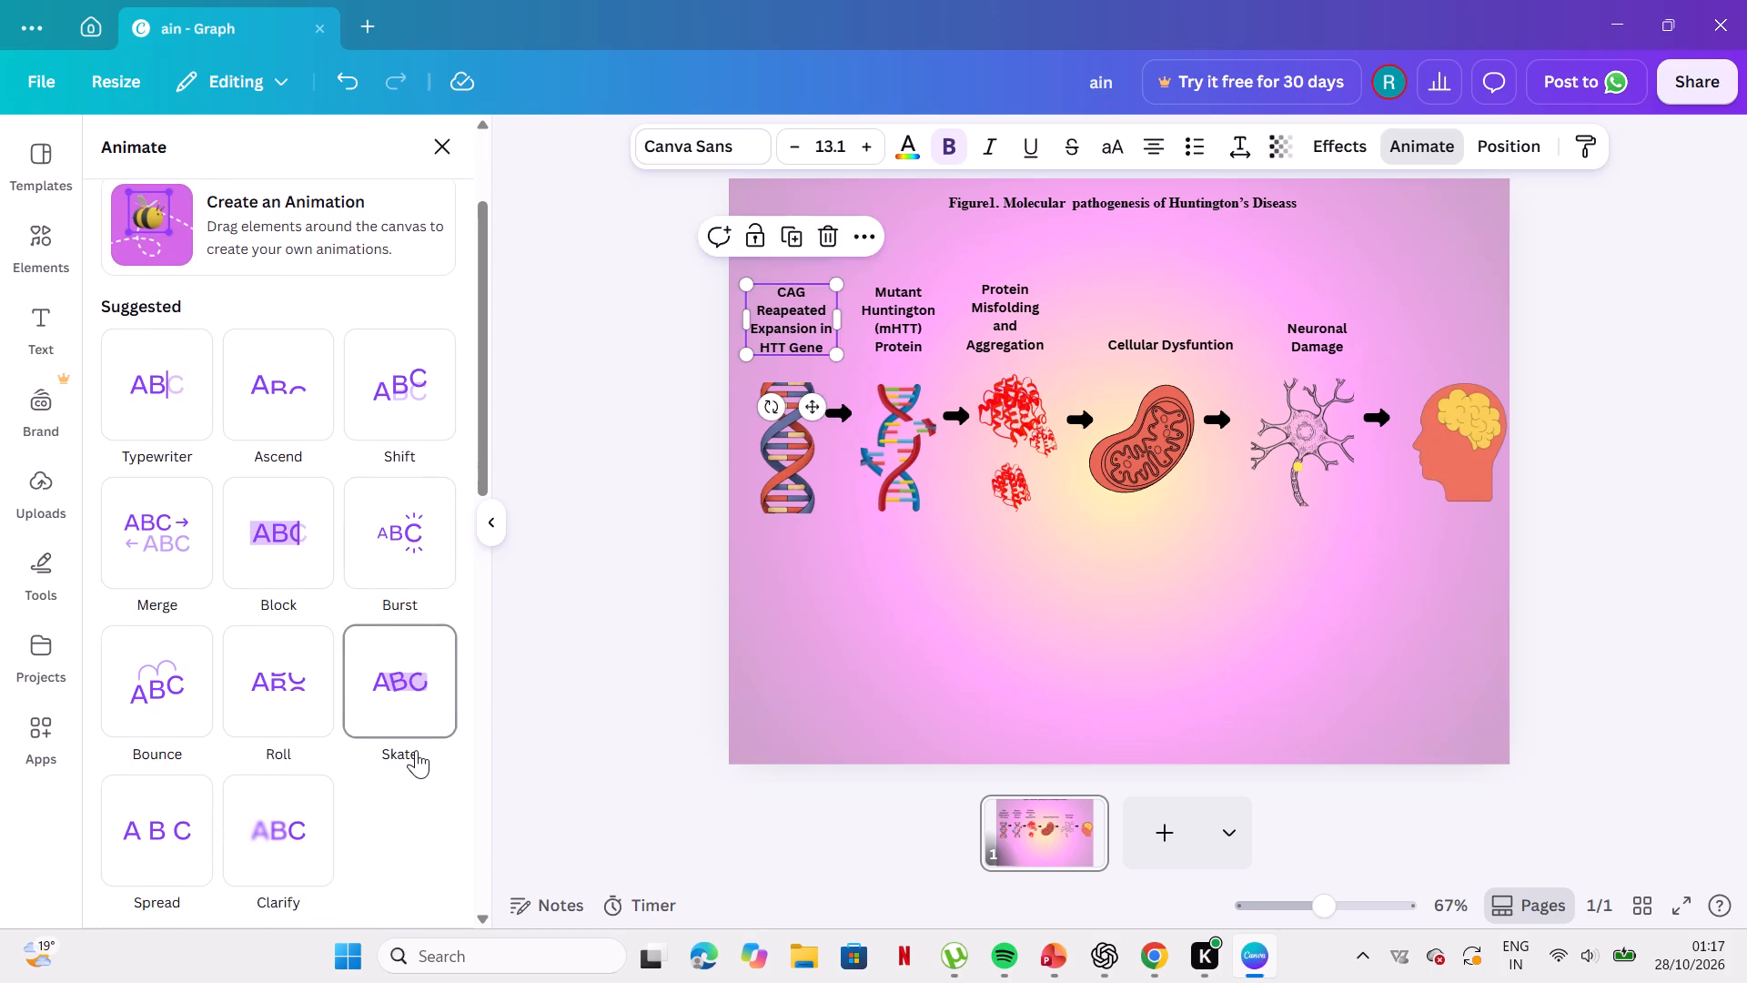
pyautogui.click(256, 844)
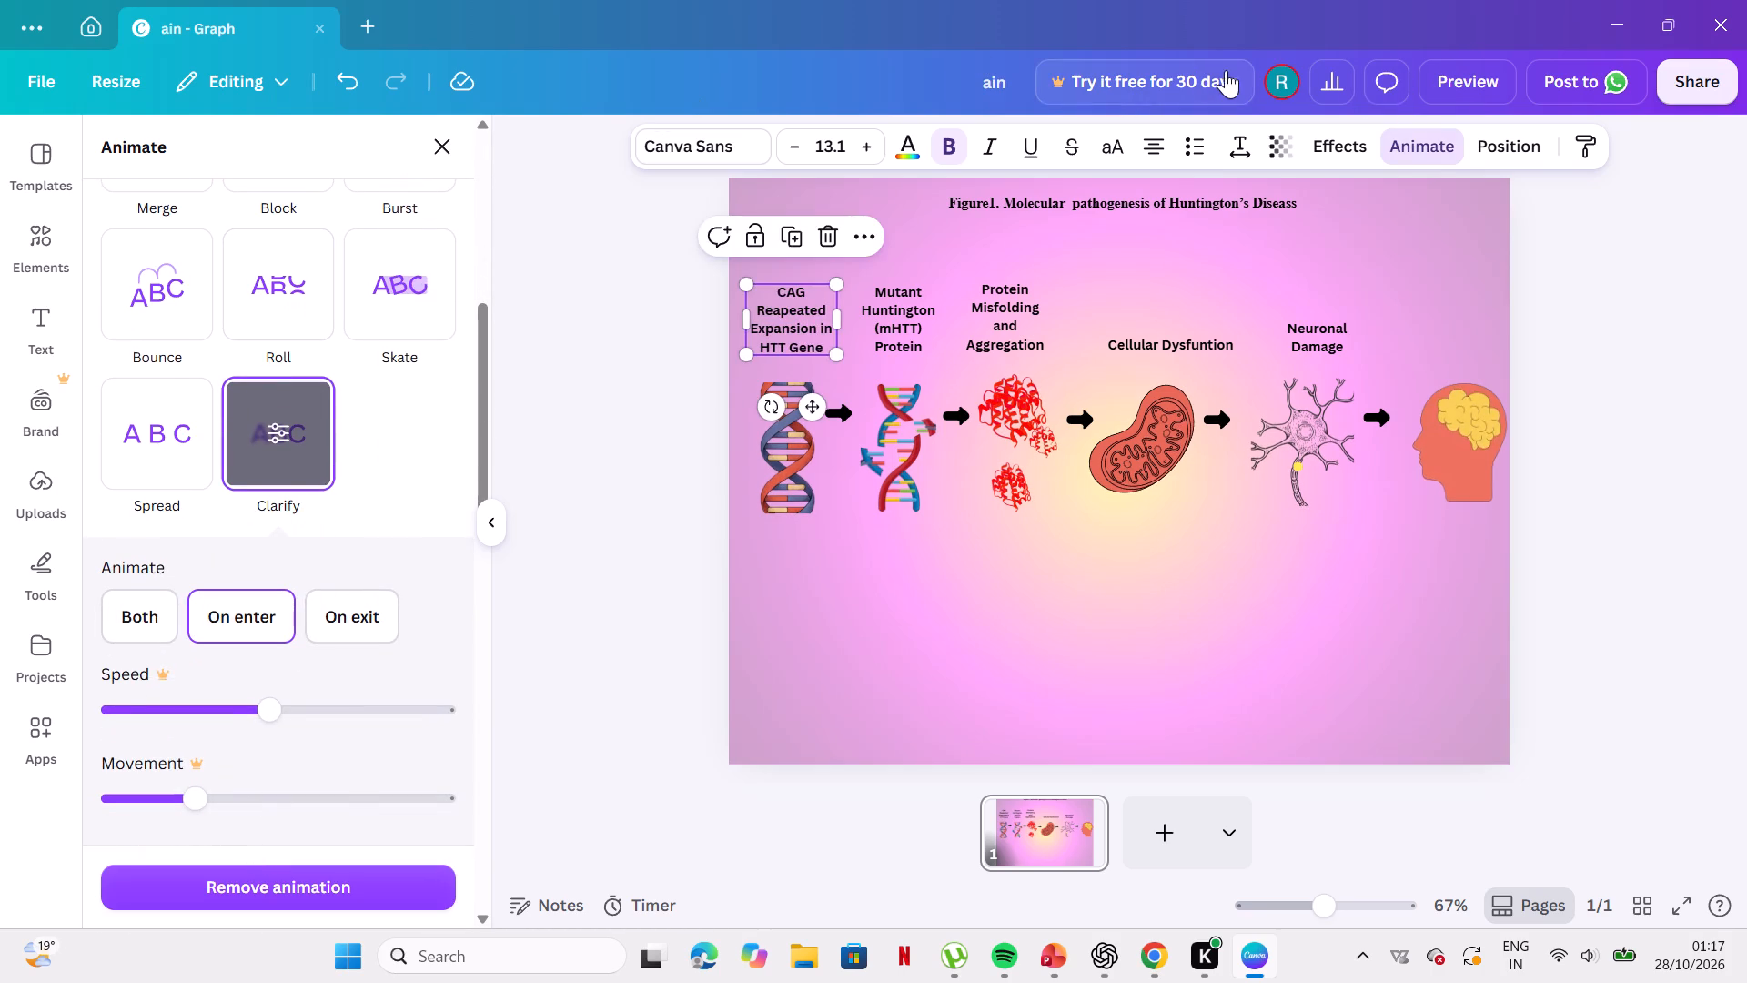
pyautogui.click(1411, 150)
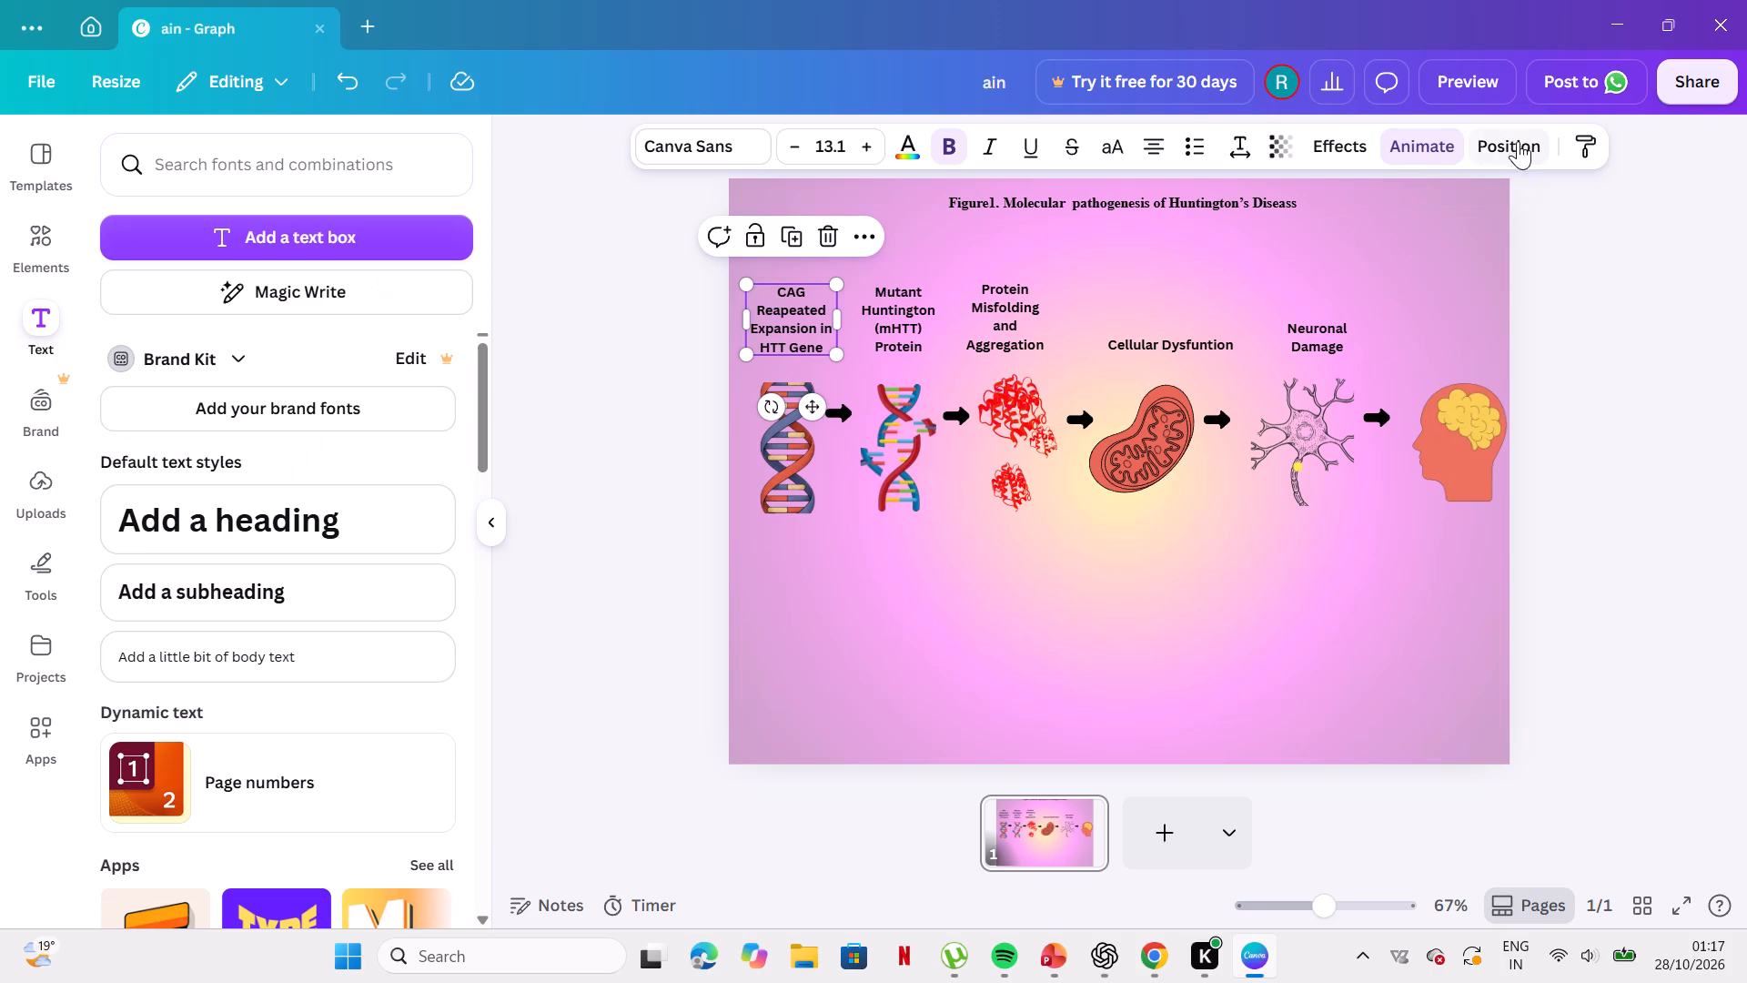
# Nudge the CAG Reapeated Expansion in HTT Gene caption slightly upward to about X 21.9 px, Y 135.2 px.
pyautogui.click(1524, 143)
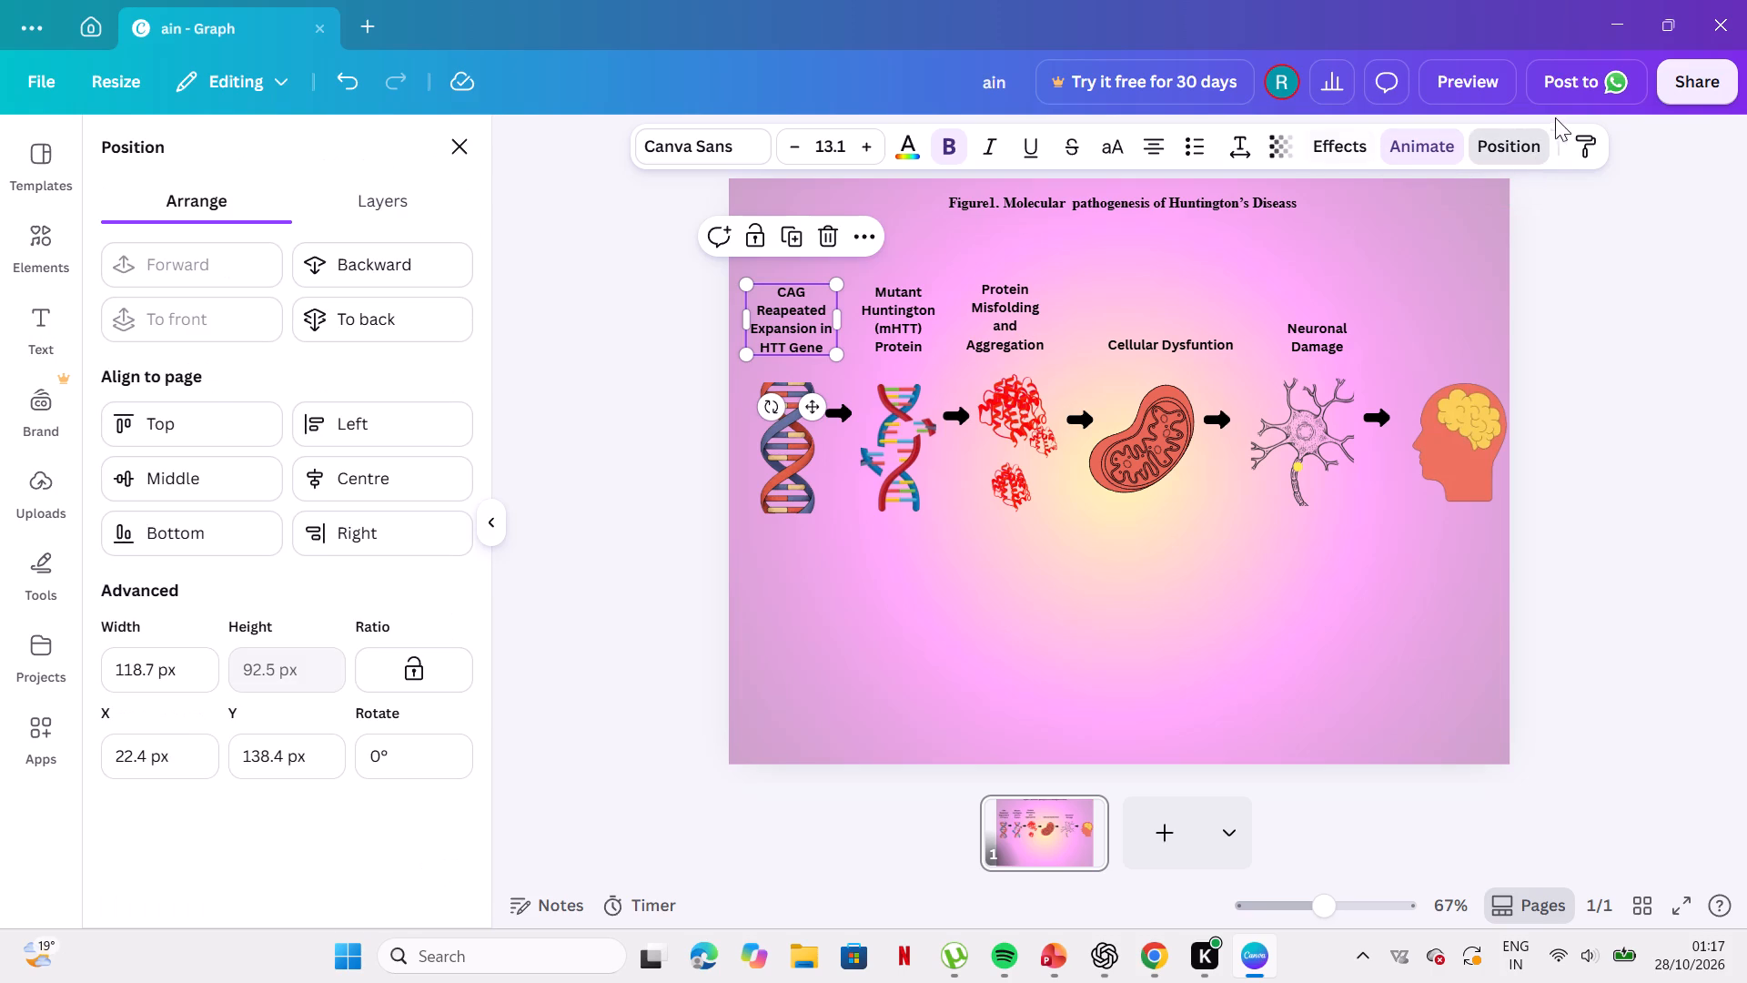
pyautogui.click(1590, 145)
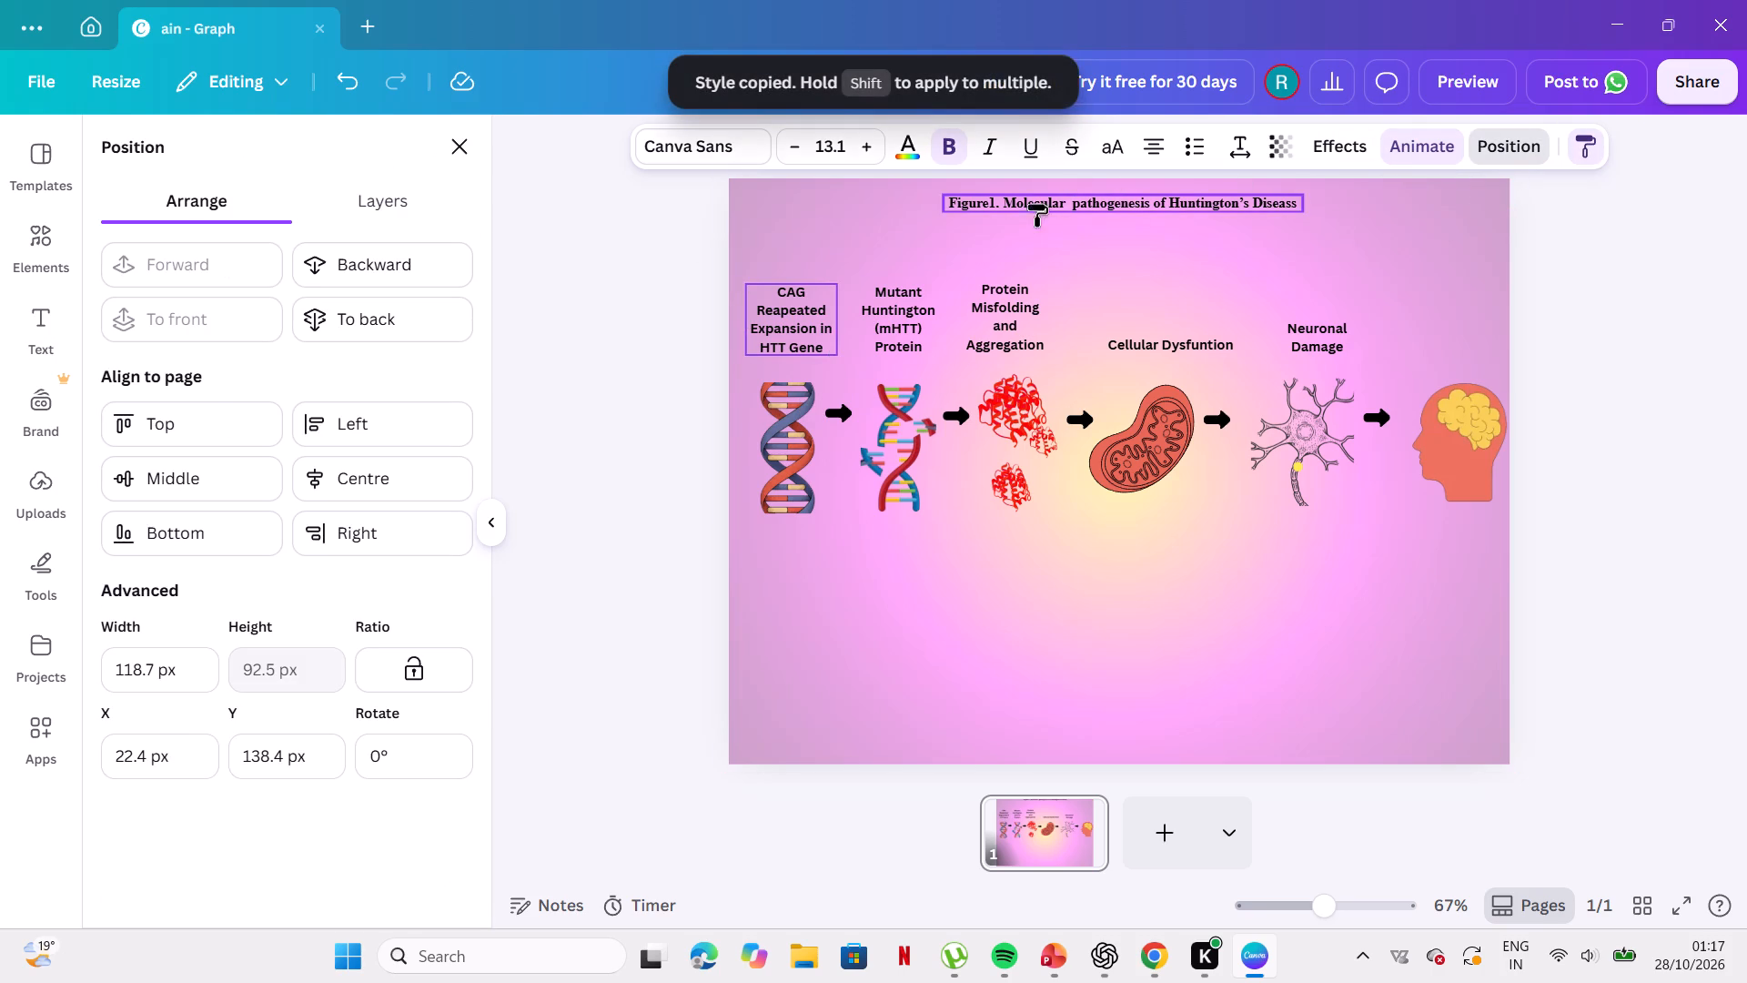
pyautogui.click(774, 341)
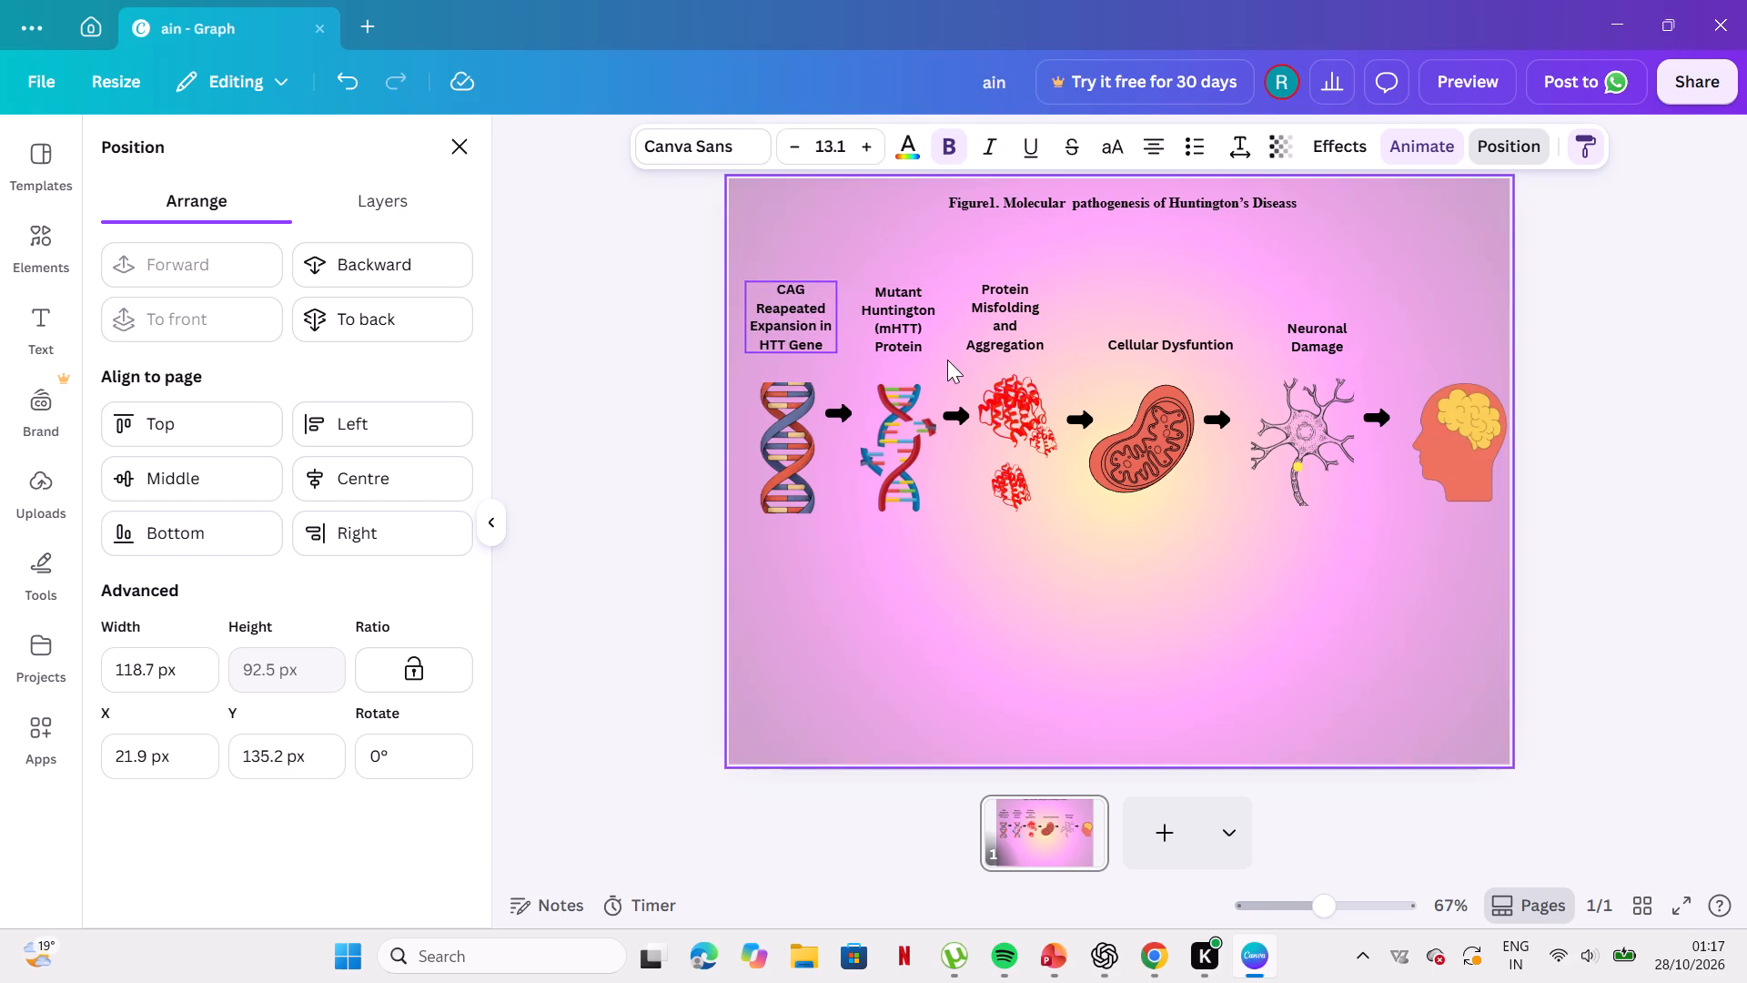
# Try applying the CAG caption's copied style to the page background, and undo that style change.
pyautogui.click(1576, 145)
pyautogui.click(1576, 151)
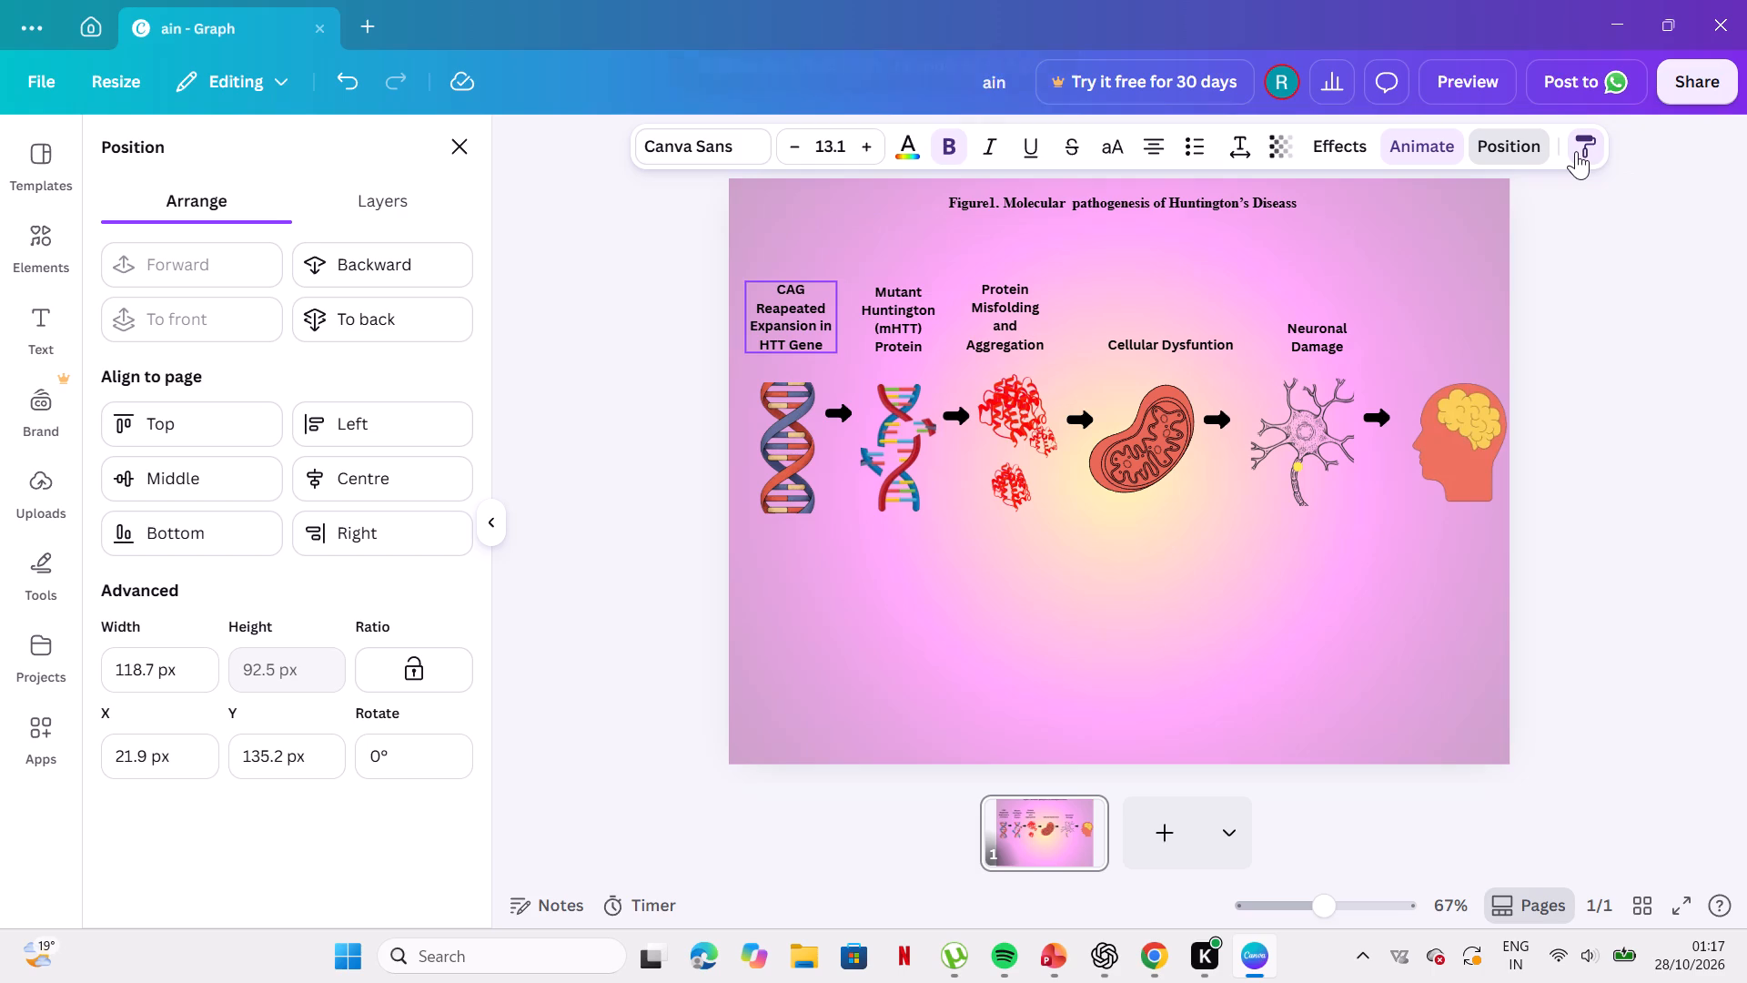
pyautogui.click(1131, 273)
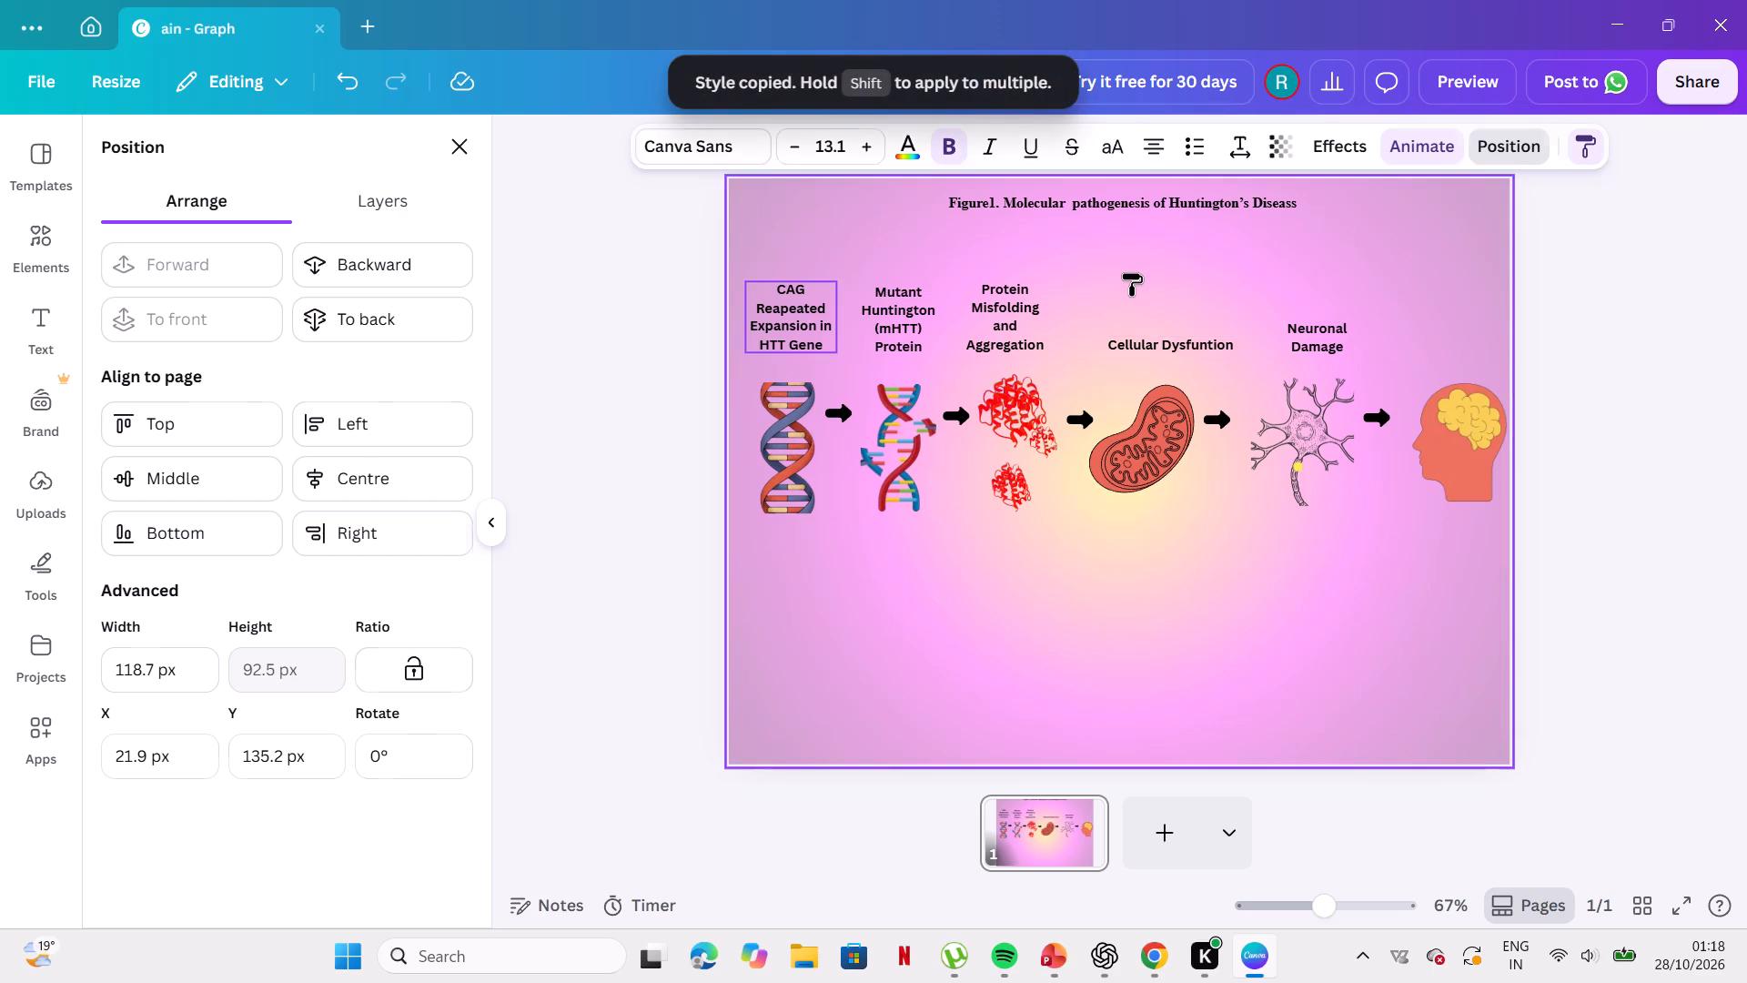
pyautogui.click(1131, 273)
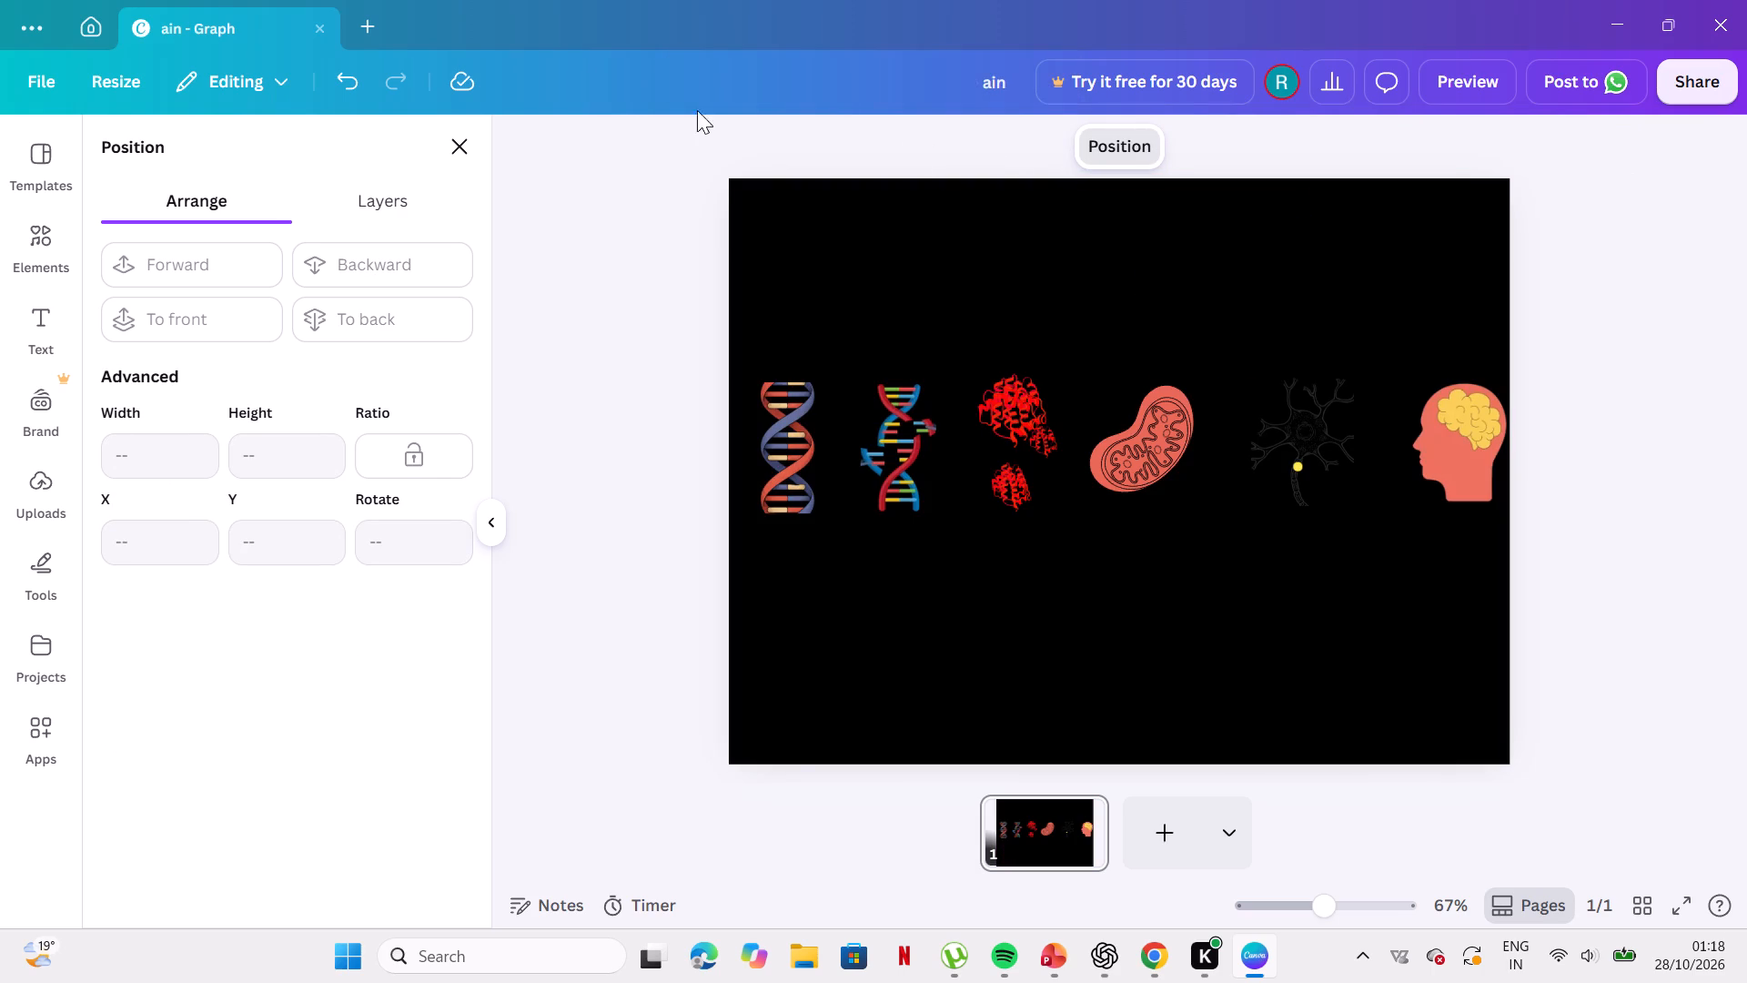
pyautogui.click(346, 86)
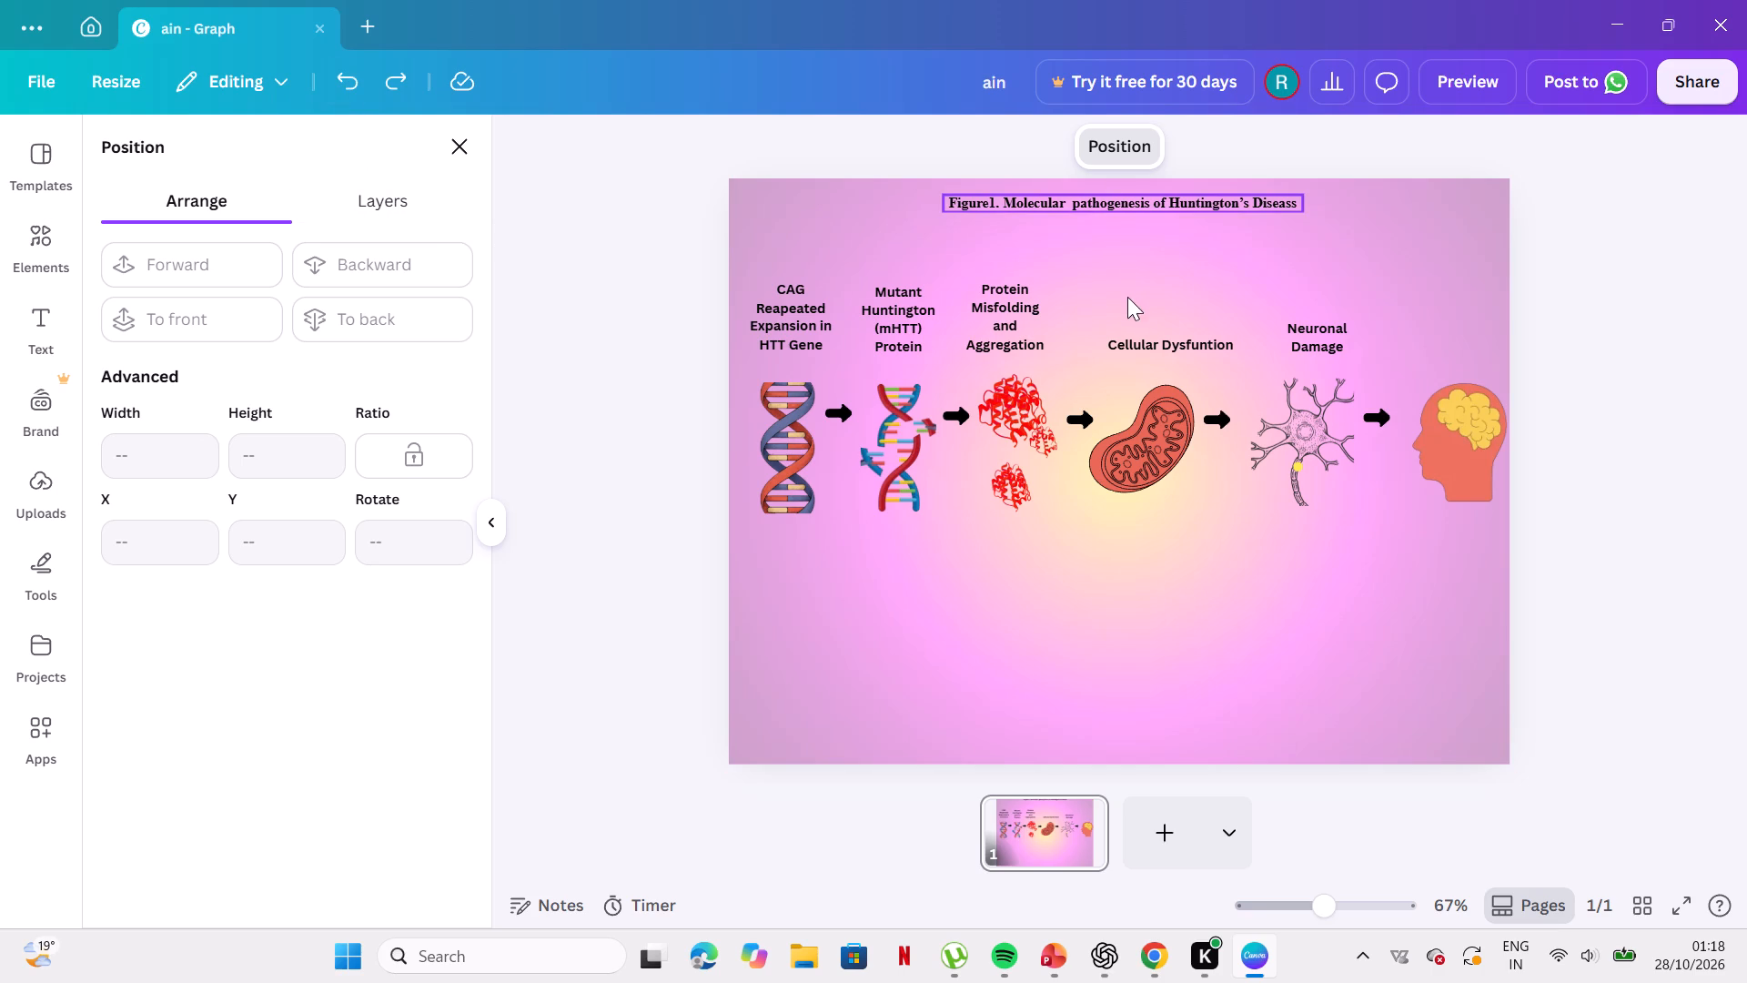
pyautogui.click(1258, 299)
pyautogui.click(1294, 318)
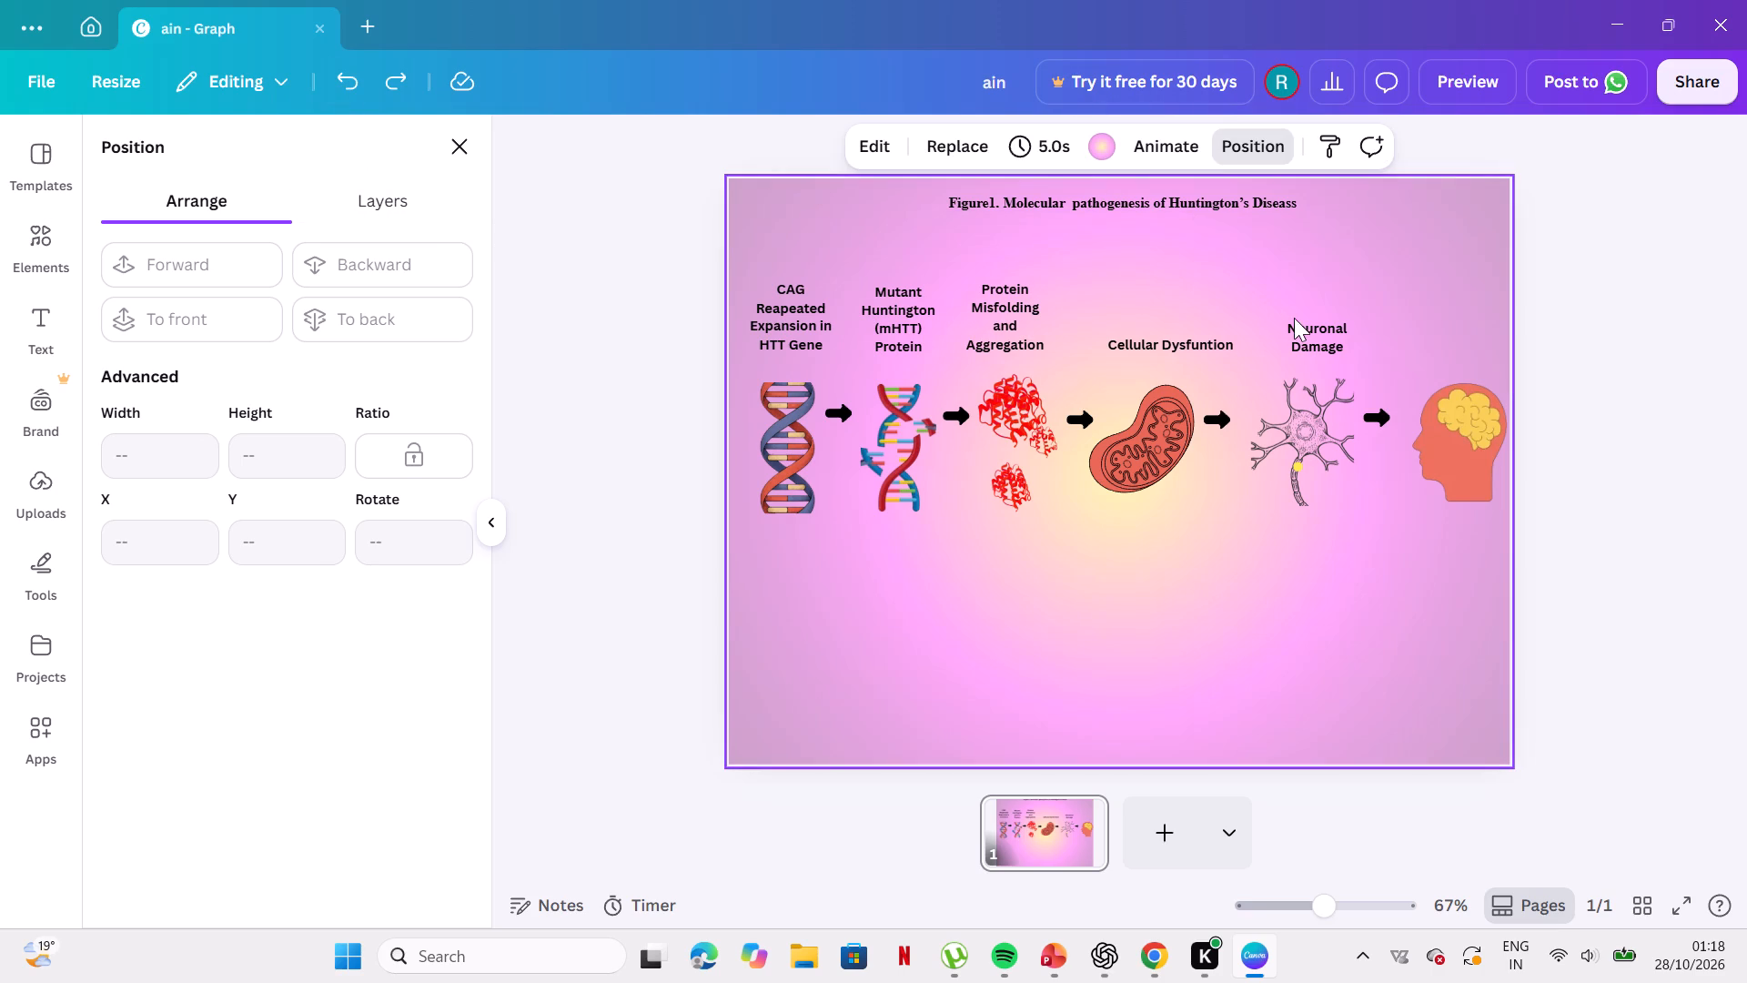
# Duplicate the Neuronal Damage caption and place the copy above the head illustration, at about X 864 px, Y 183 px.
pyautogui.click(1304, 340)
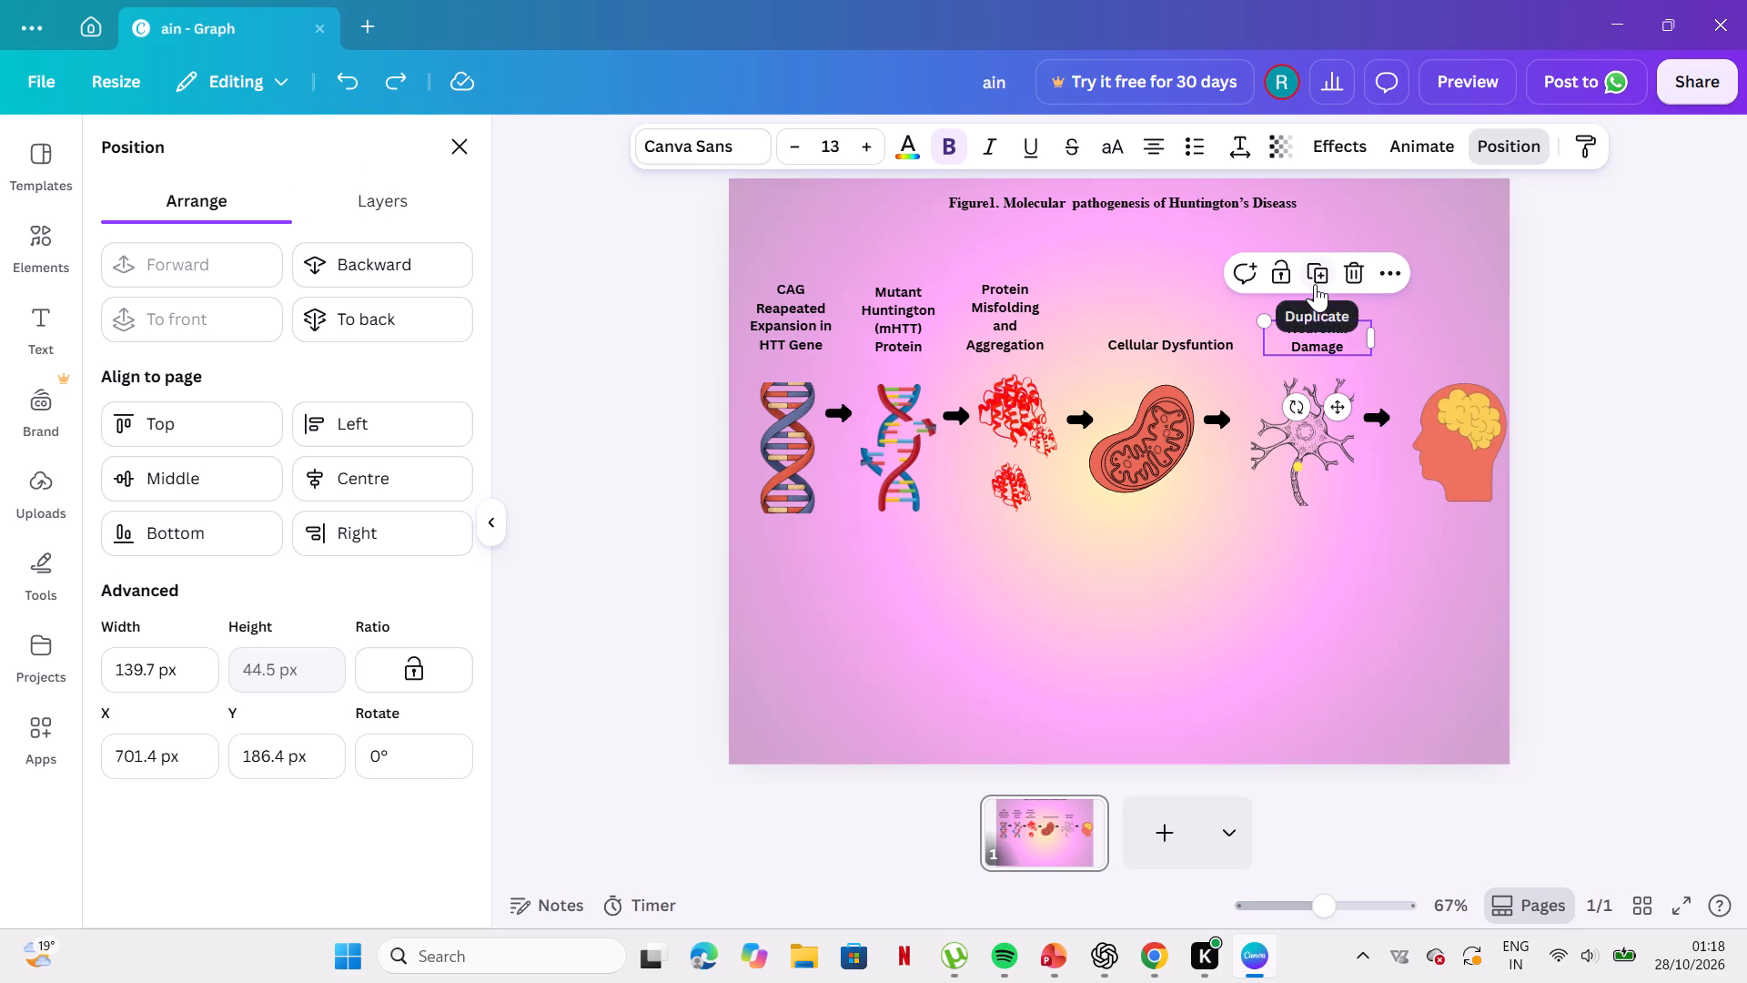
pyautogui.click(1315, 284)
pyautogui.moveTo(1353, 416); pyautogui.dragTo(1461, 400)
# Replace the duplicated caption's text with "Clinical Manifestations".
pyautogui.doubleClick(1457, 333)
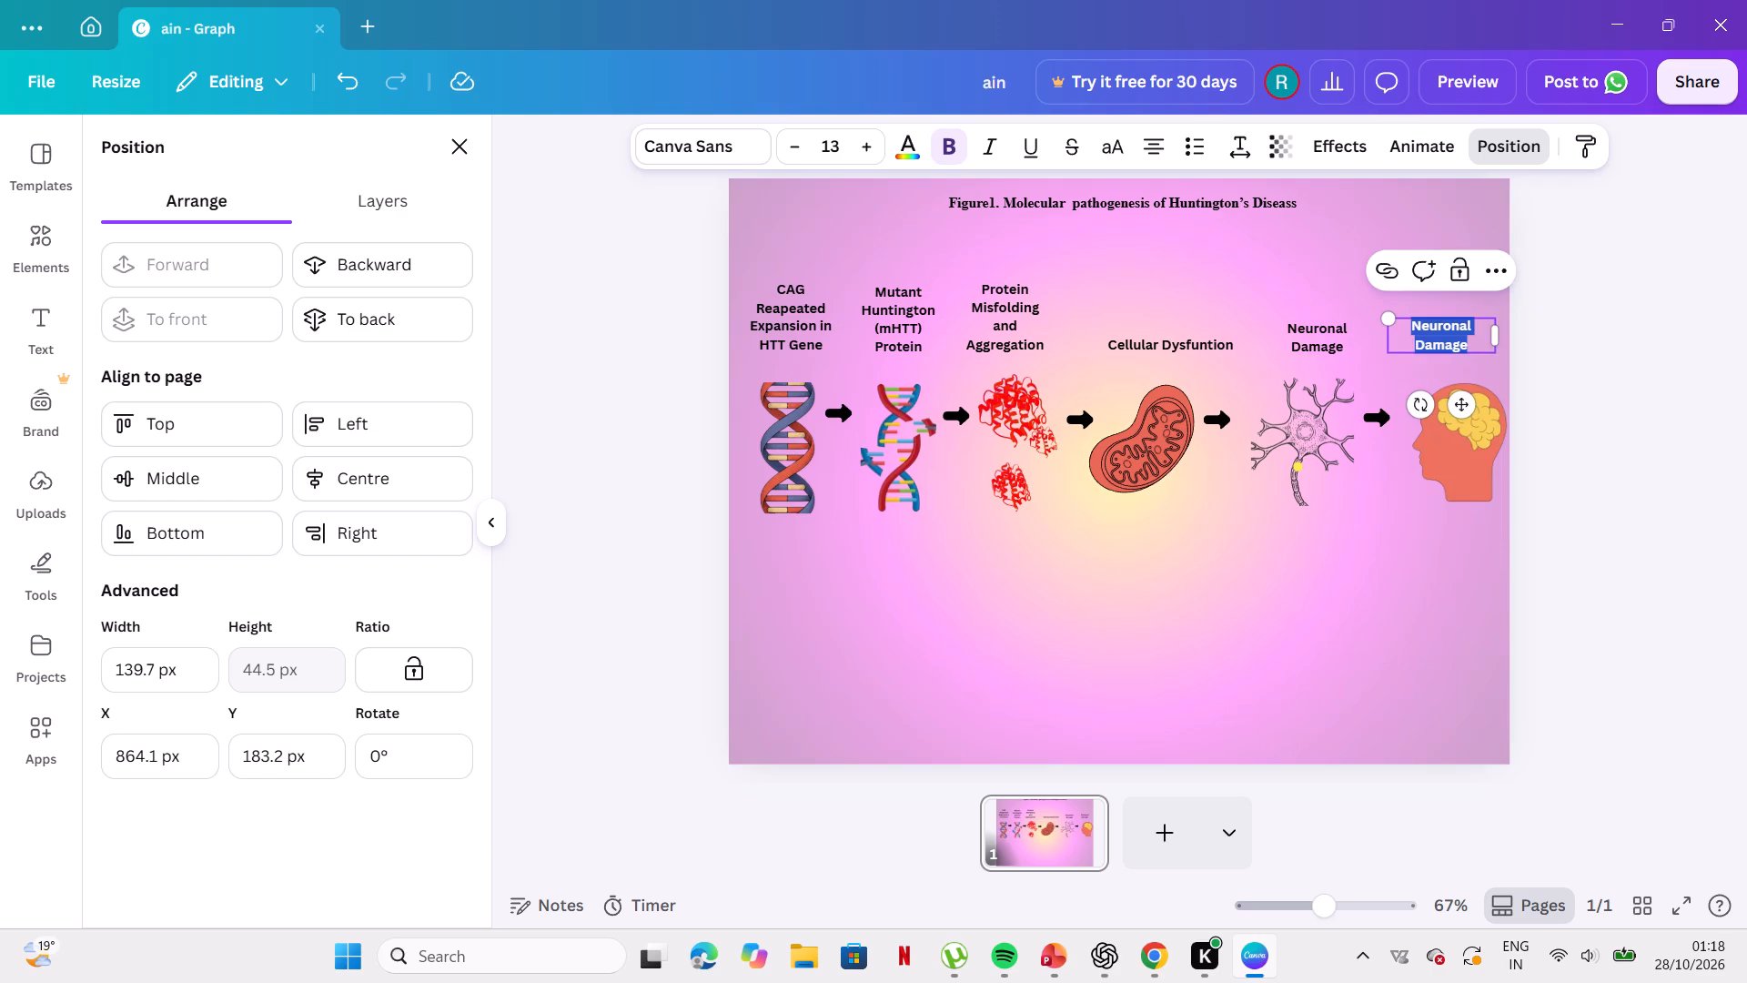
pyautogui.press('BackSpace')
pyautogui.press('c')
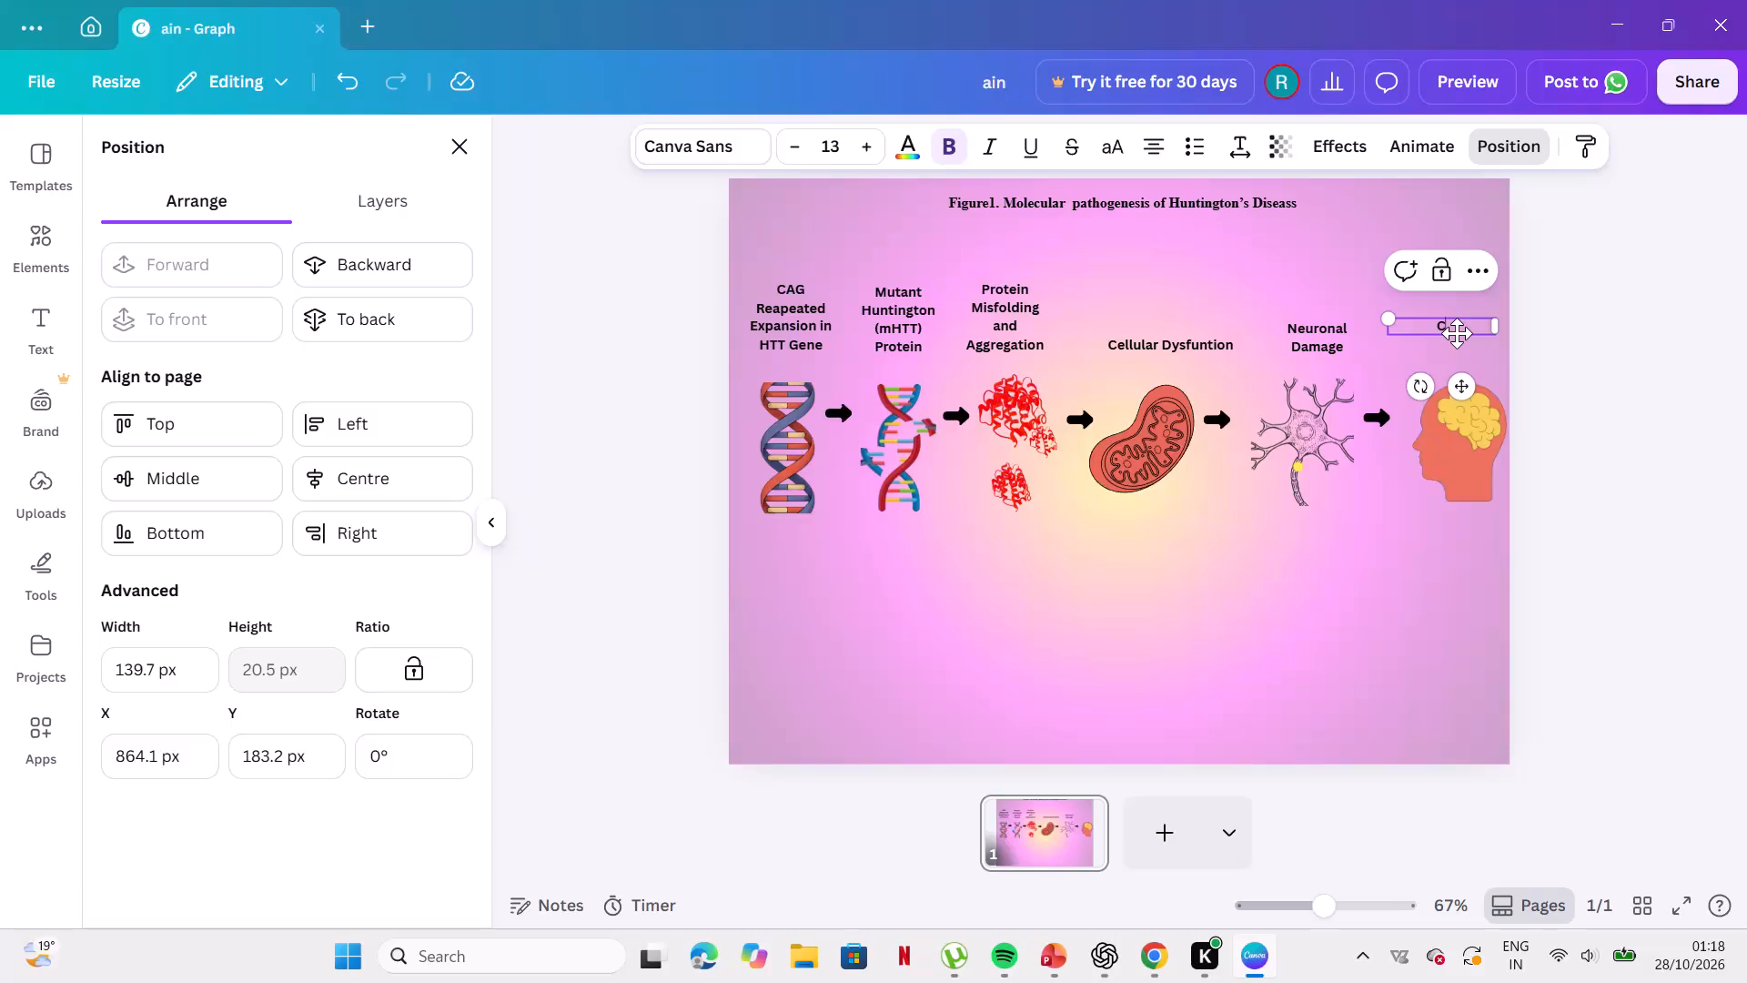
pyautogui.write('lin')
pyautogui.write('ical')
pyautogui.press('space')
pyautogui.press('m')
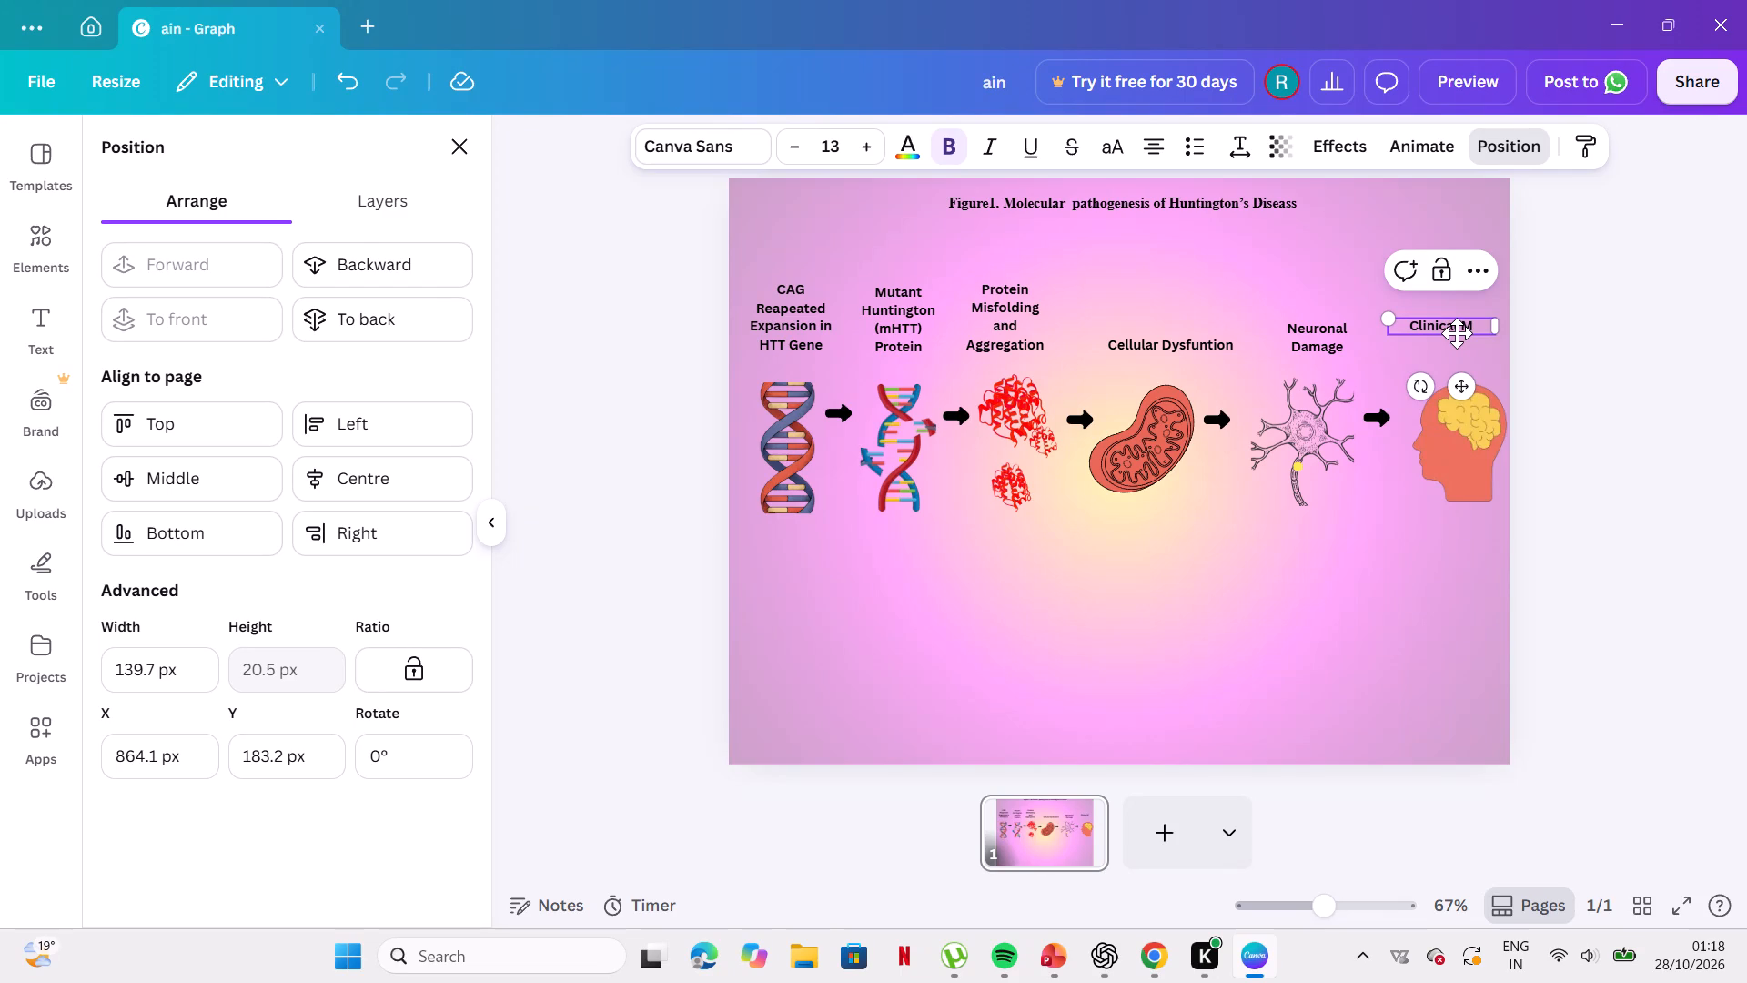
pyautogui.write('ani')
pyautogui.write('fes')
pyautogui.write('tat')
pyautogui.write('ion')
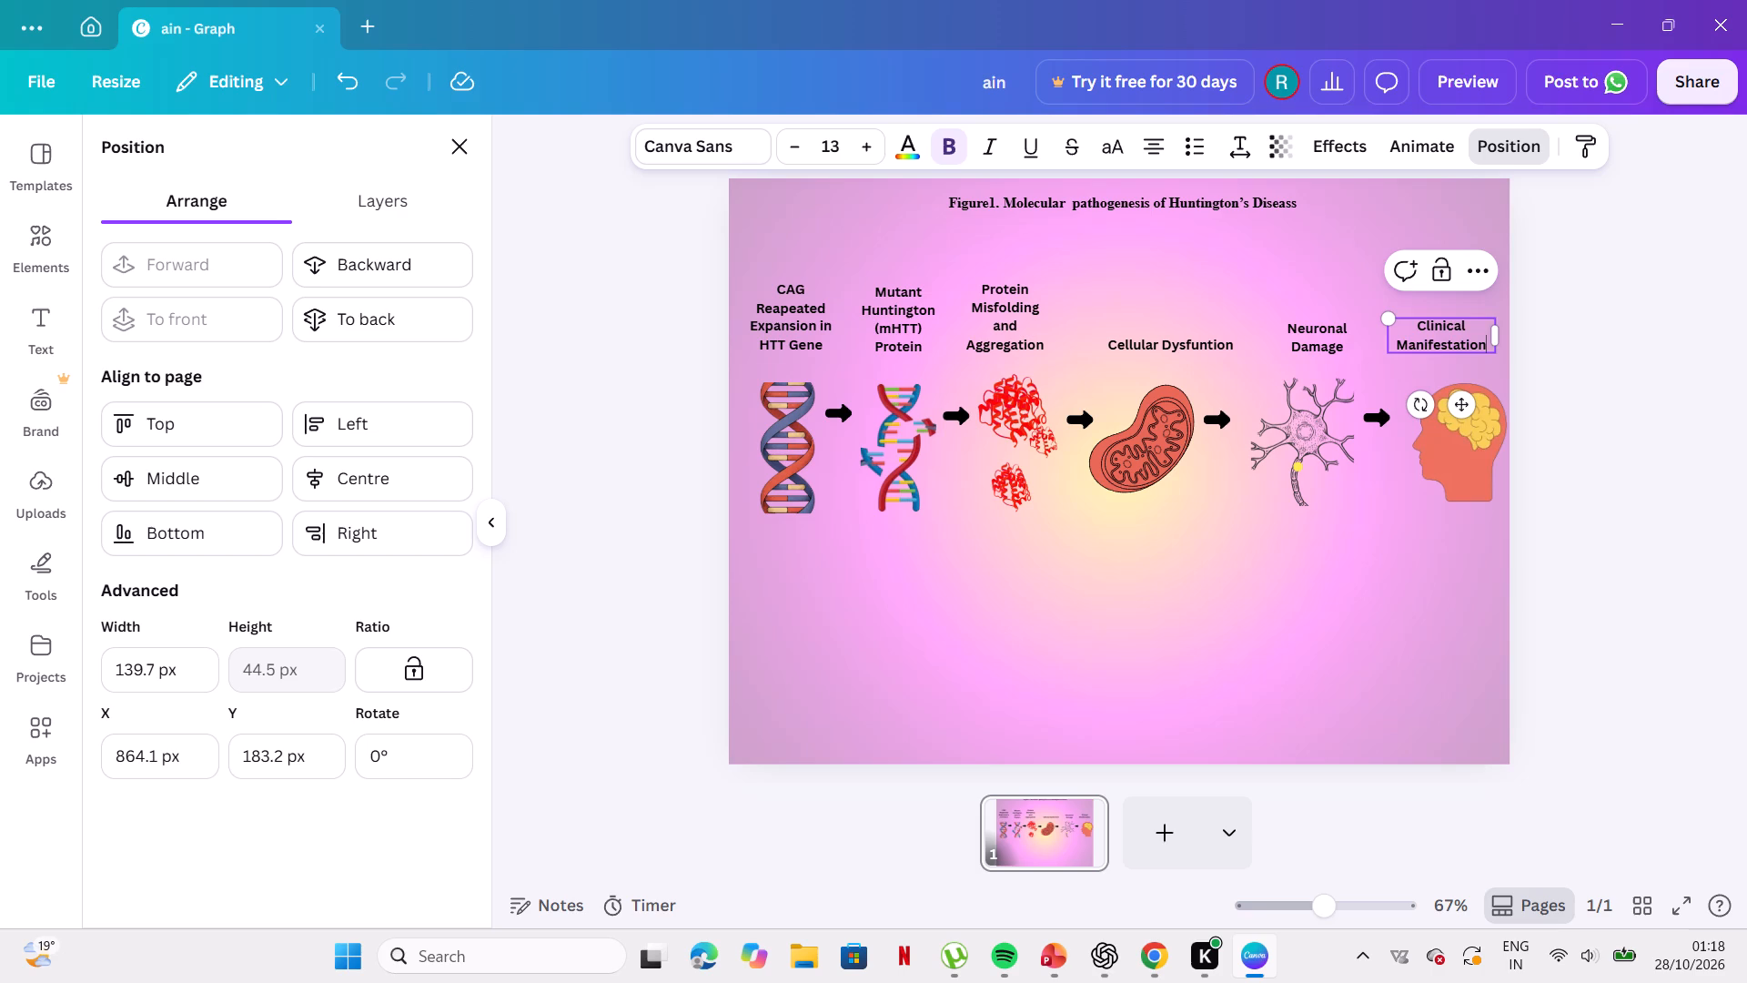
pyautogui.press('s')
# Widen the Clinical Manifestations text box to about 156 px, leaving no stray characters after the text.
pyautogui.press('space')
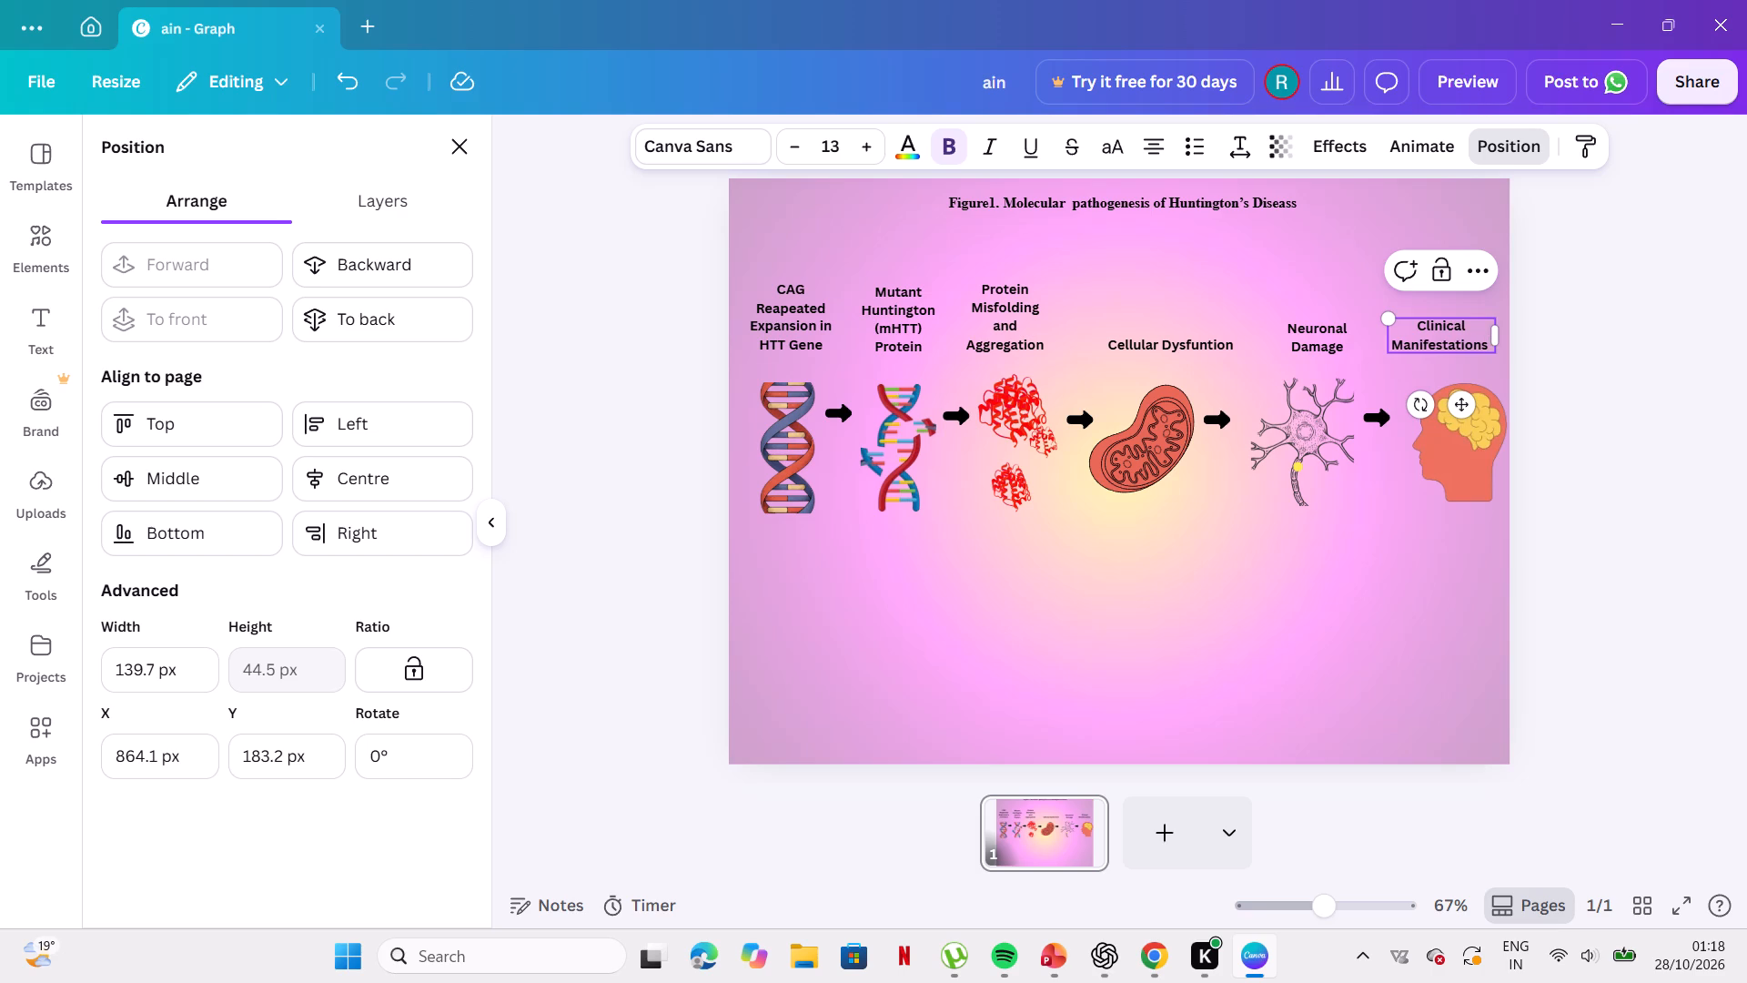
pyautogui.press('f')
pyautogui.press('space')
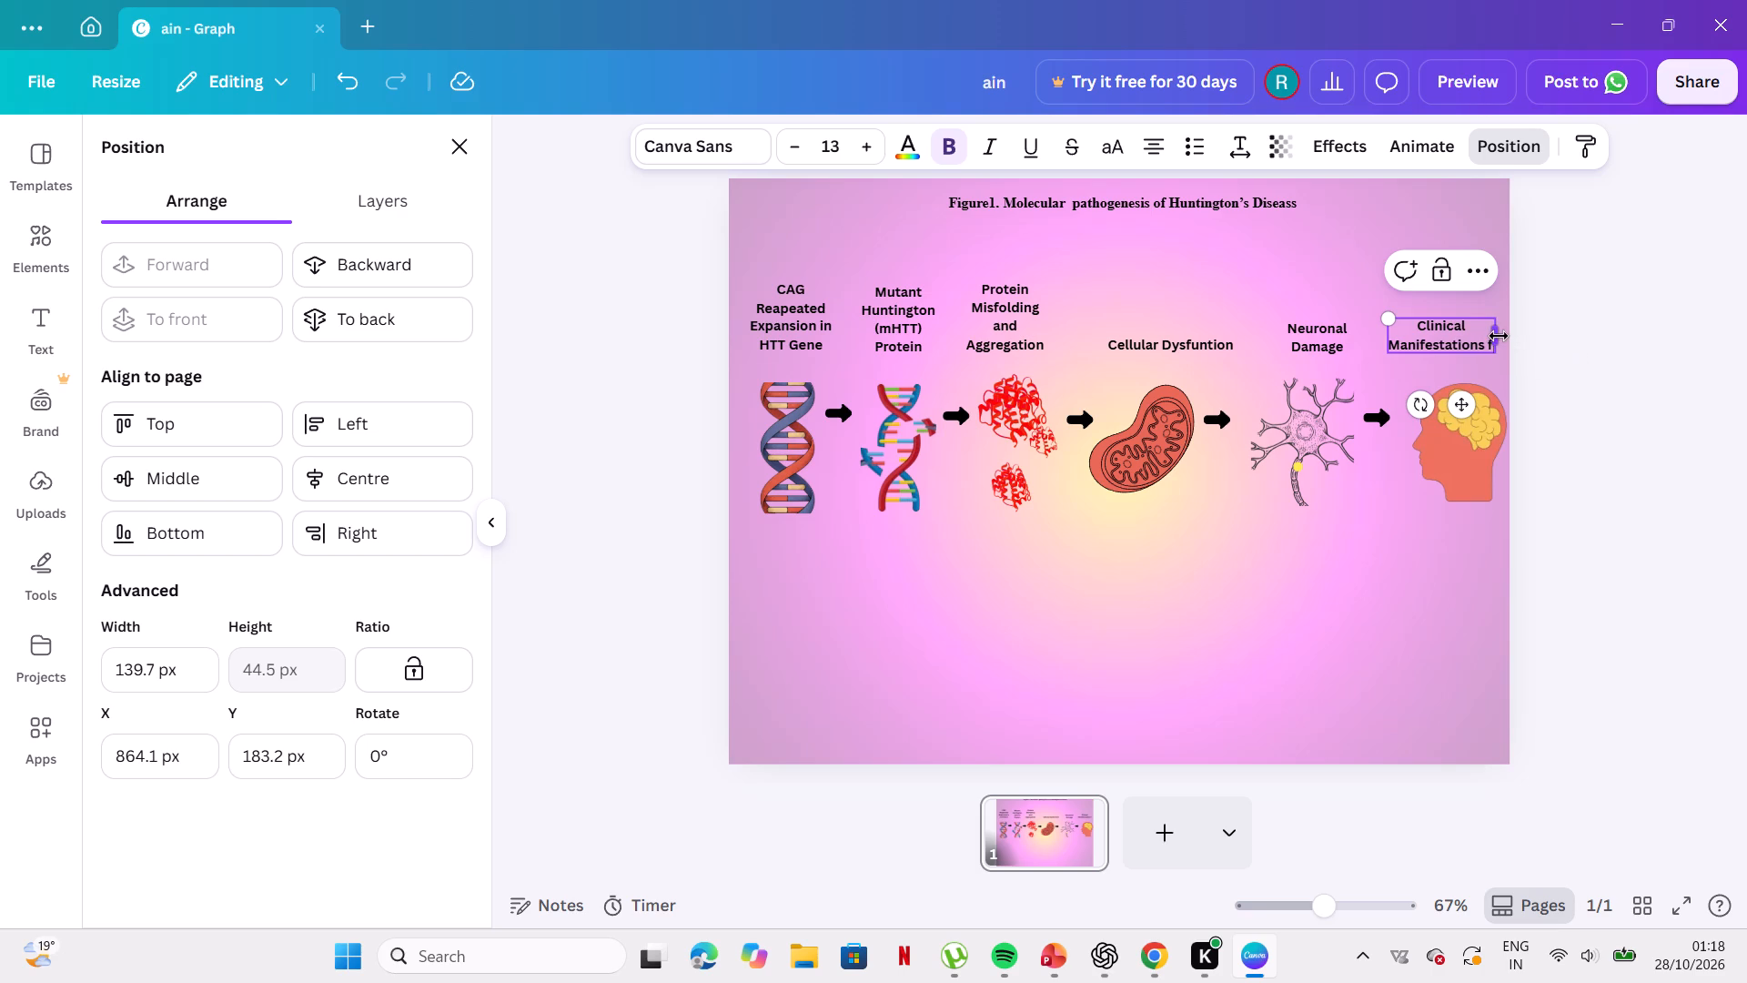
pyautogui.click(1498, 338)
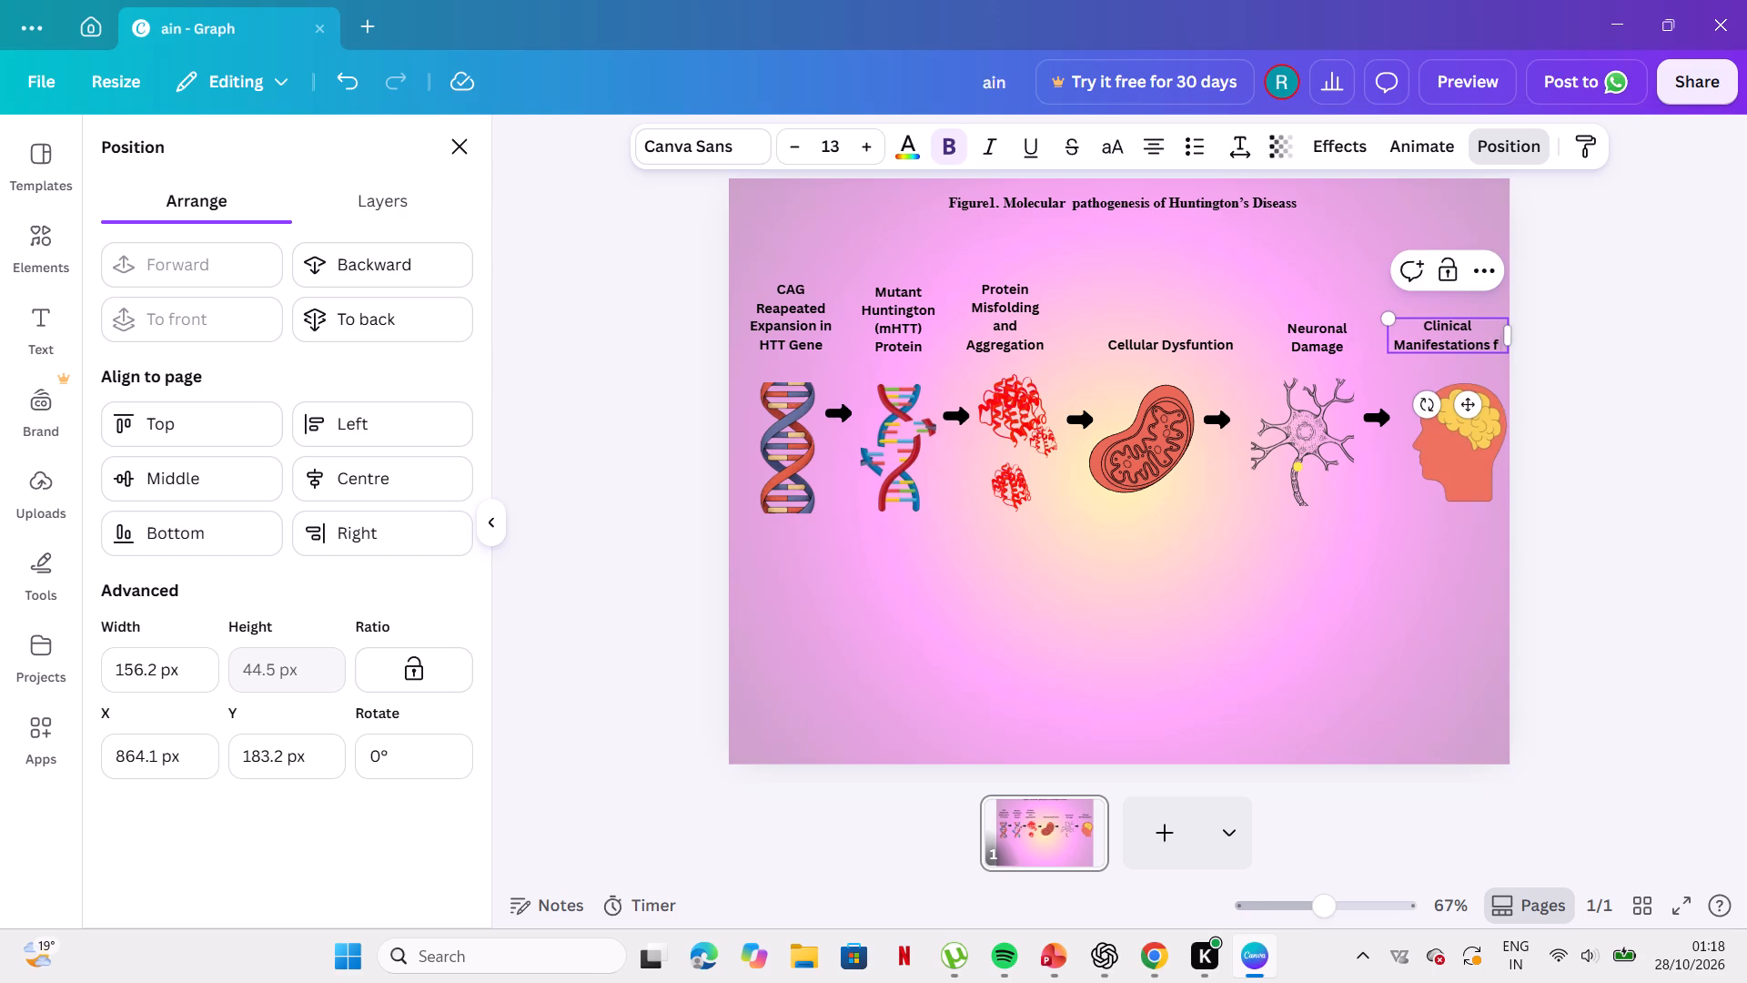
pyautogui.click(1501, 341)
pyautogui.press('BackSpace')
pyautogui.press('BackSpace')
# Extend the Clinical Manifestations caption with "of Huntington's Disease".
pyautogui.press('o')
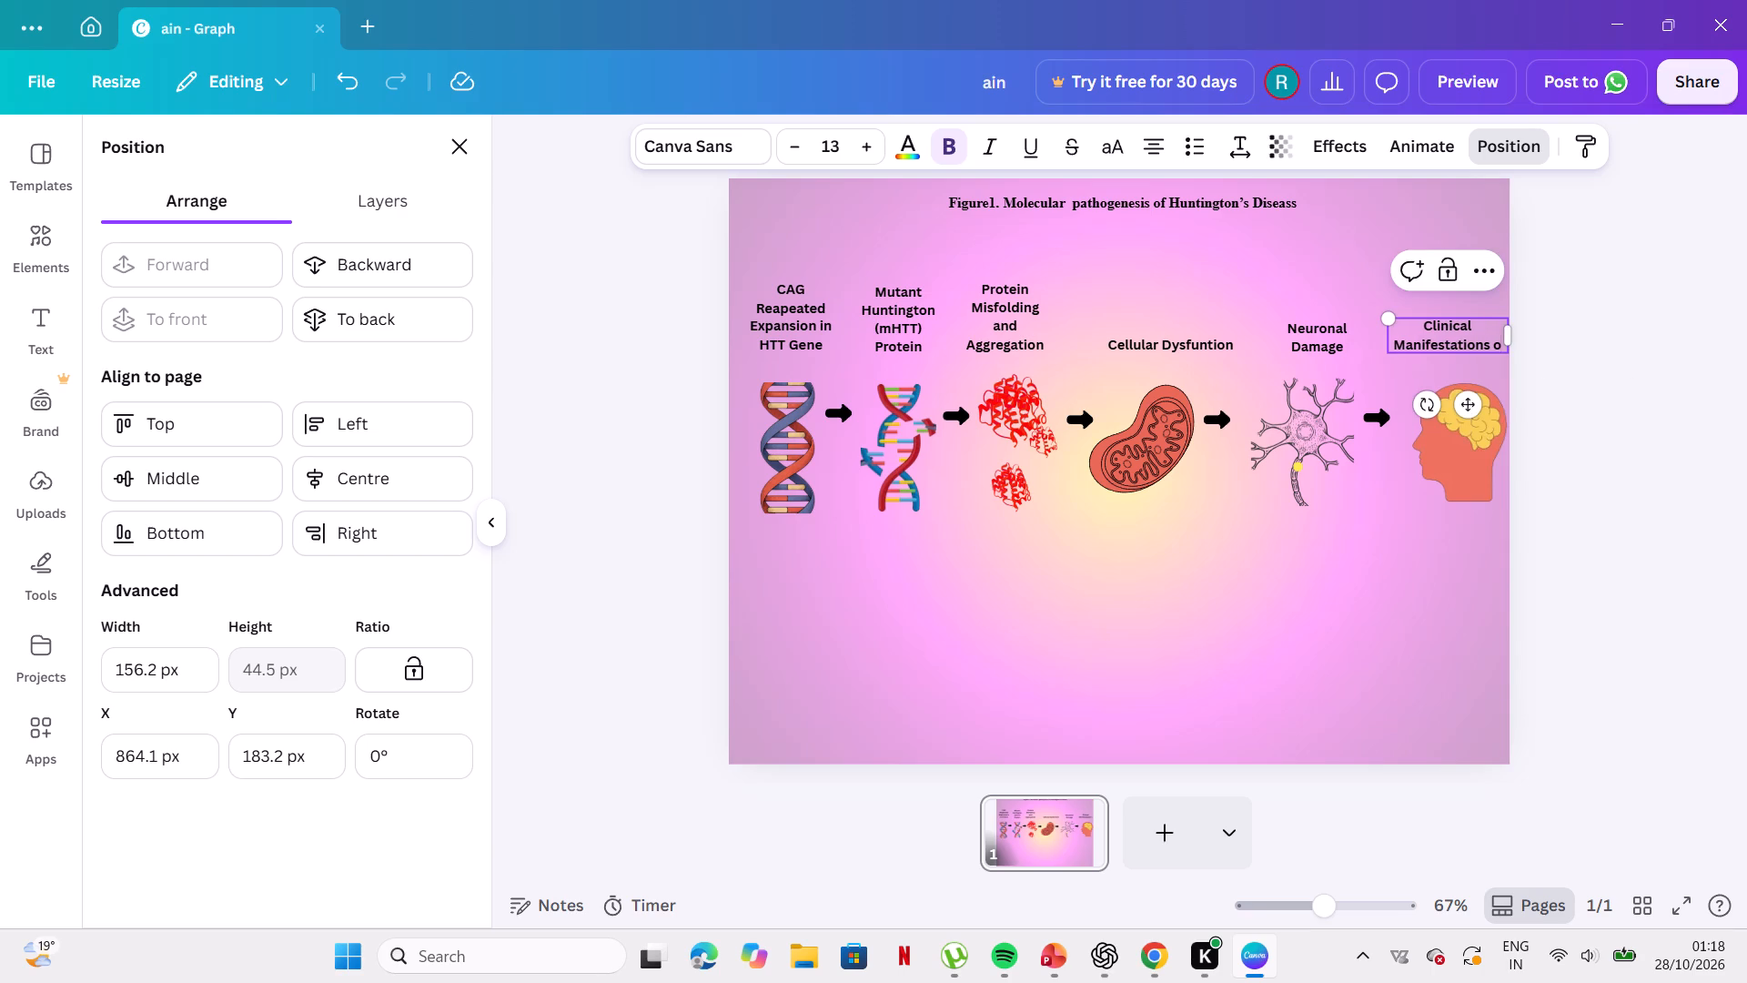
pyautogui.write('f')
pyautogui.press('space')
pyautogui.press('h')
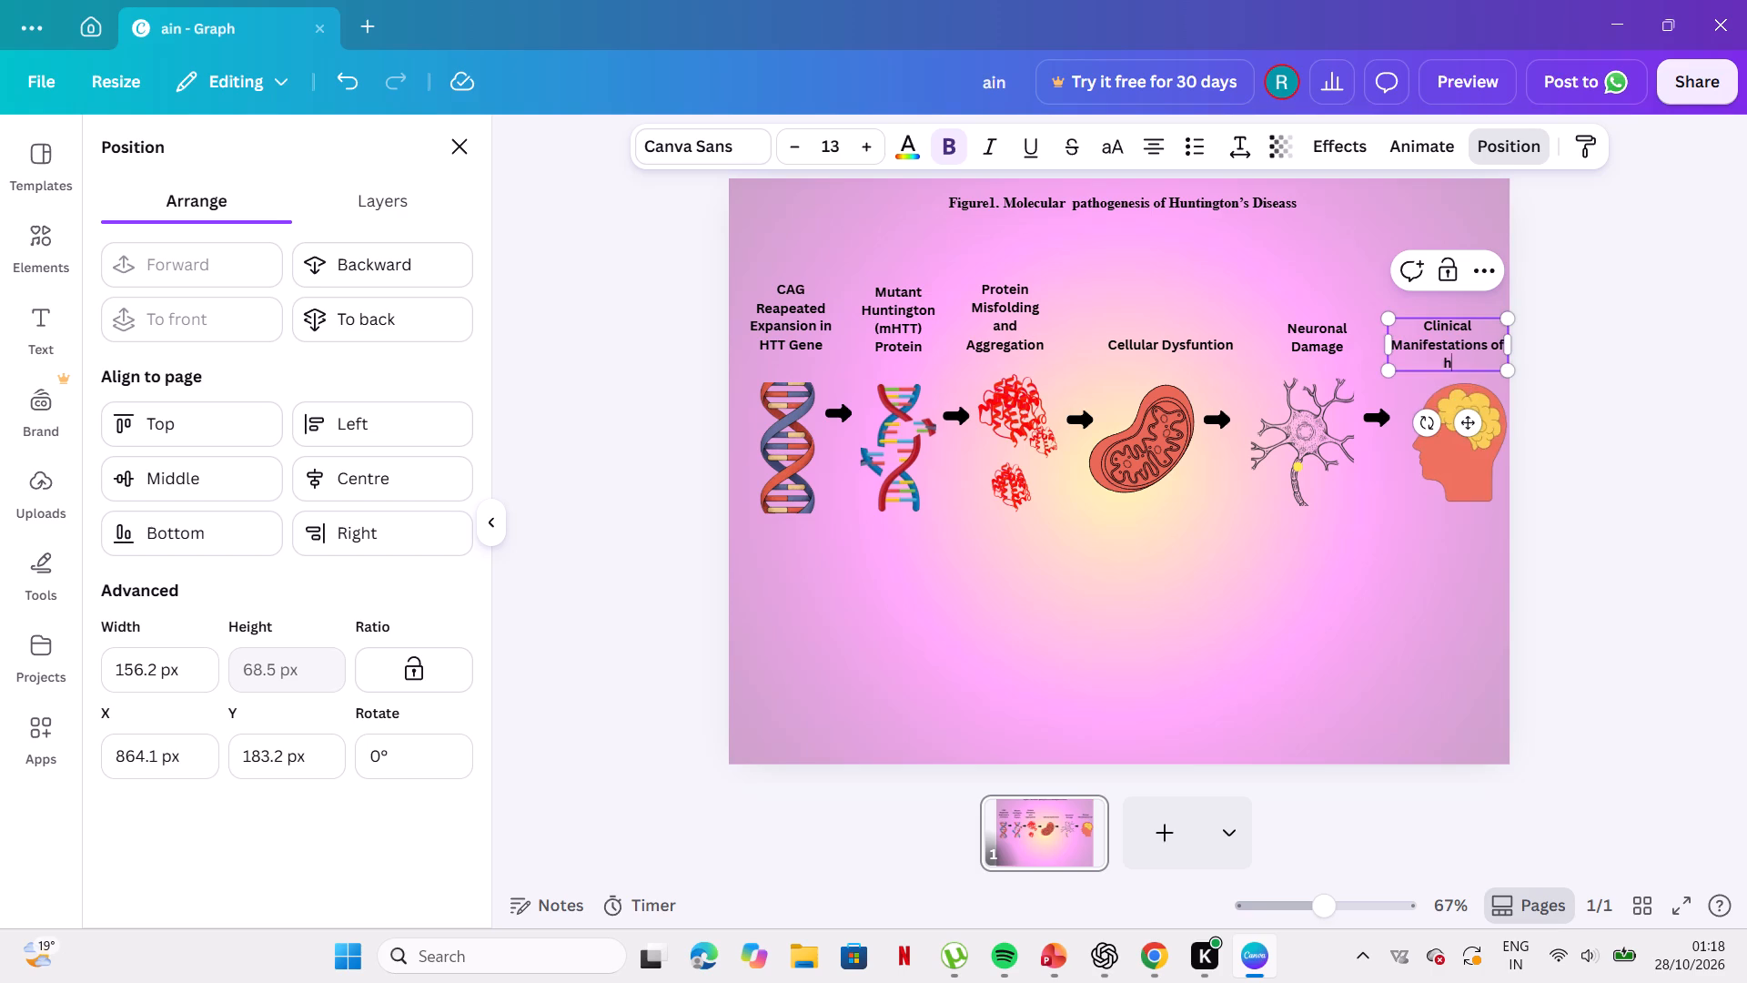
pyautogui.press('BackSpace')
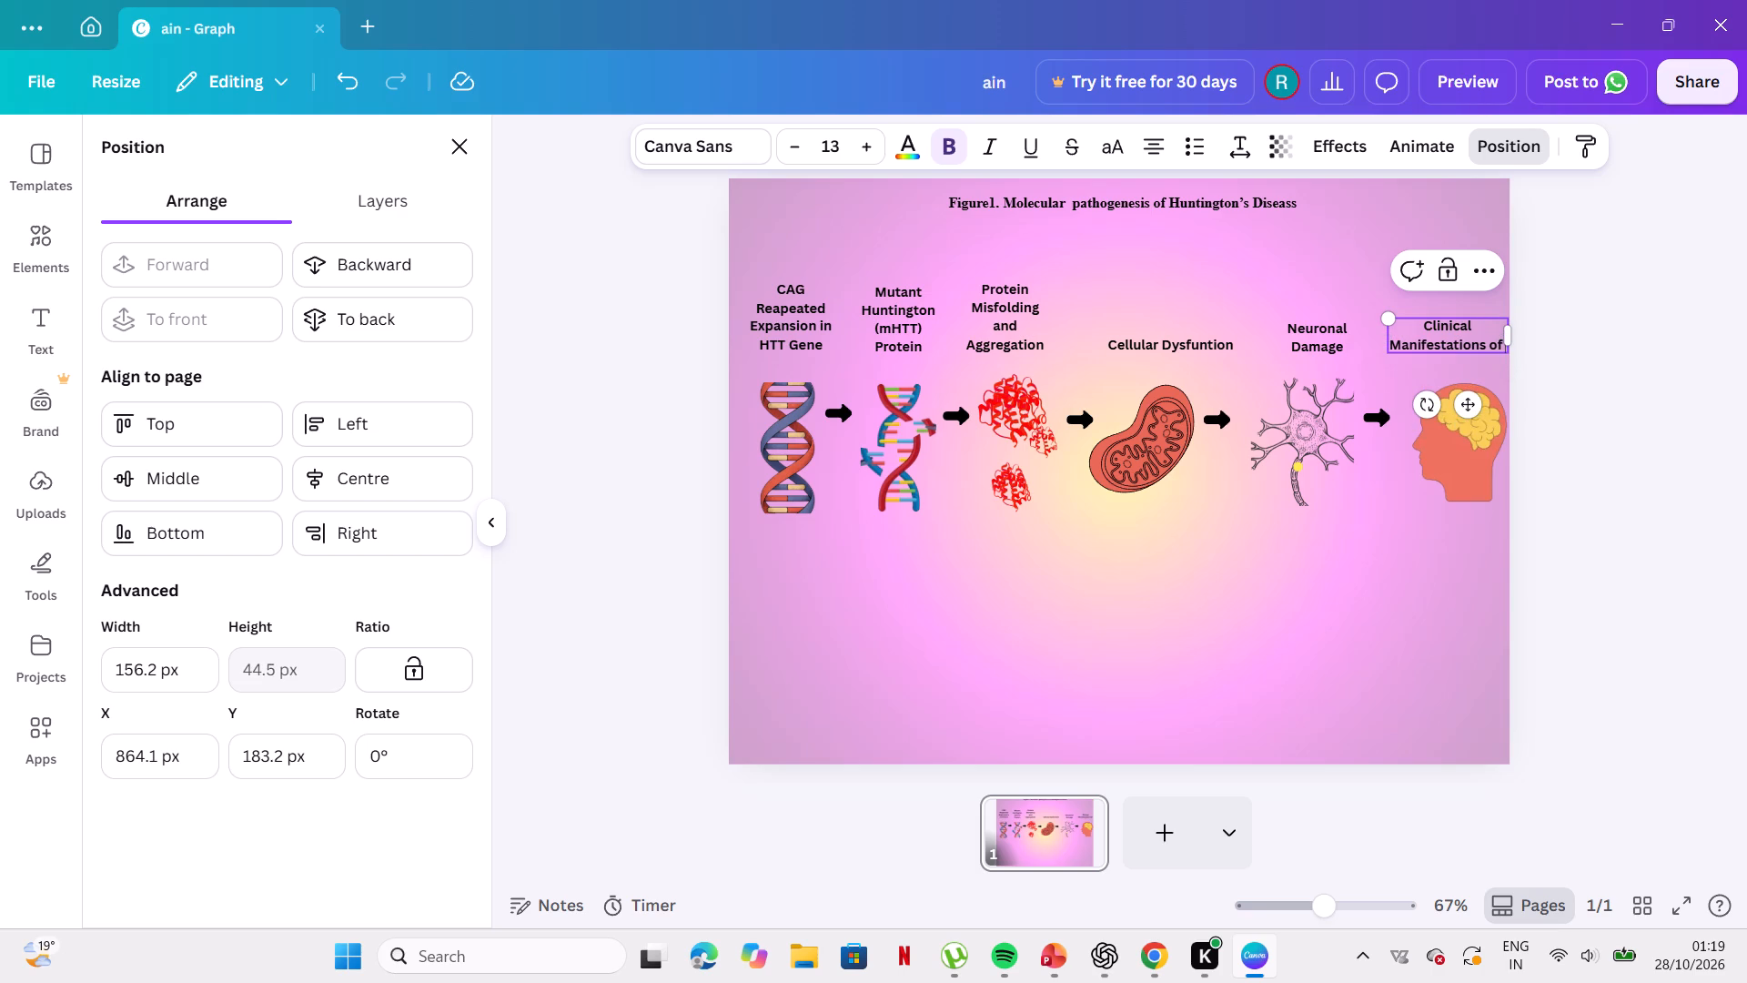
pyautogui.press('h')
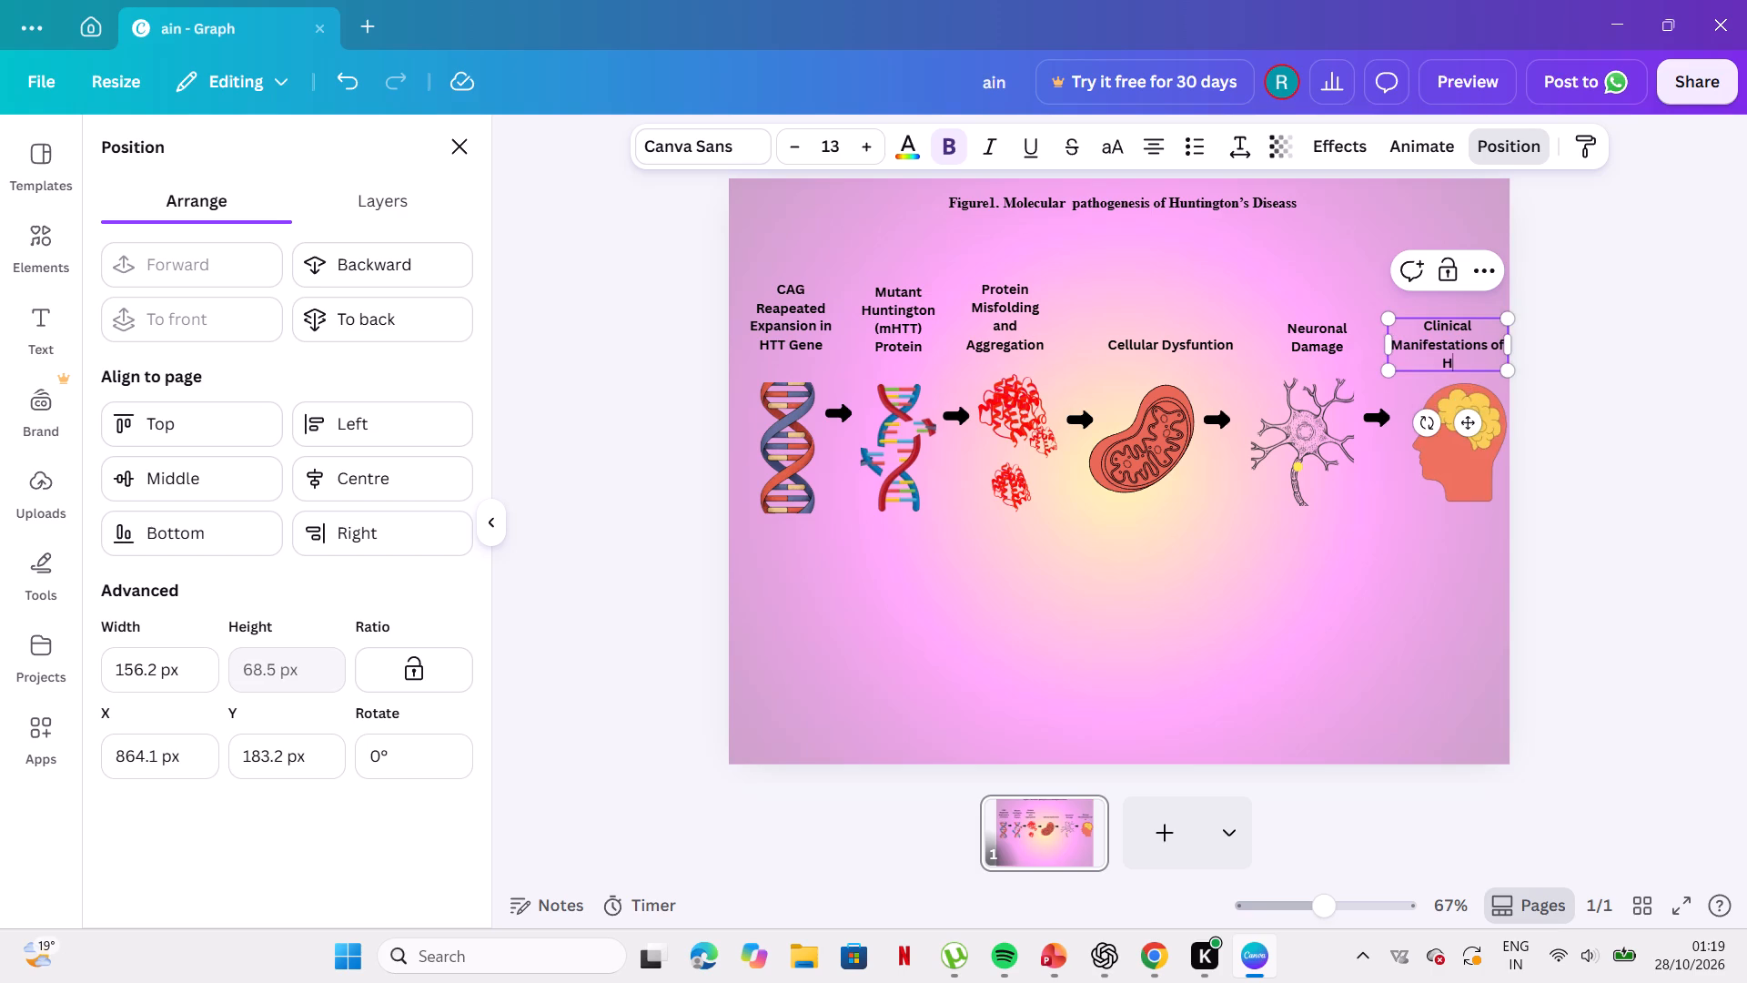
pyautogui.press('u')
pyautogui.press('n')
pyautogui.press('t')
pyautogui.write('in')
pyautogui.press('g')
pyautogui.write('ton')
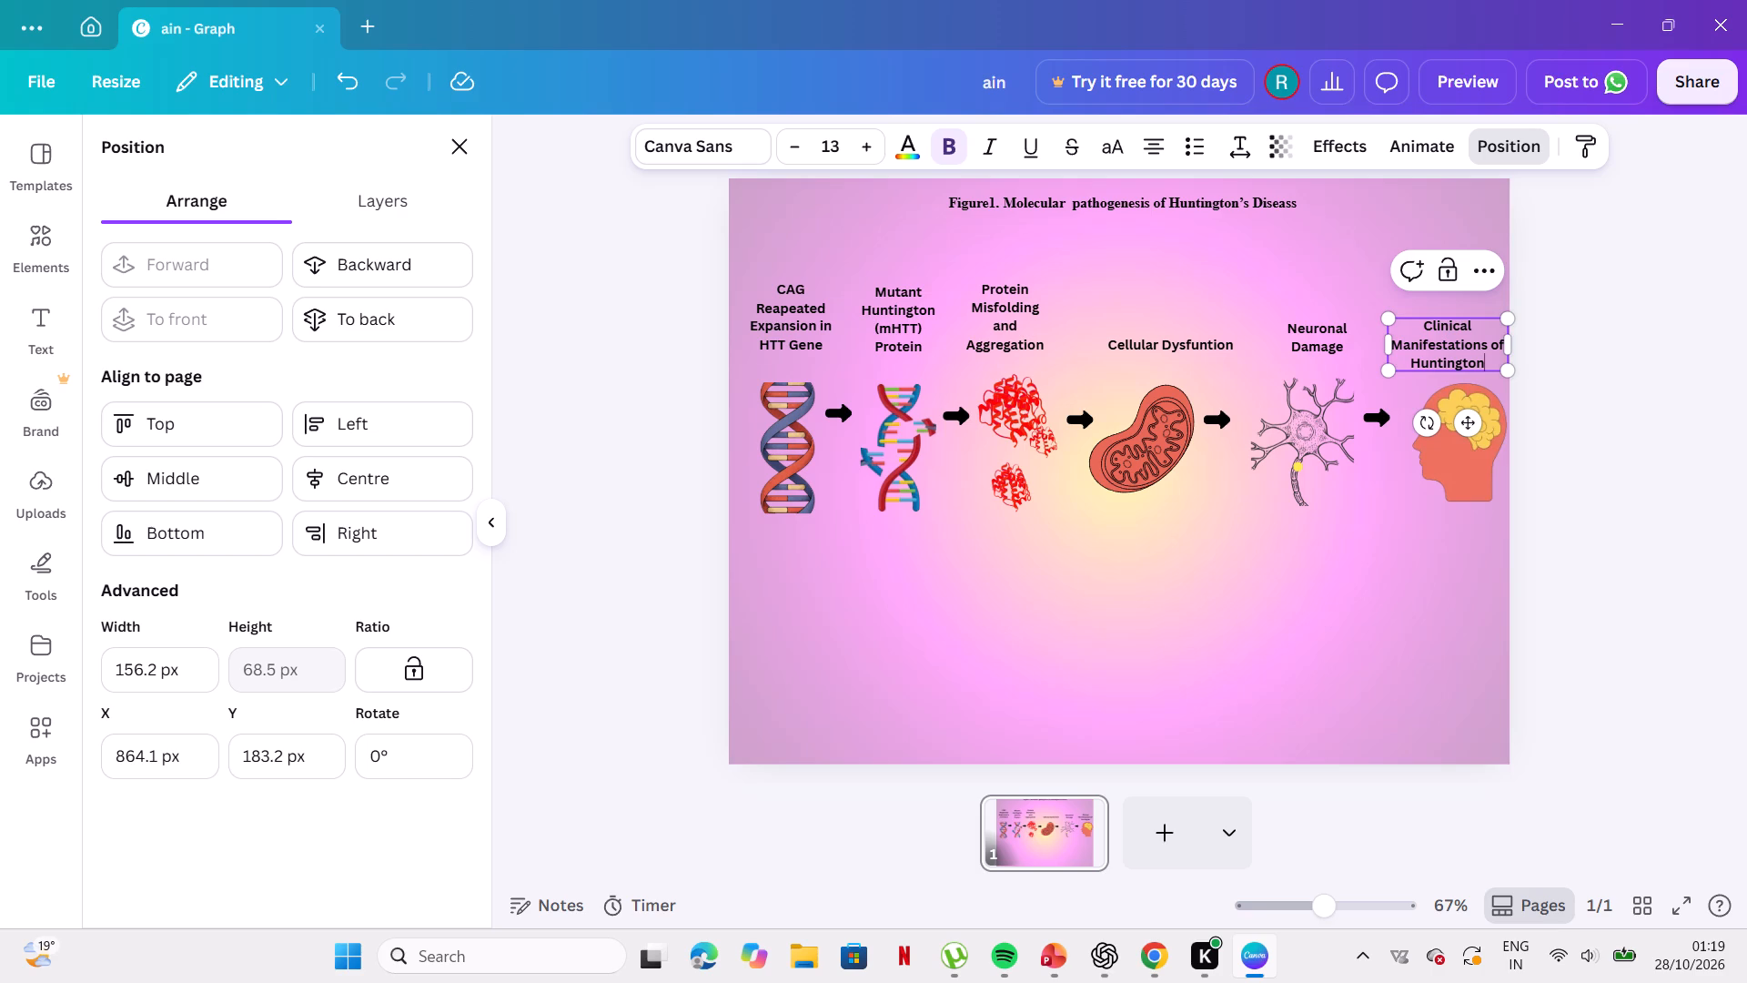
pyautogui.press("'")
pyautogui.press('s')
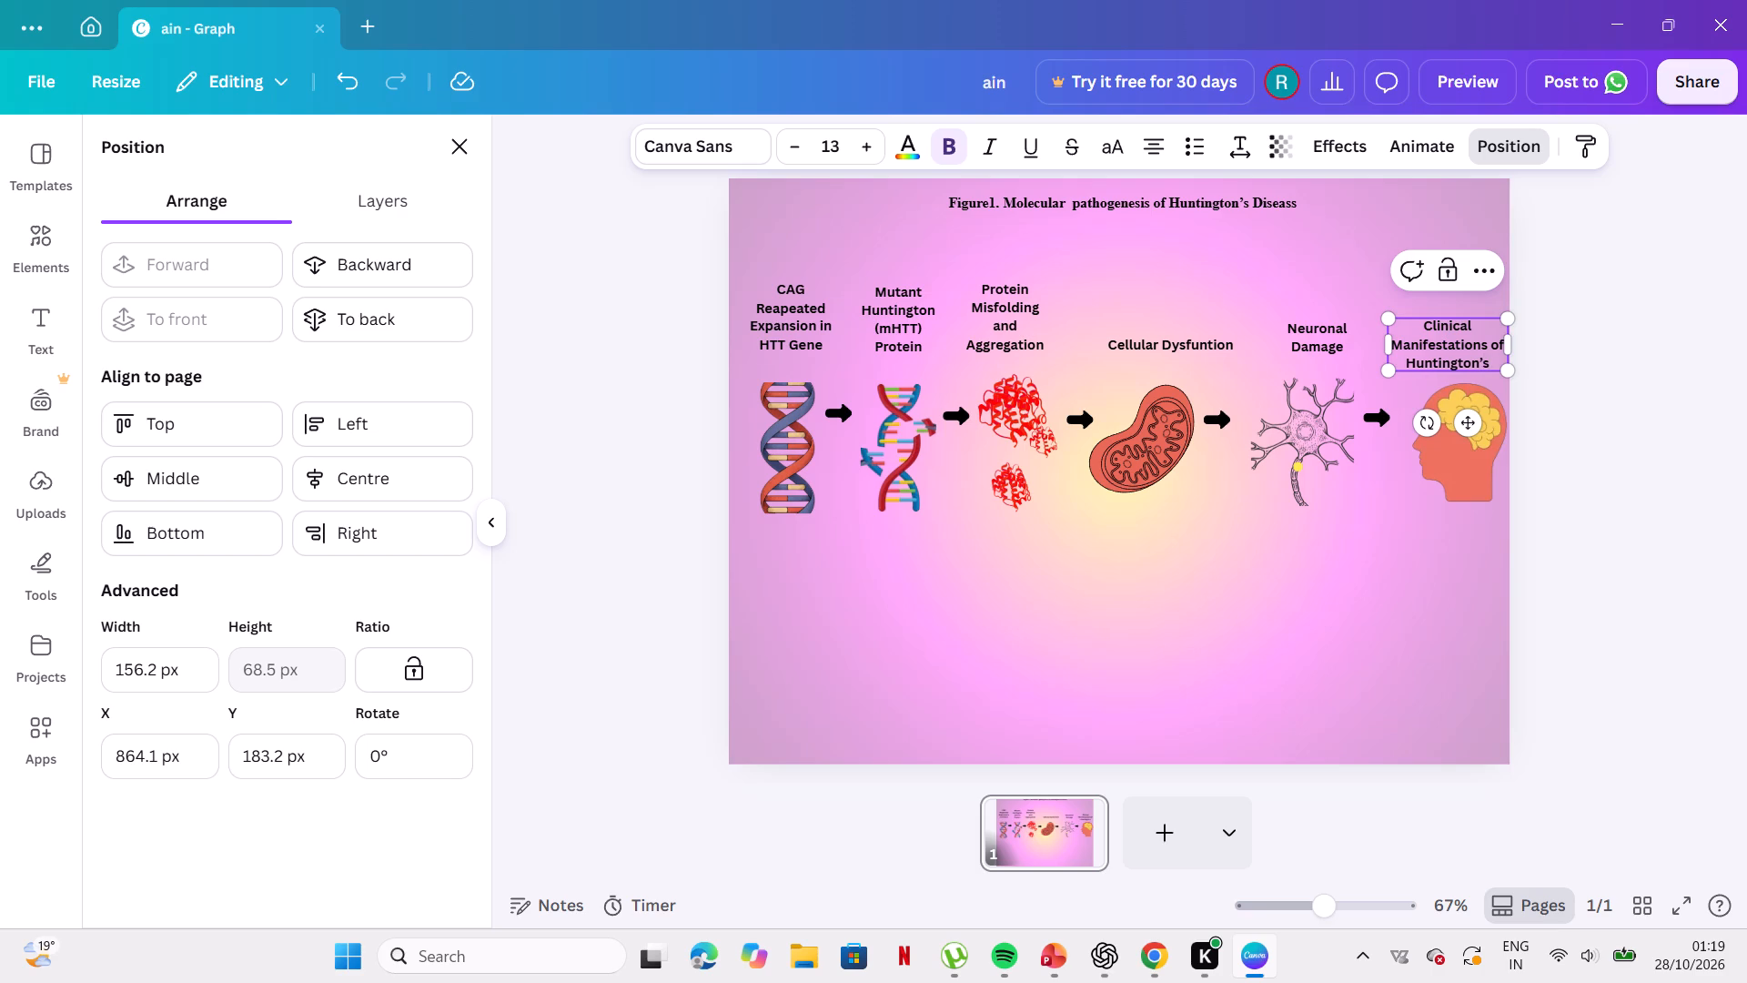
pyautogui.press('space')
pyautogui.press('d')
pyautogui.press('i')
pyautogui.write('se')
pyautogui.press('a')
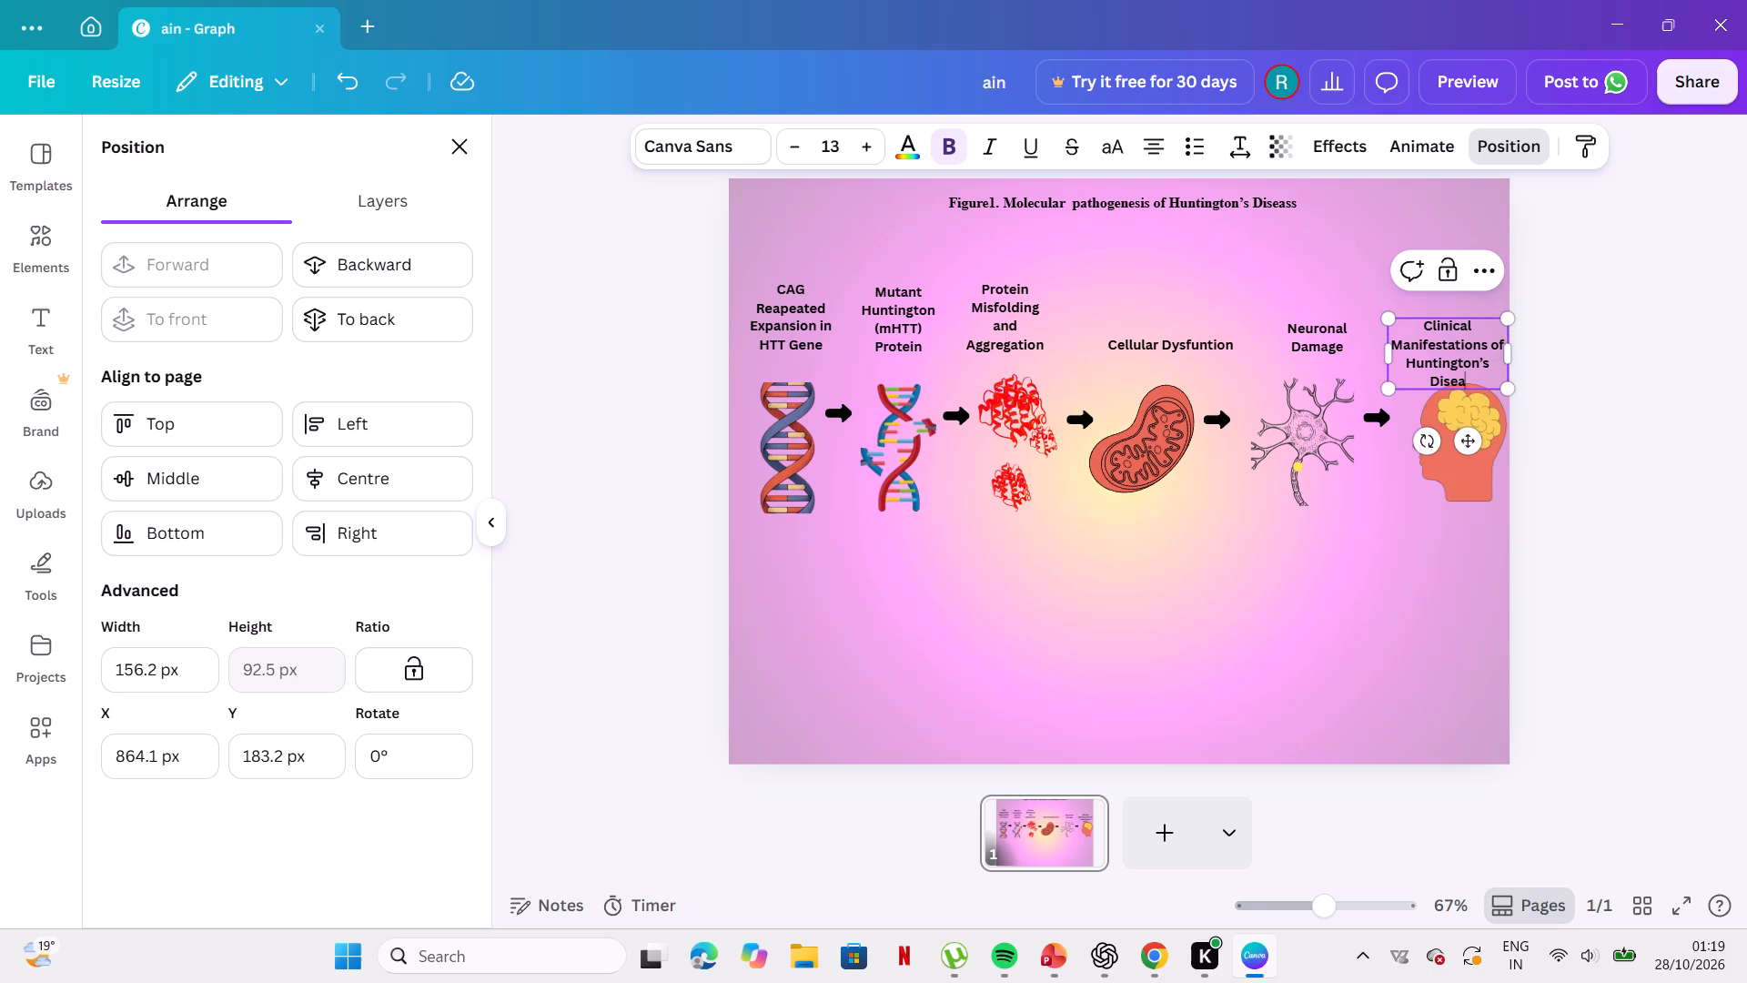
pyautogui.write('se')
# Raise the Clinical Manifestations of Huntington's Disease caption clear of the head, bottom-aligned with the neighbouring captions.
pyautogui.moveTo(1472, 445); pyautogui.dragTo(1465, 413)
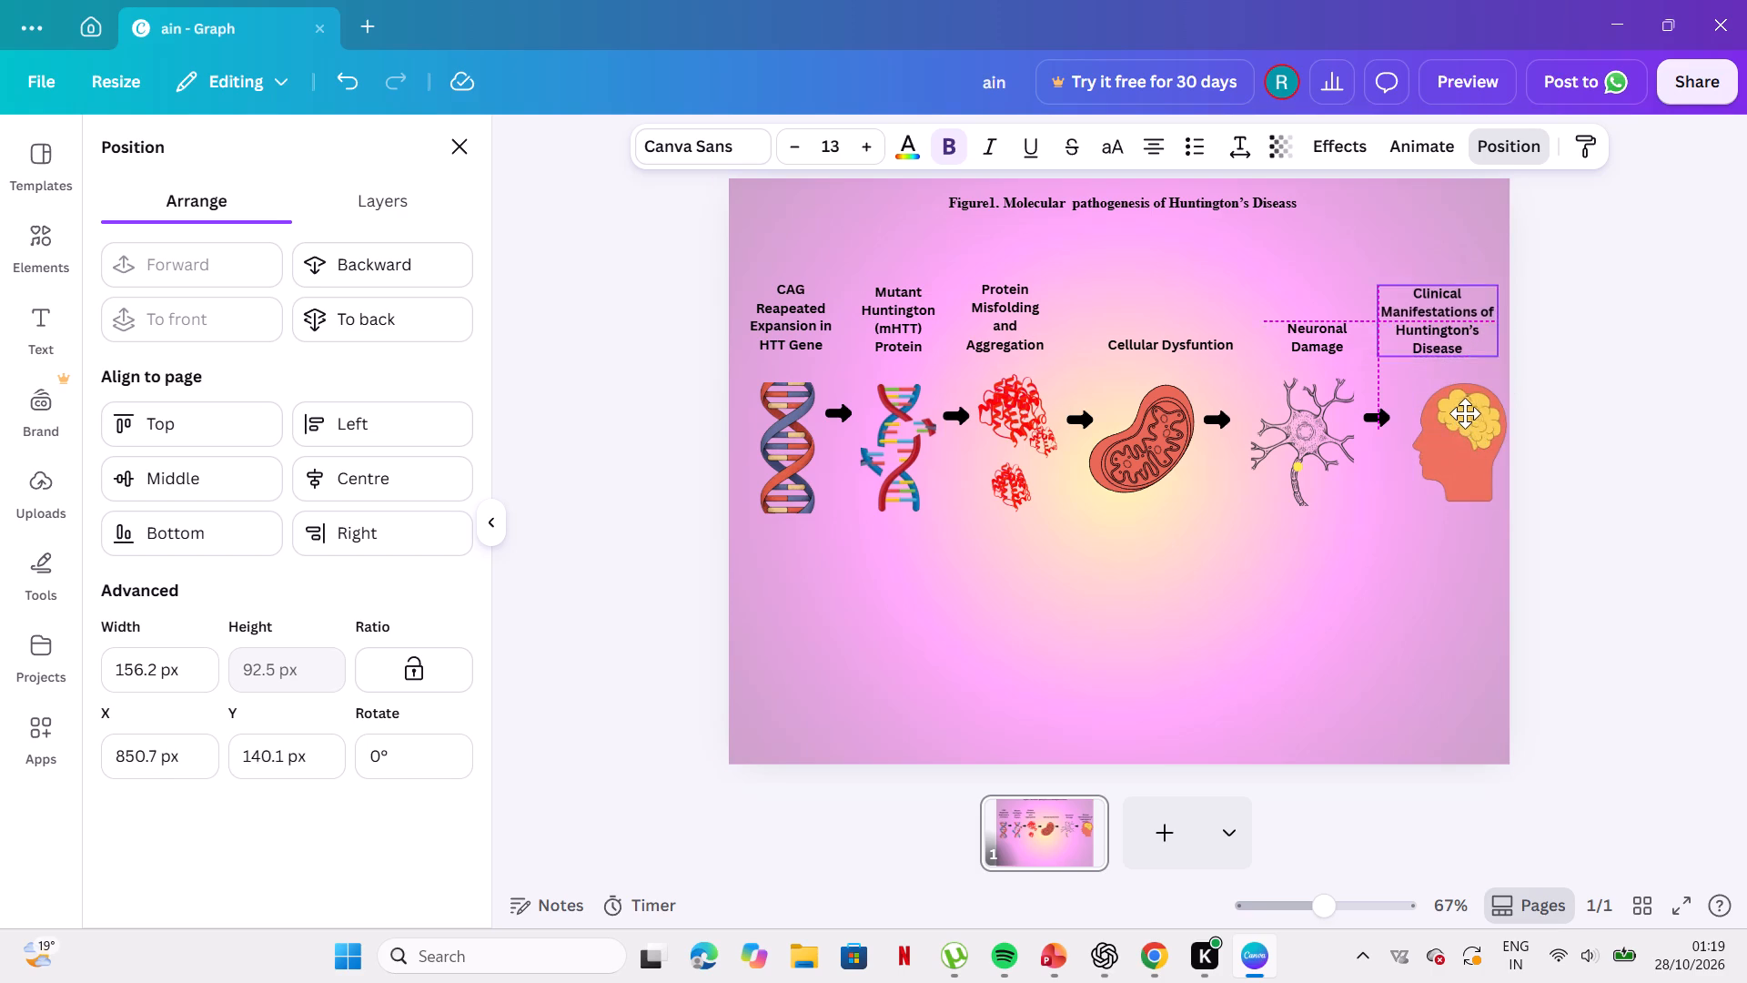
pyautogui.moveTo(1465, 413); pyautogui.dragTo(1462, 409)
pyautogui.click(1590, 374)
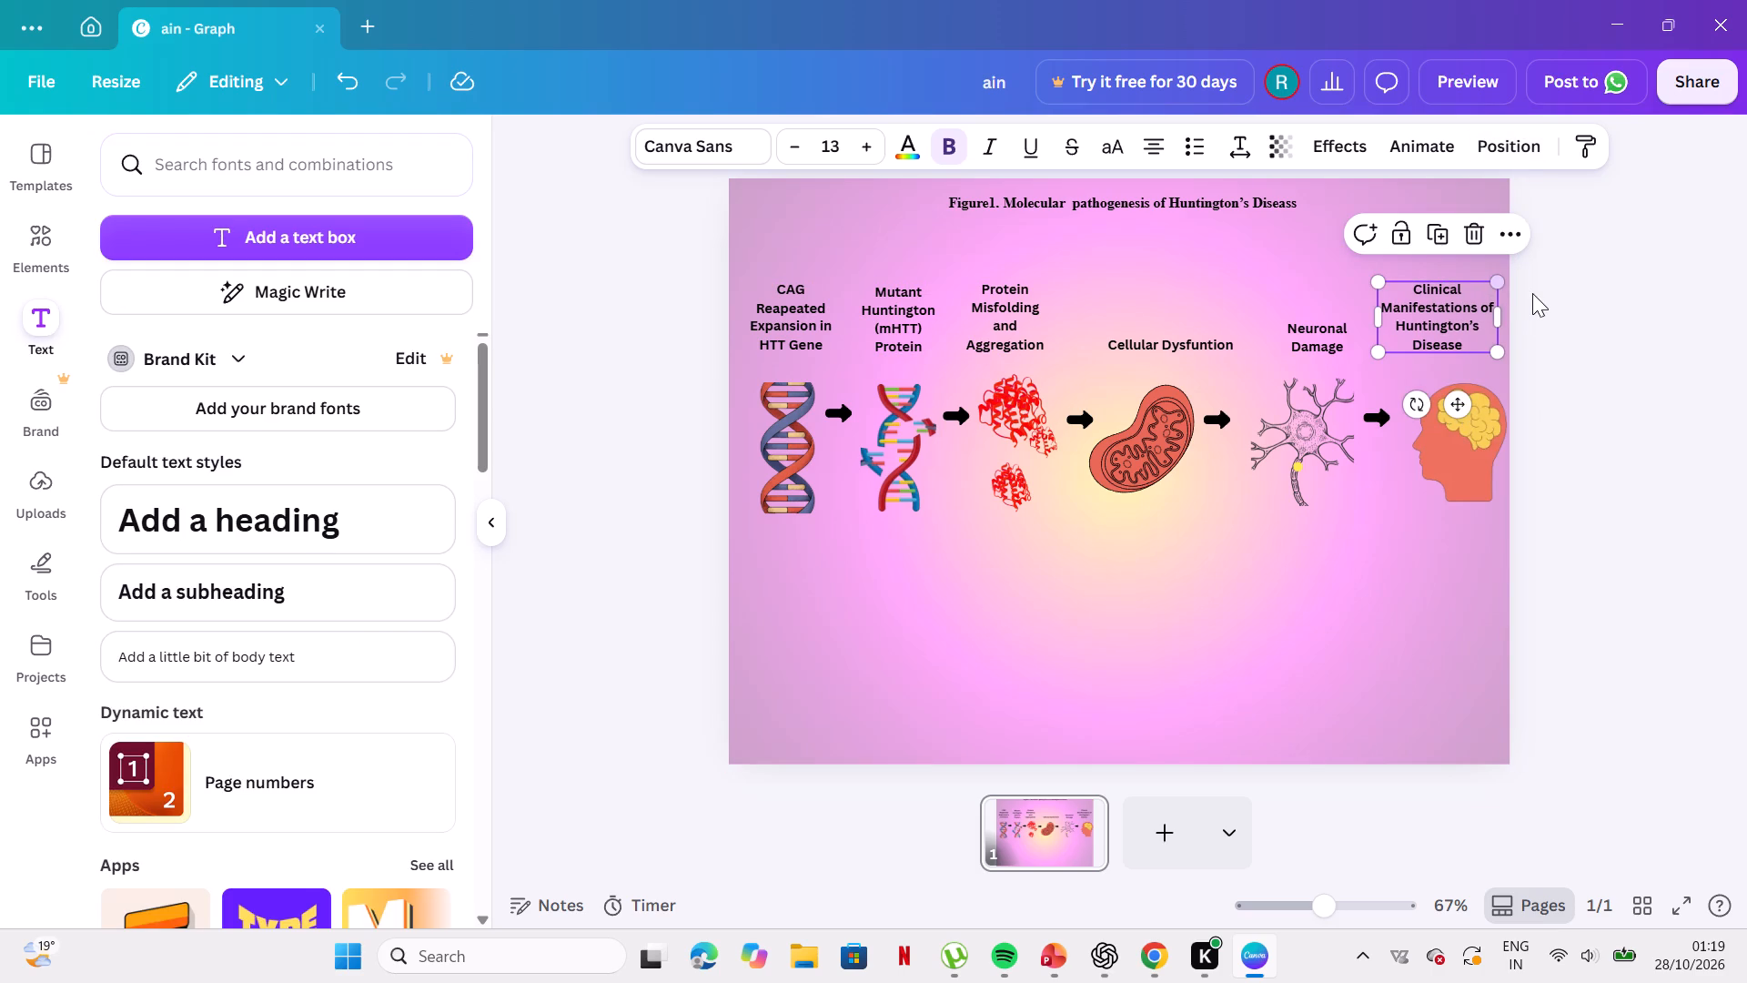
pyautogui.click(1532, 293)
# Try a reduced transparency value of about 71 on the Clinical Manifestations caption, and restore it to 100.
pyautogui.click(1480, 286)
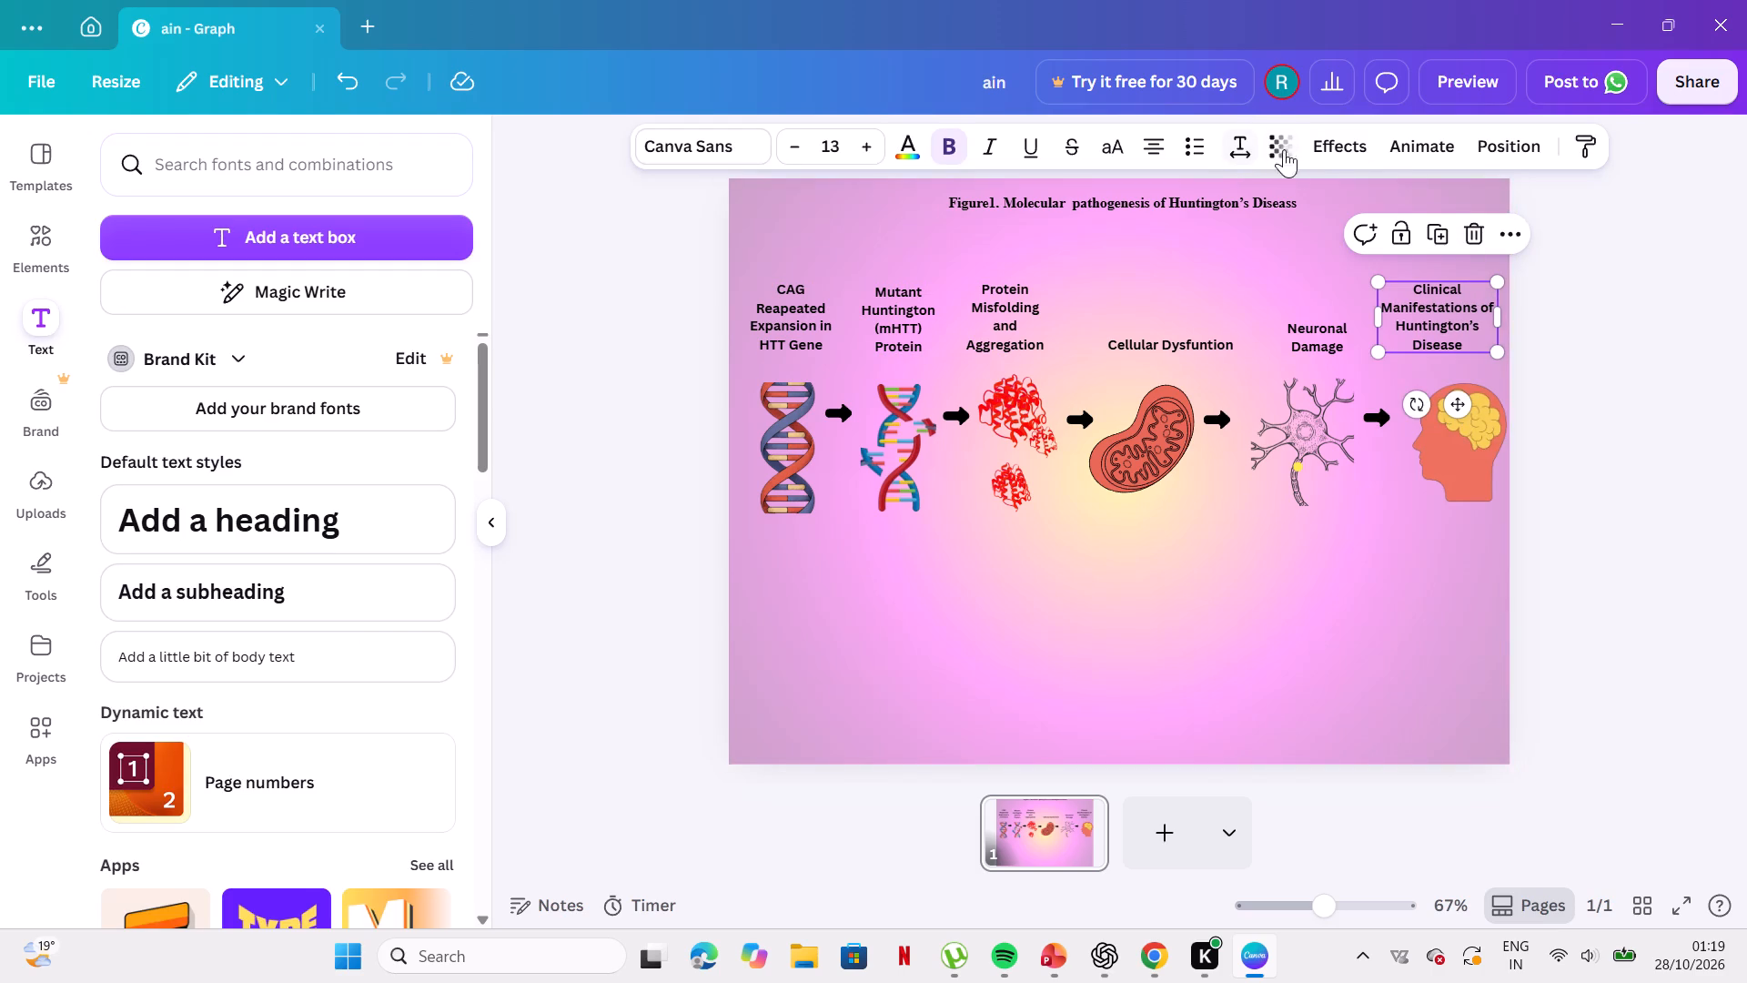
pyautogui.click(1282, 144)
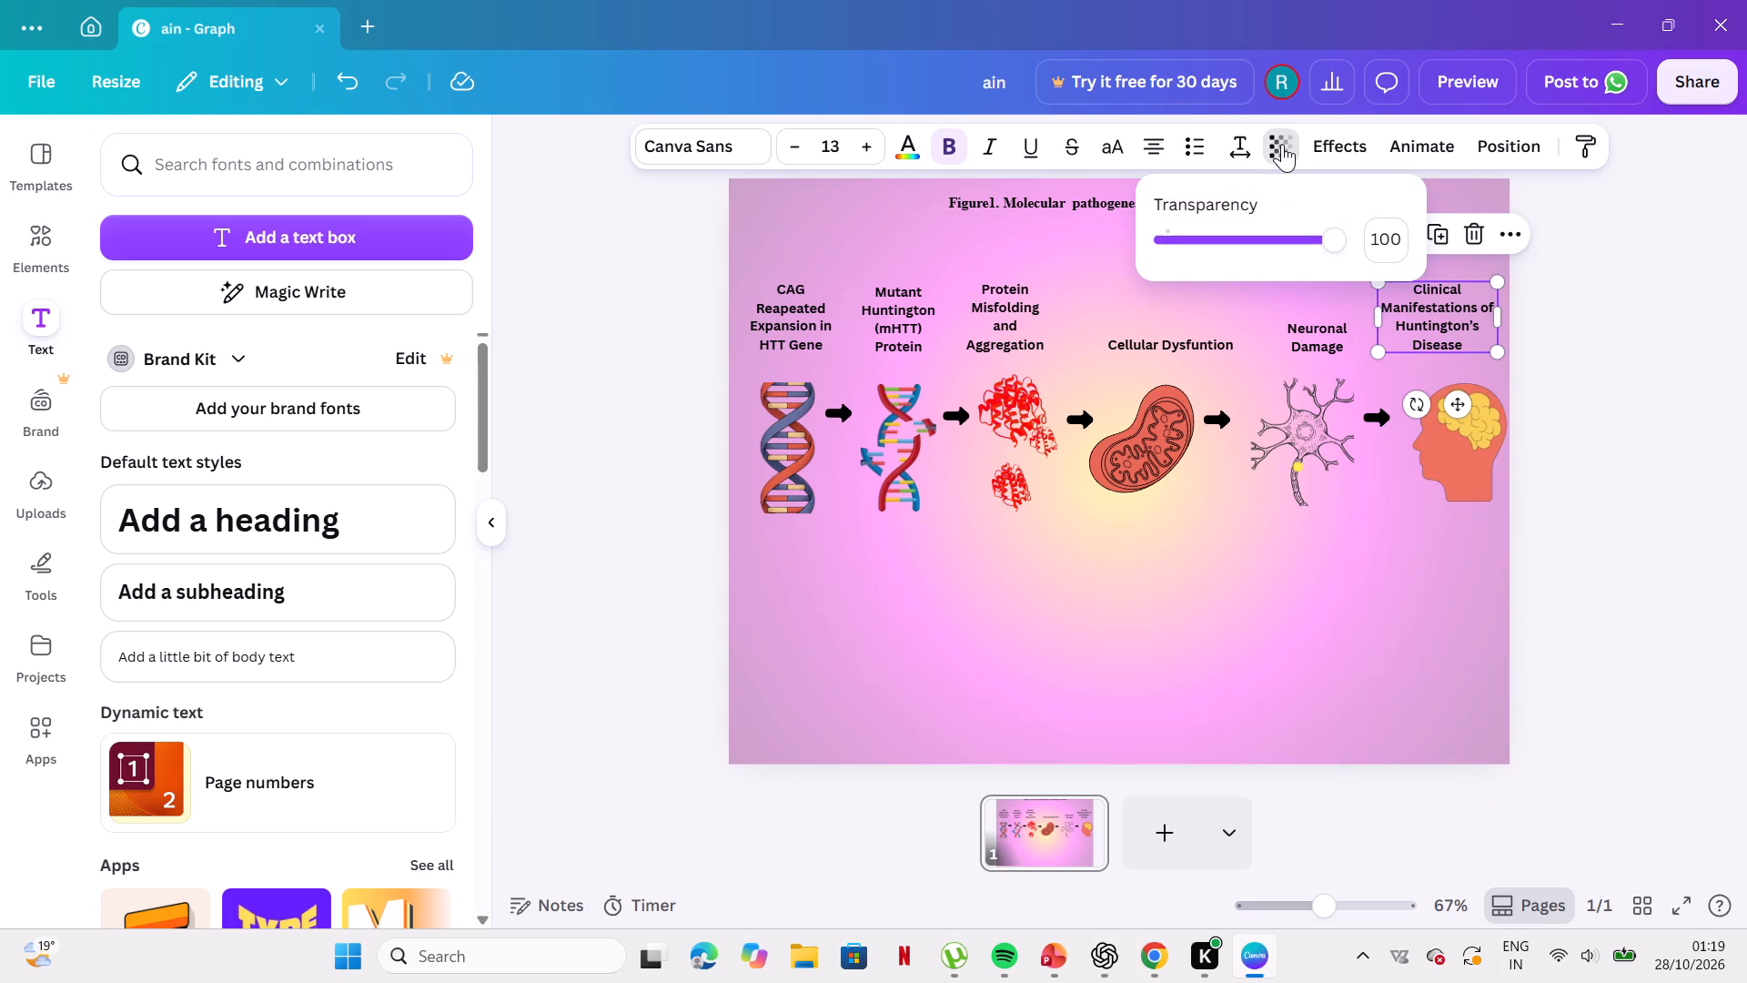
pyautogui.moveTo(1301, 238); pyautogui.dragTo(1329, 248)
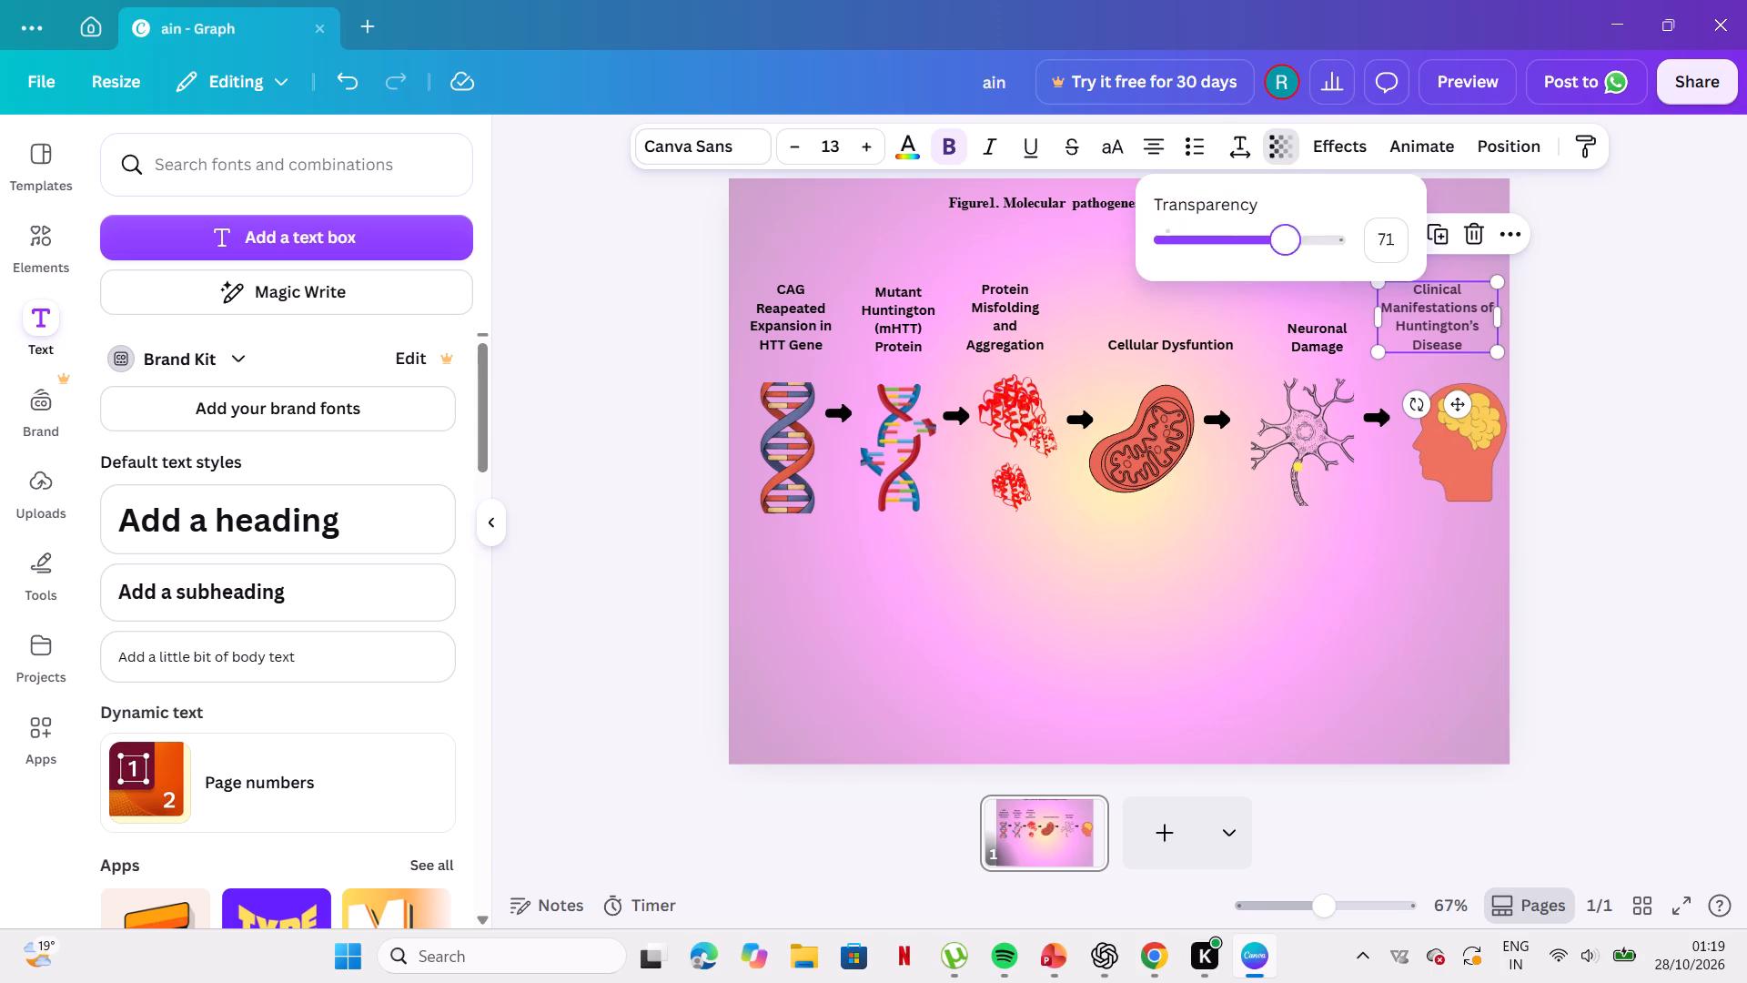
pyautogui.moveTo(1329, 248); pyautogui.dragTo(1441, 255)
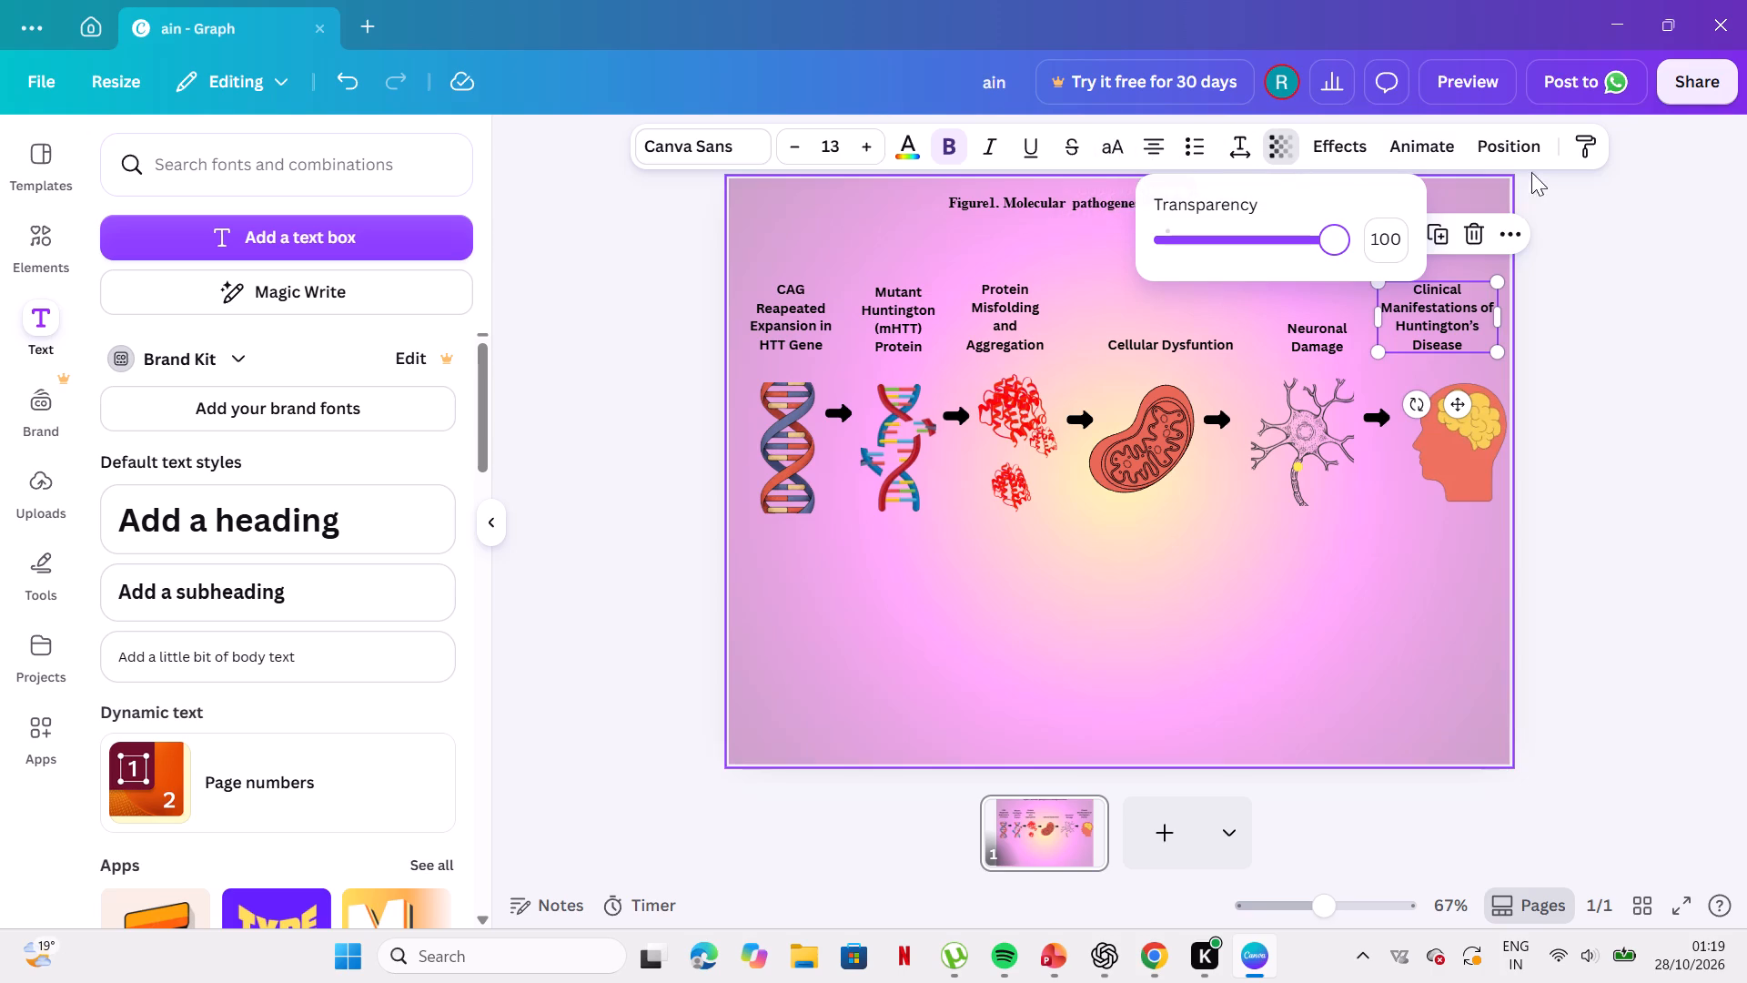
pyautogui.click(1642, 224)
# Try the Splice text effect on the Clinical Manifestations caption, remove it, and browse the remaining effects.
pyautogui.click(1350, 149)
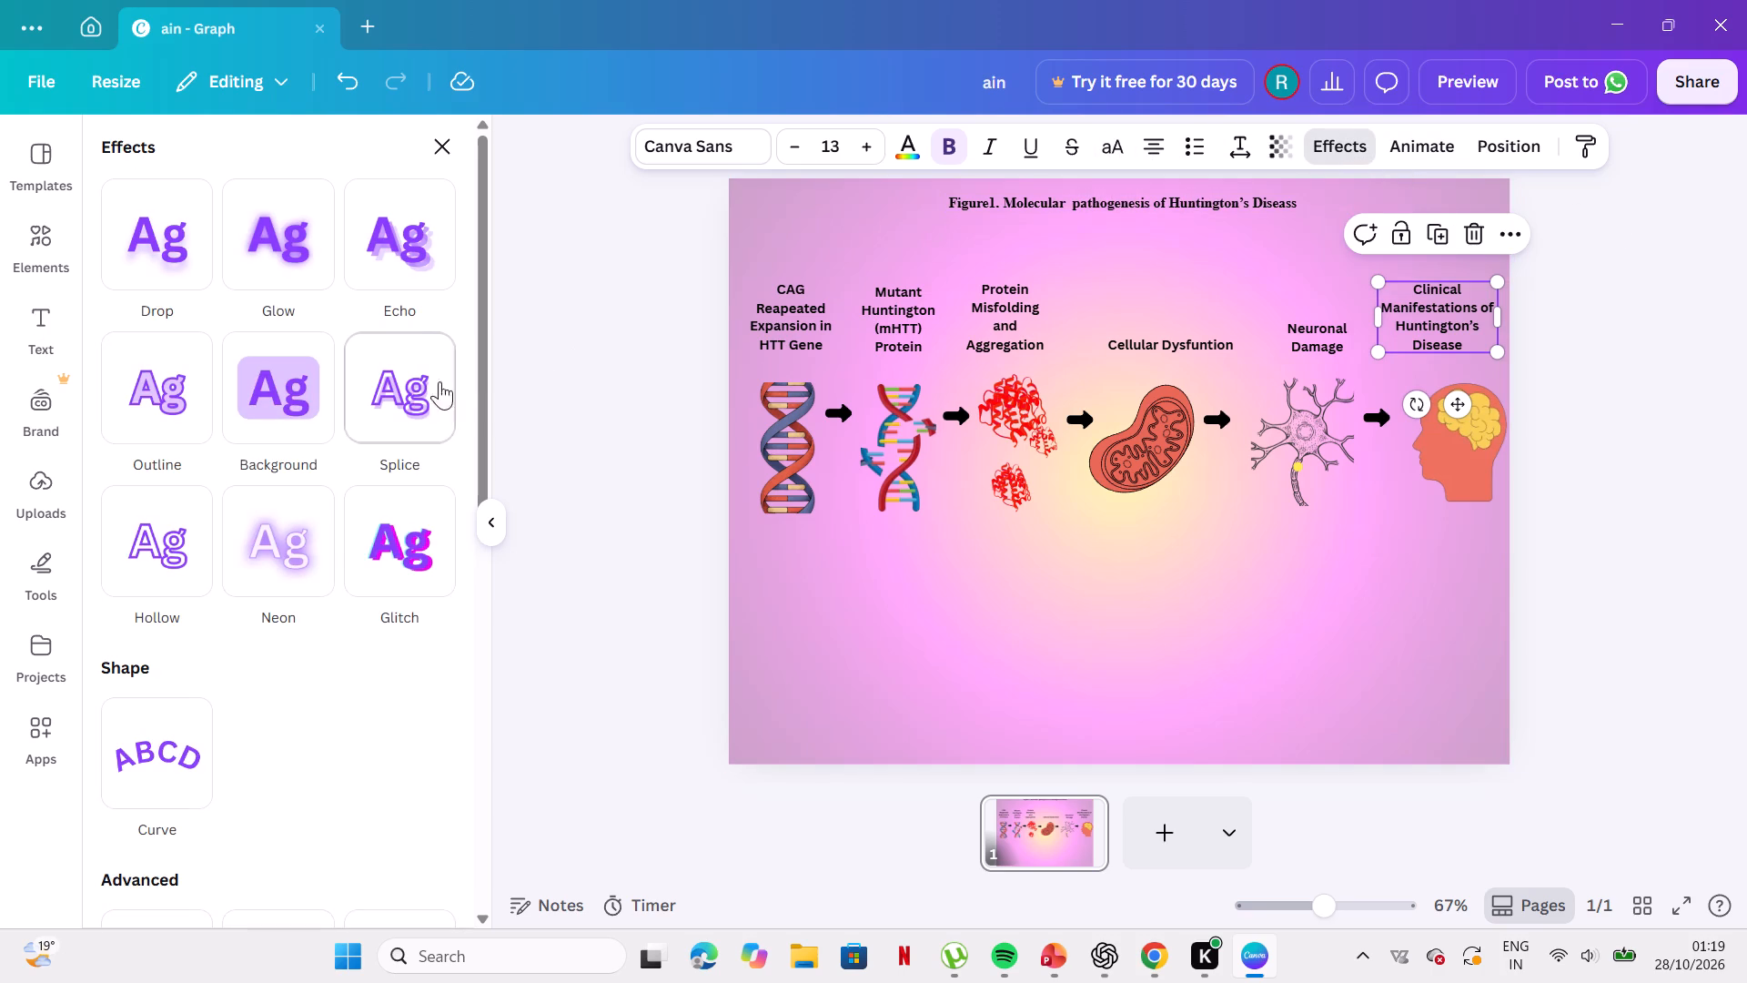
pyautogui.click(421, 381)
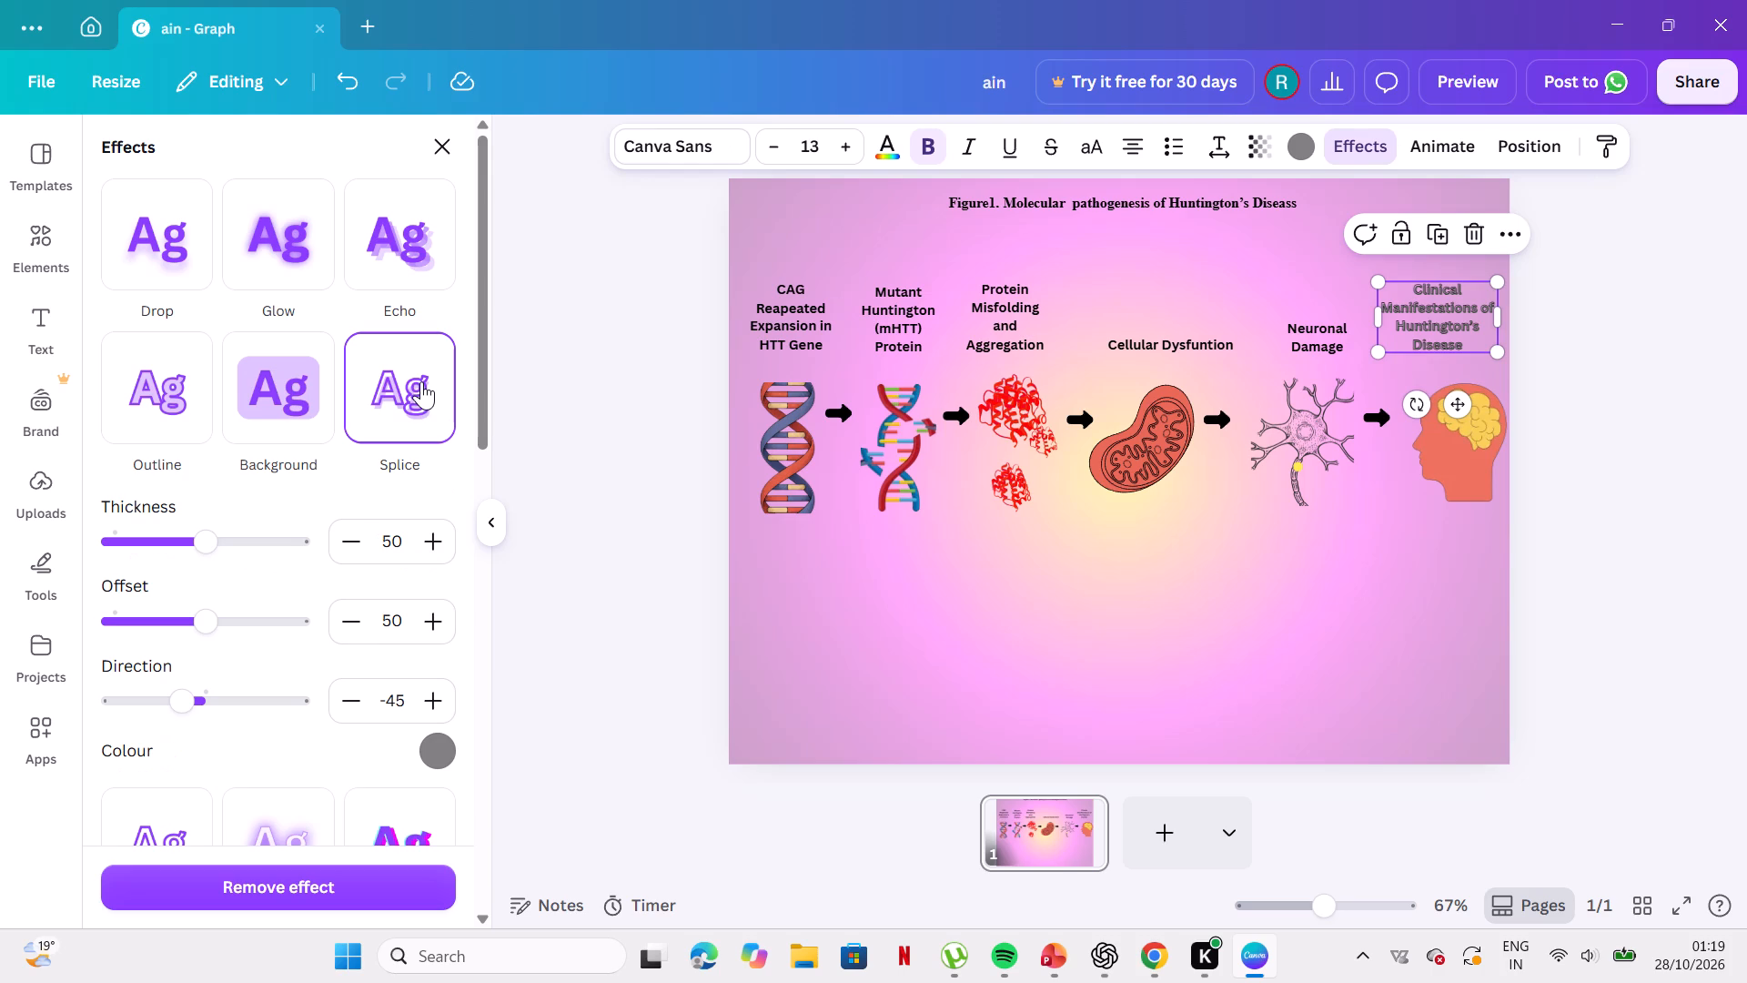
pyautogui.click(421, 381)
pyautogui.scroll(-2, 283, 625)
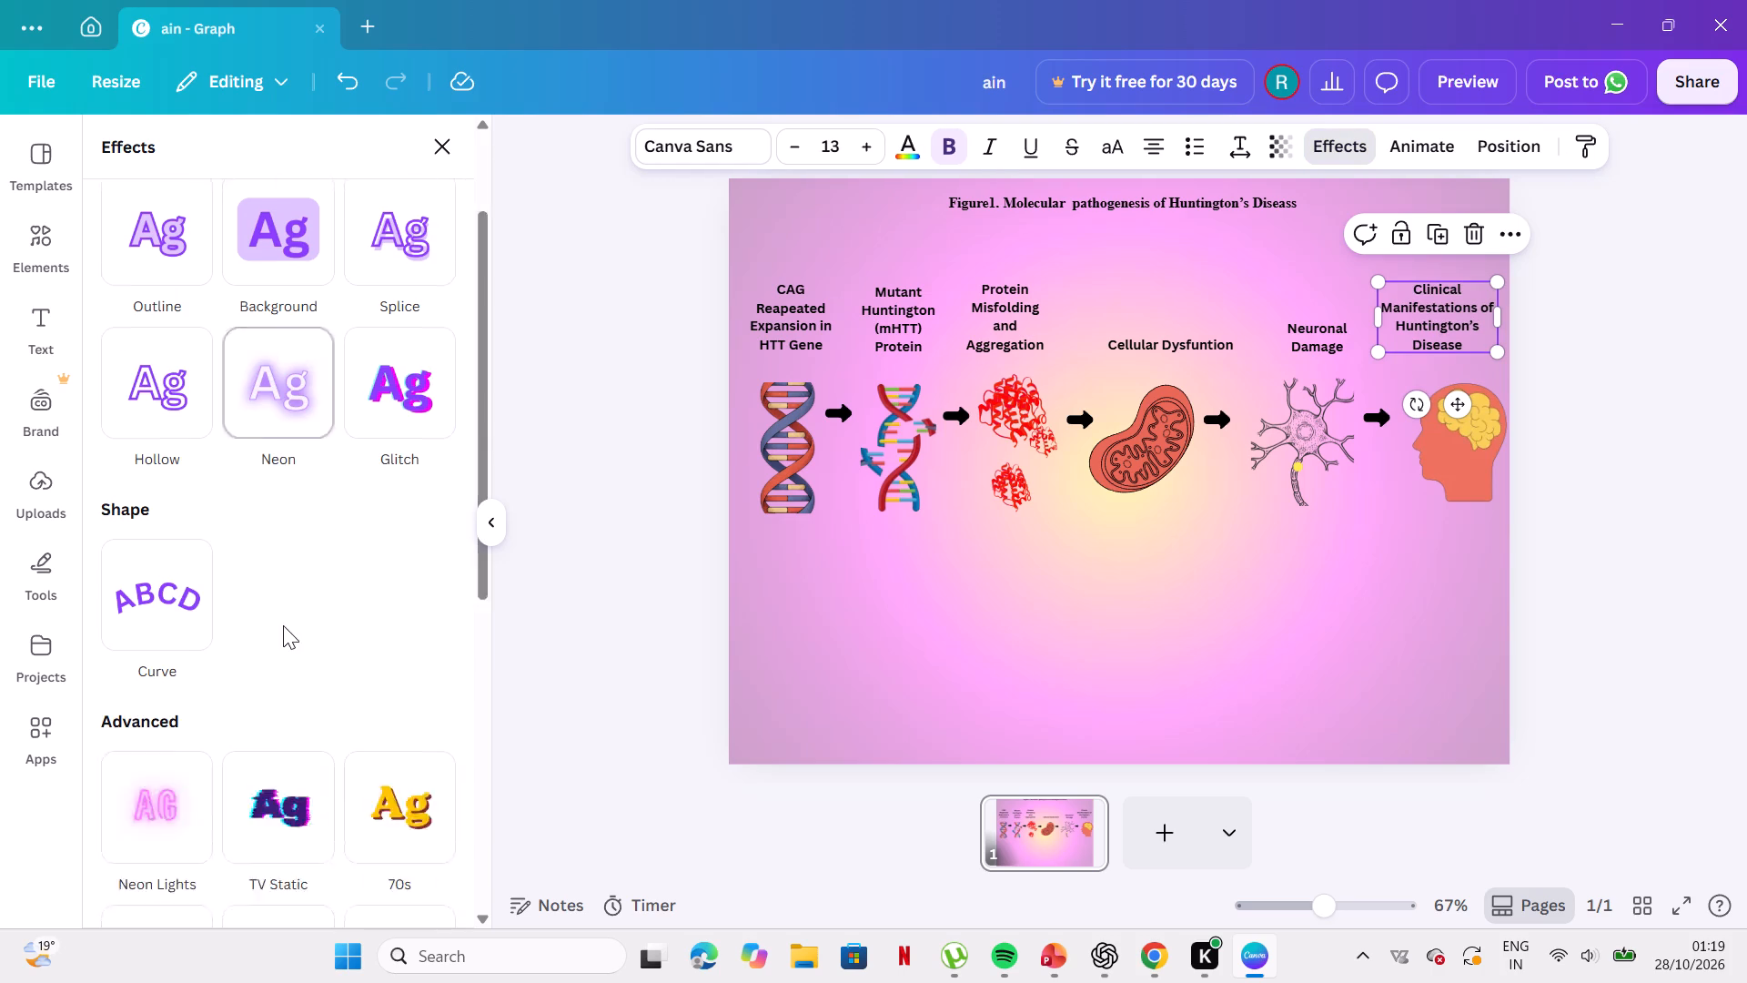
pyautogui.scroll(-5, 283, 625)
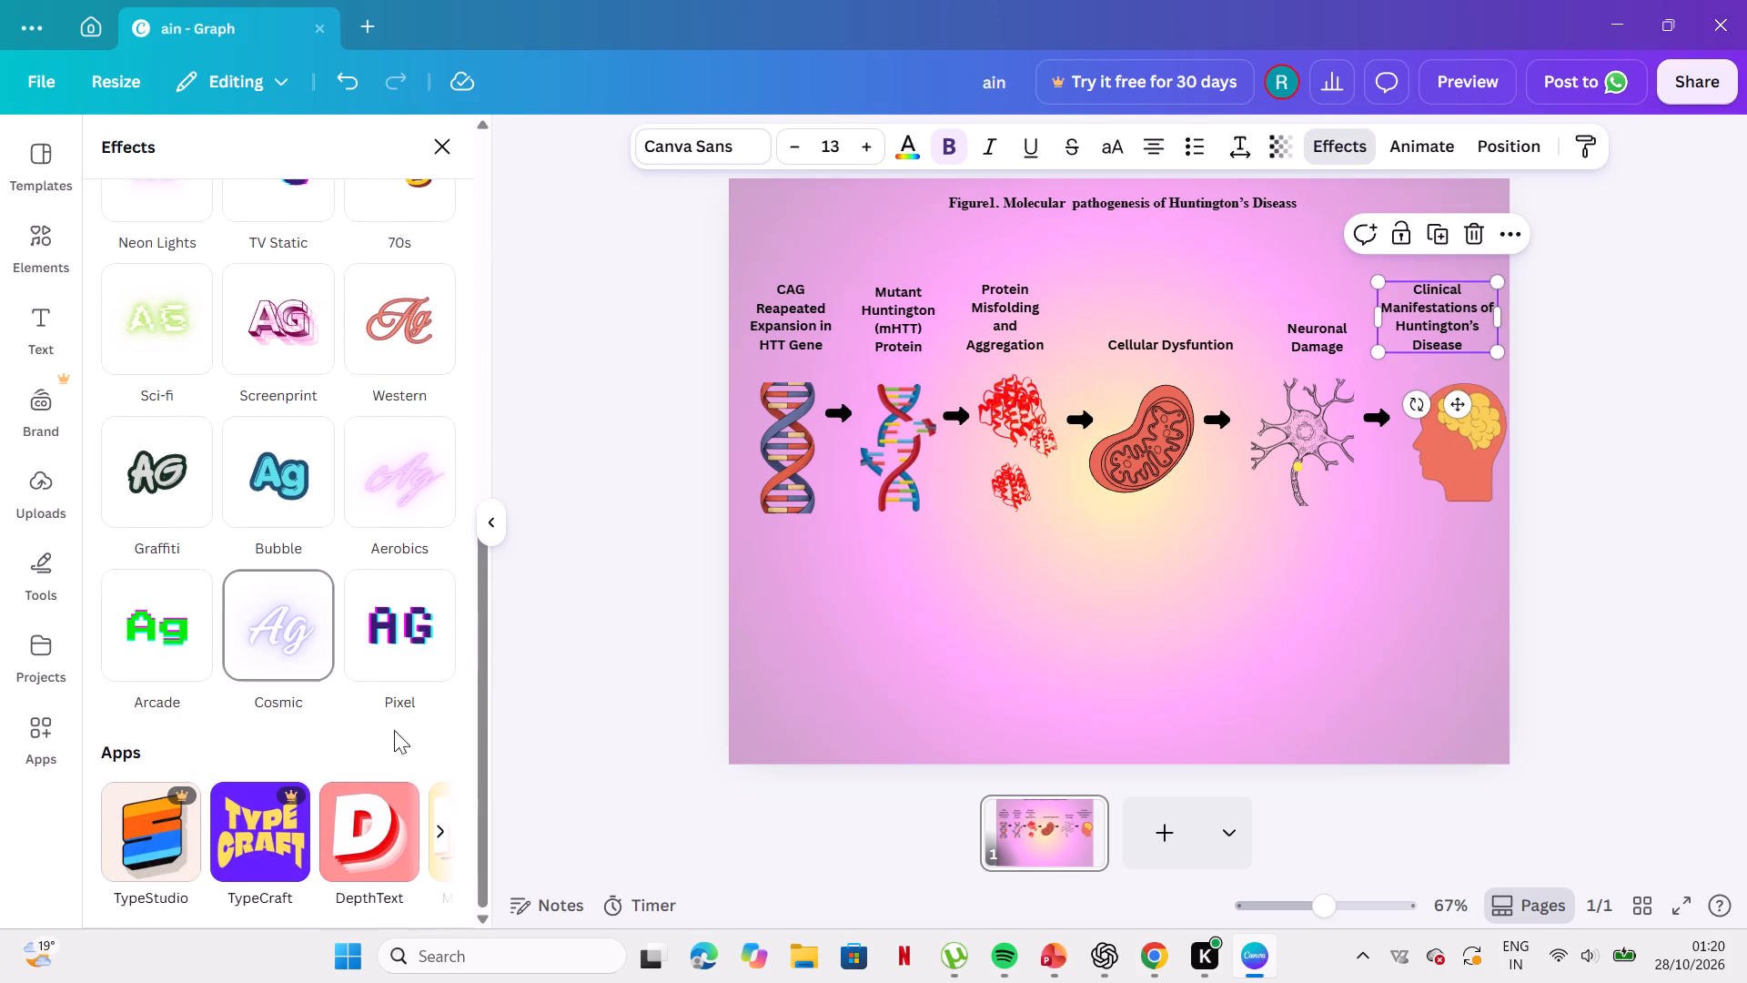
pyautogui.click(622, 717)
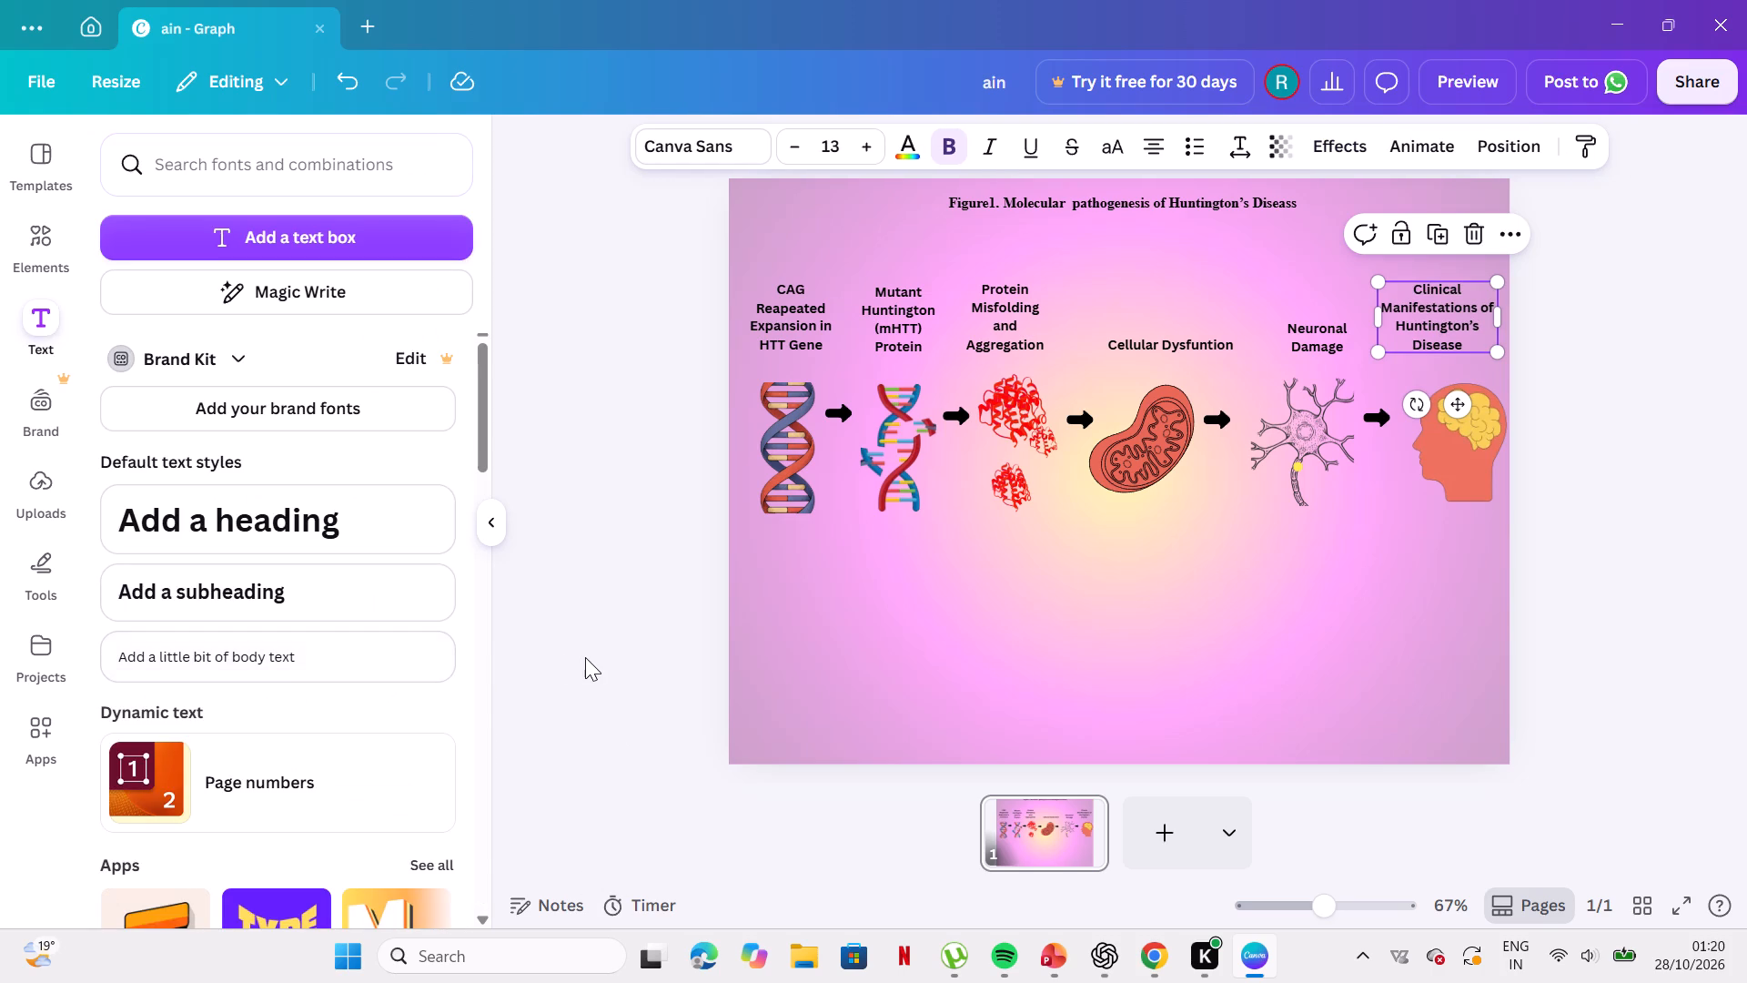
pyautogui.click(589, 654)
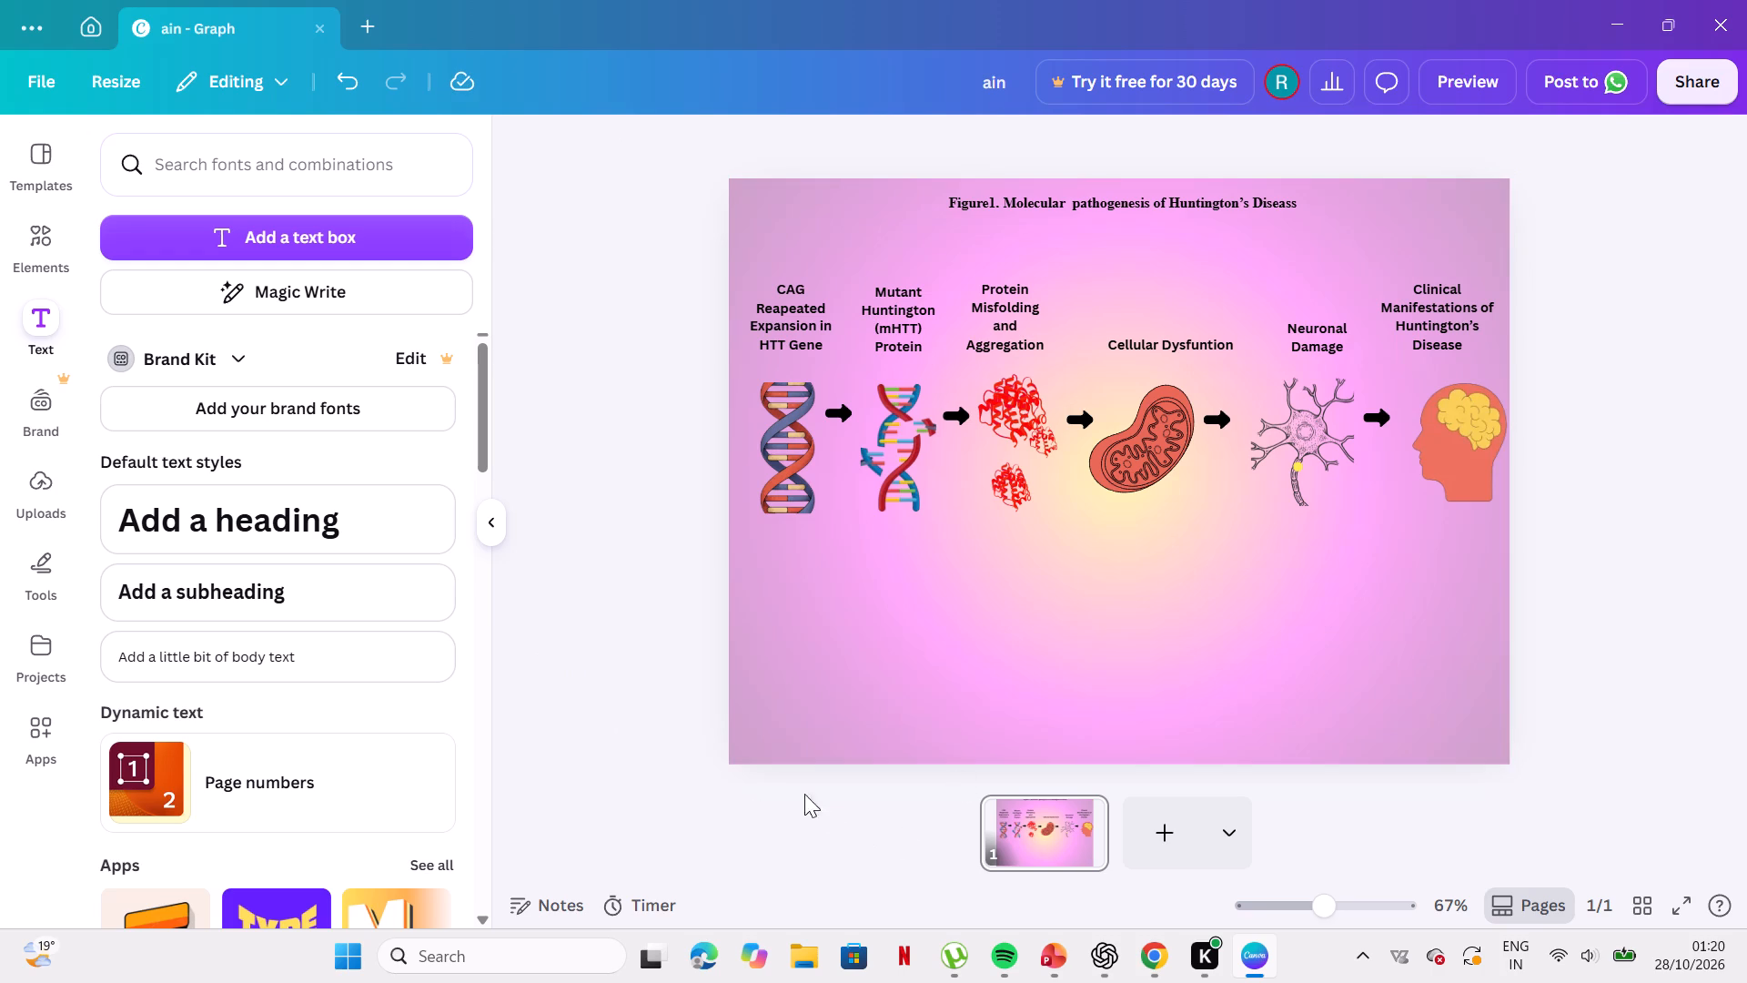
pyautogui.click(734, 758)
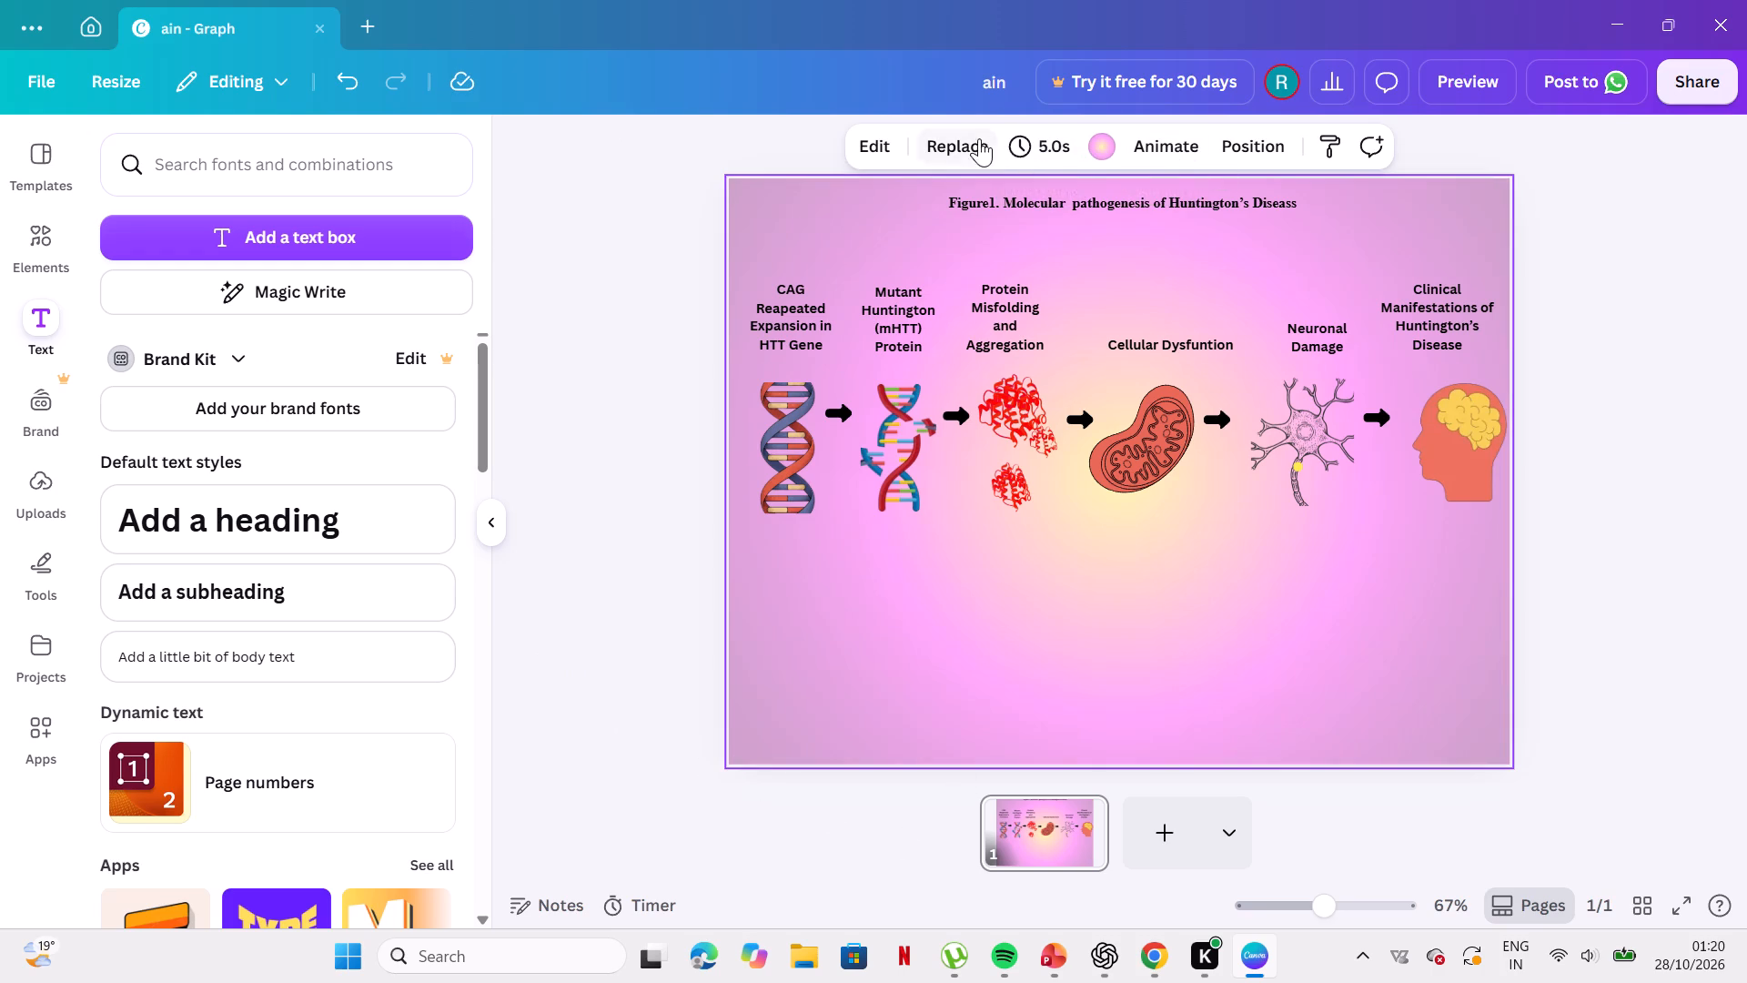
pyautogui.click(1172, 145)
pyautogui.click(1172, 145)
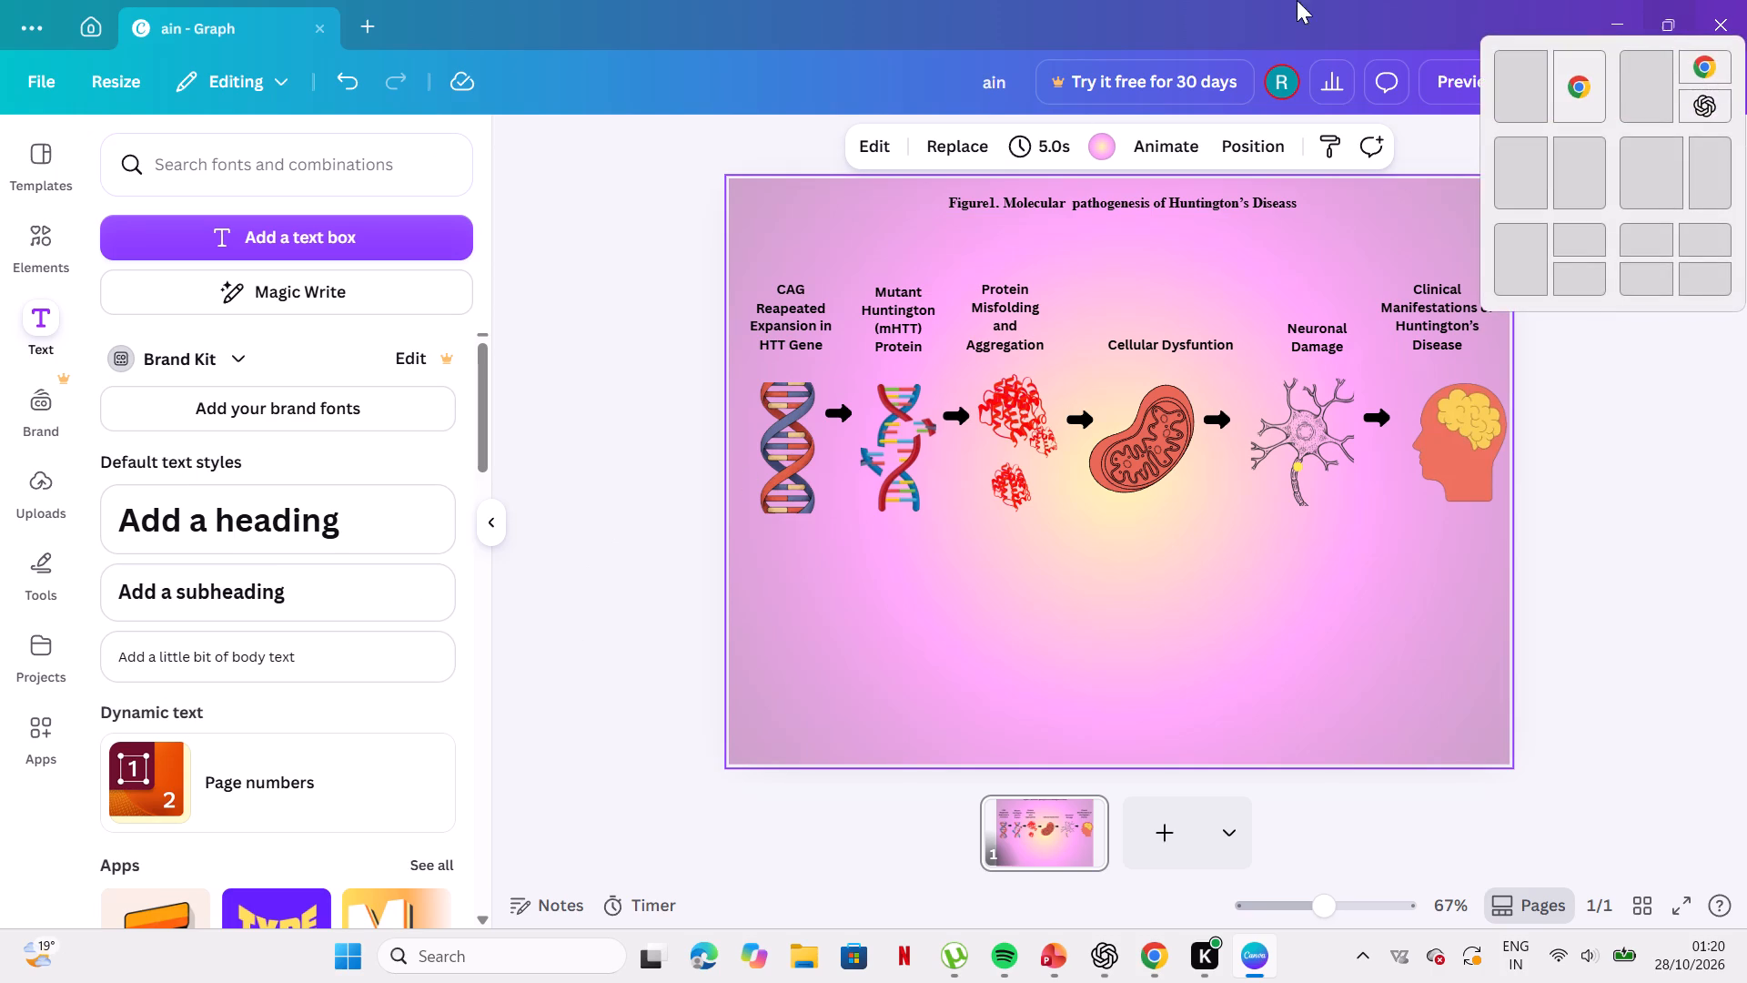
# Save the design.
pyautogui.click(65, 67)
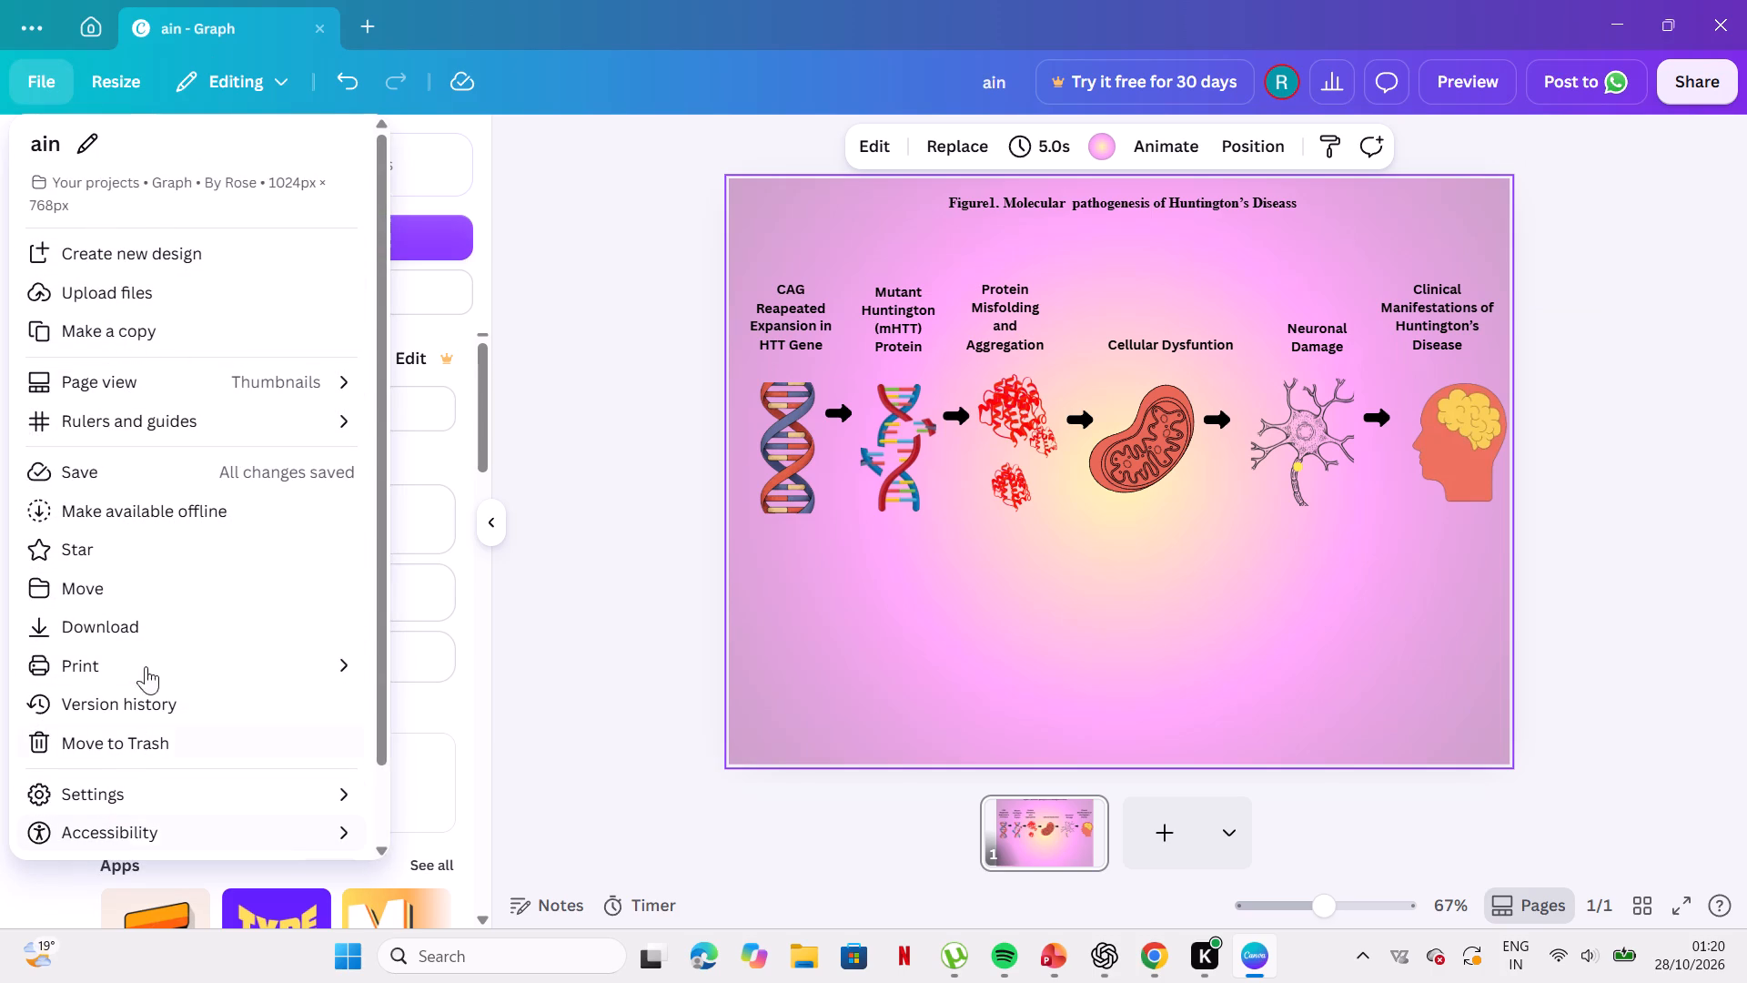
pyautogui.click(163, 483)
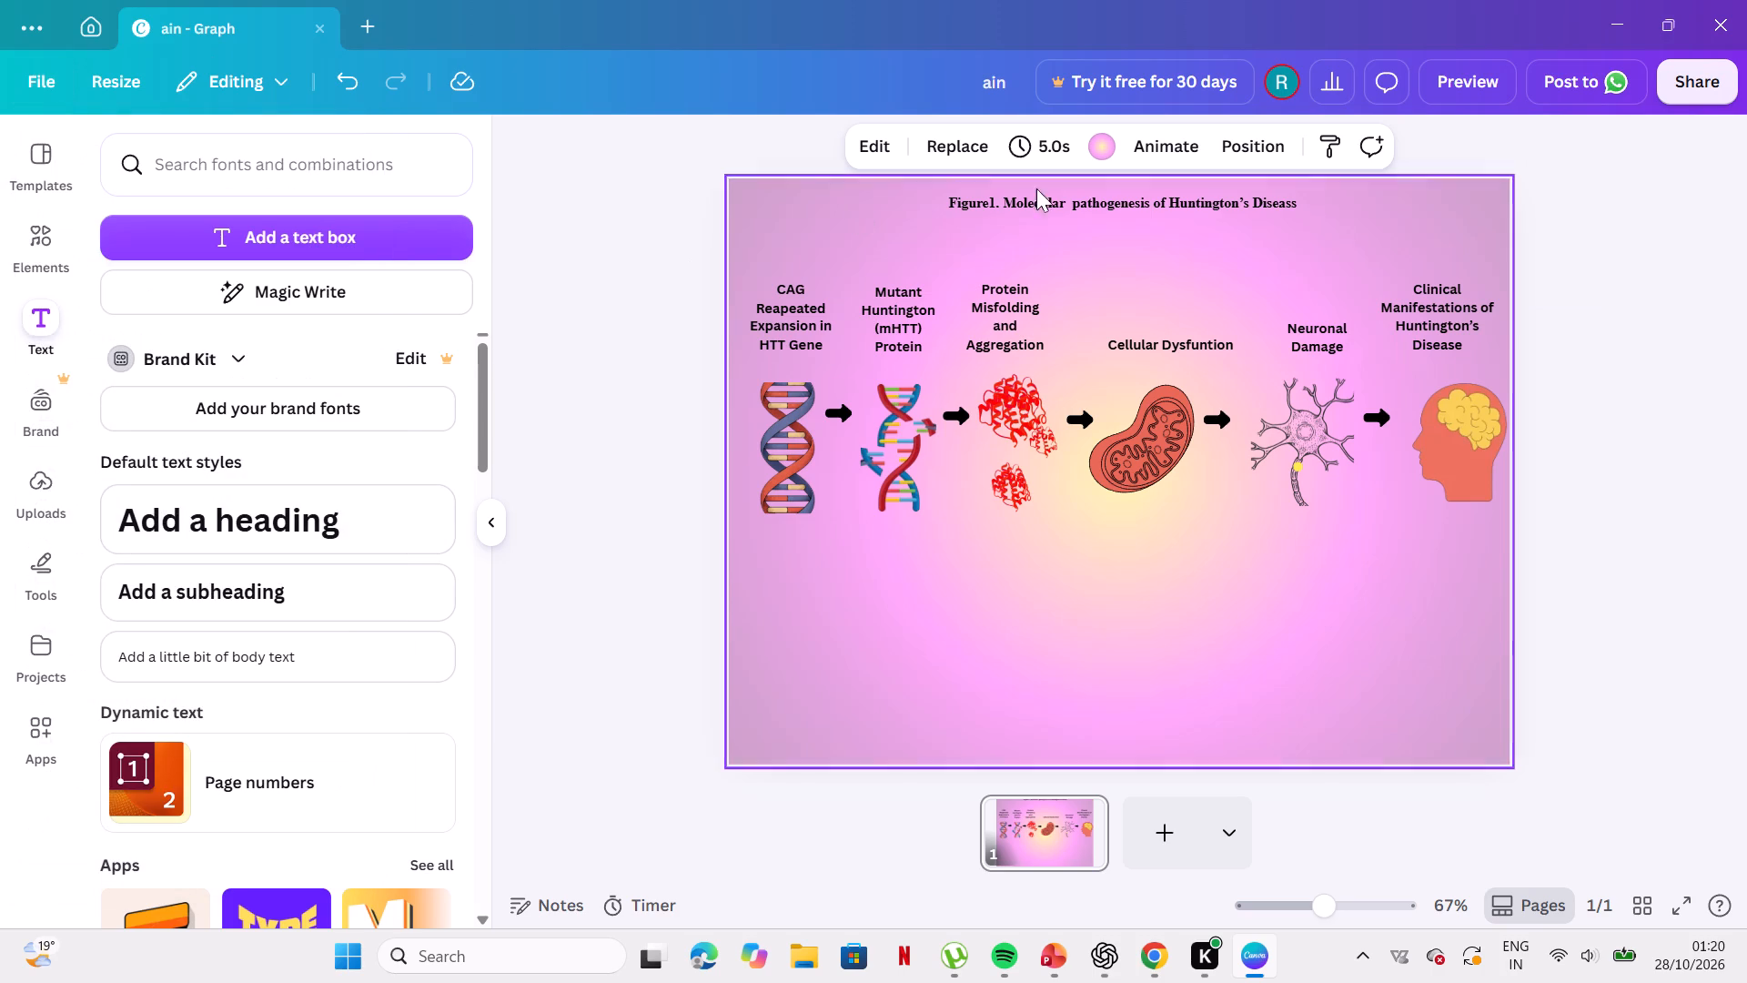